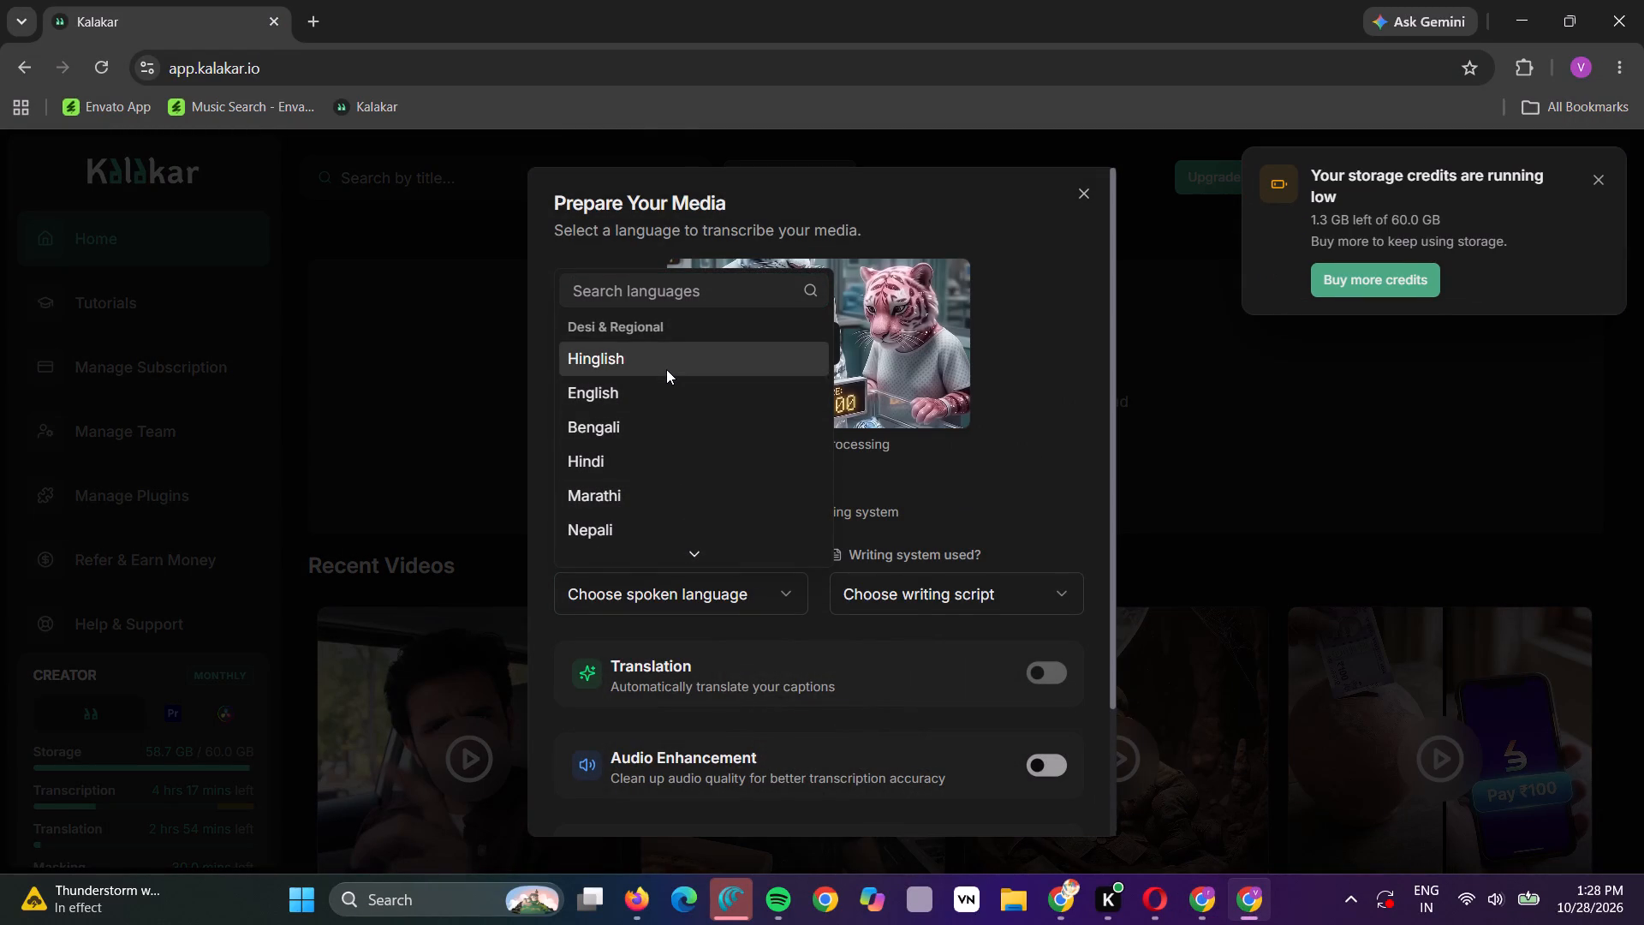
Generate the video's transcription with Hinglish as the spoken language.
scroll(805, 691, "down", 4)
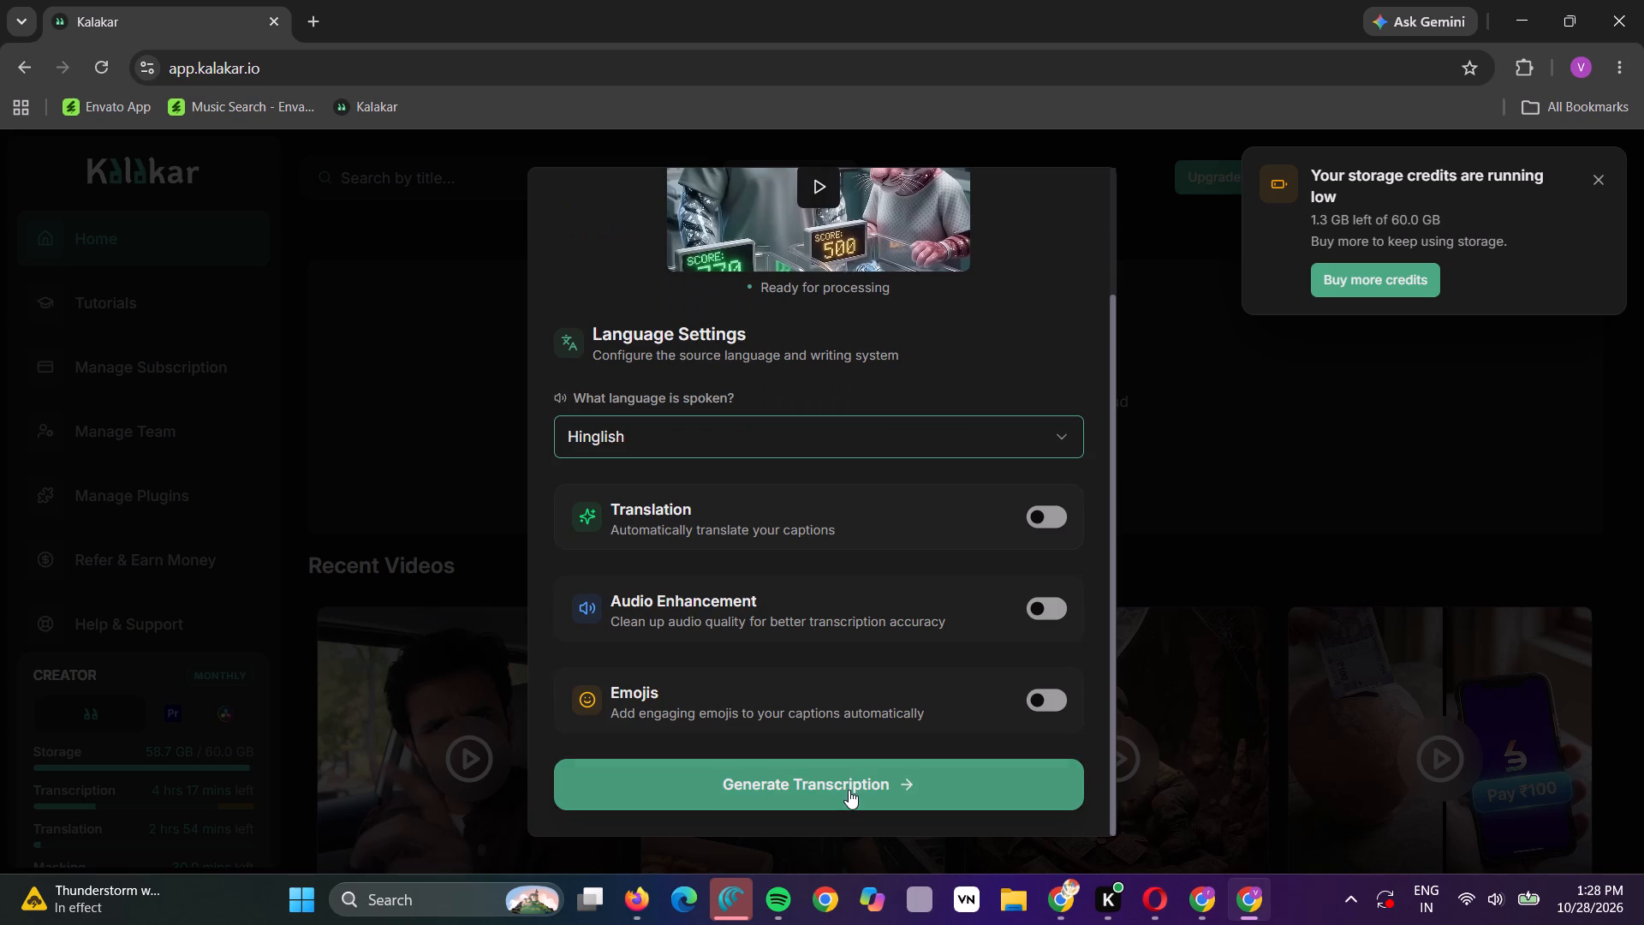
left_click(849, 790)
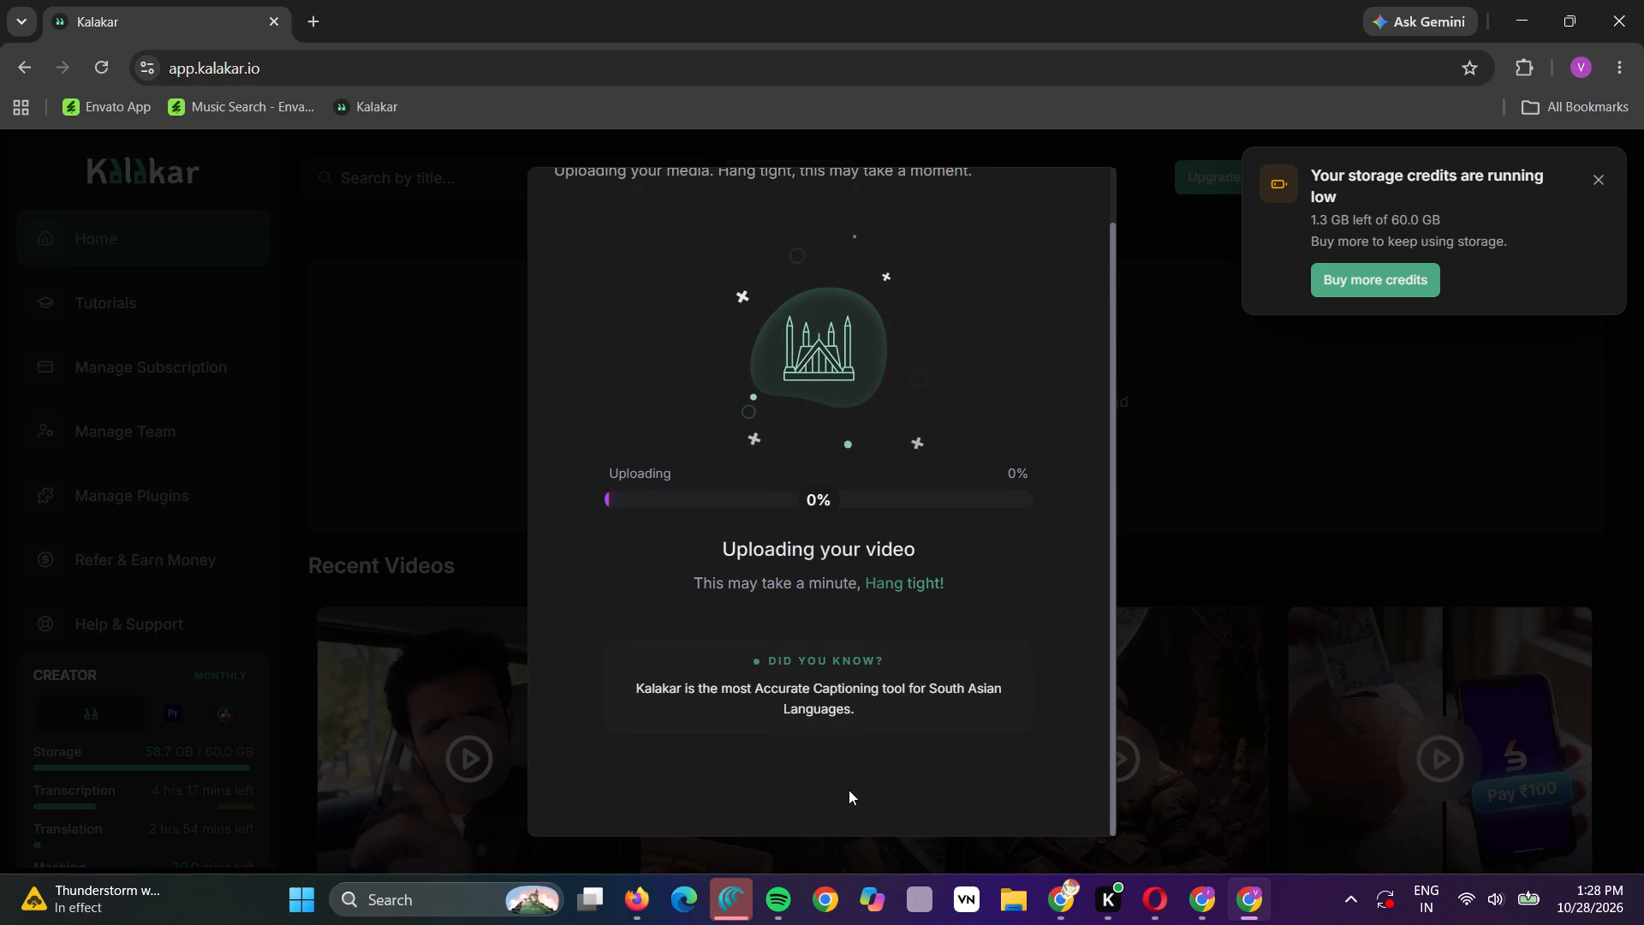
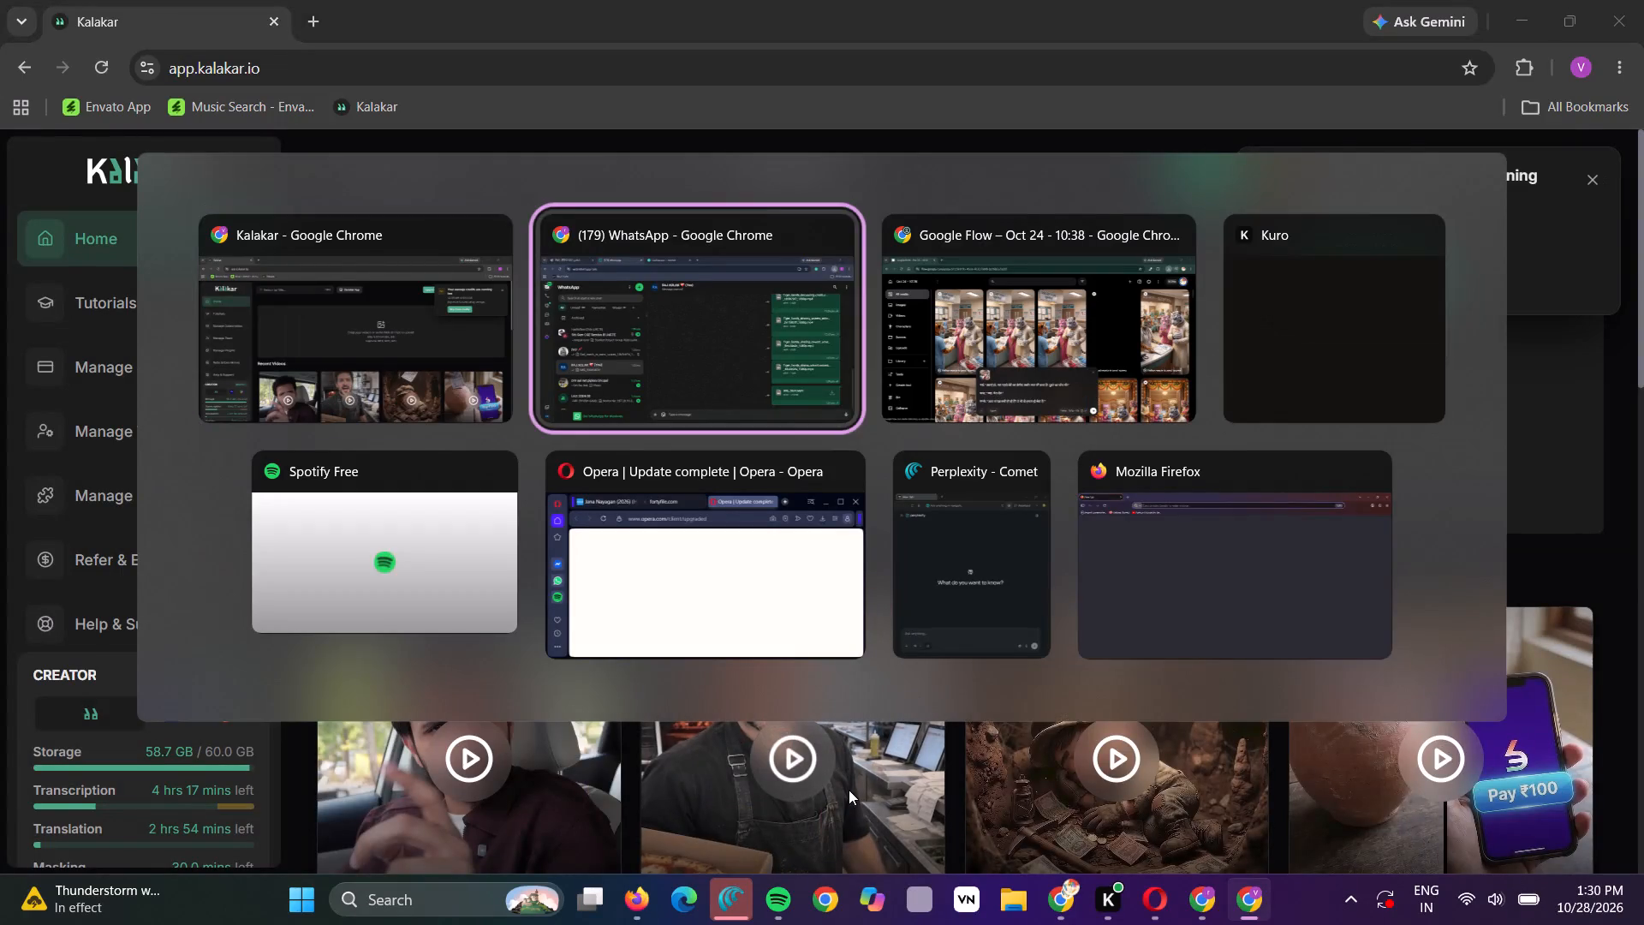
Add the video of the tiger characters with score displays to Kalakar and generate its transcription with Hinglish as the spoken language.
left_click_drag(1287, 157, 1067, 459)
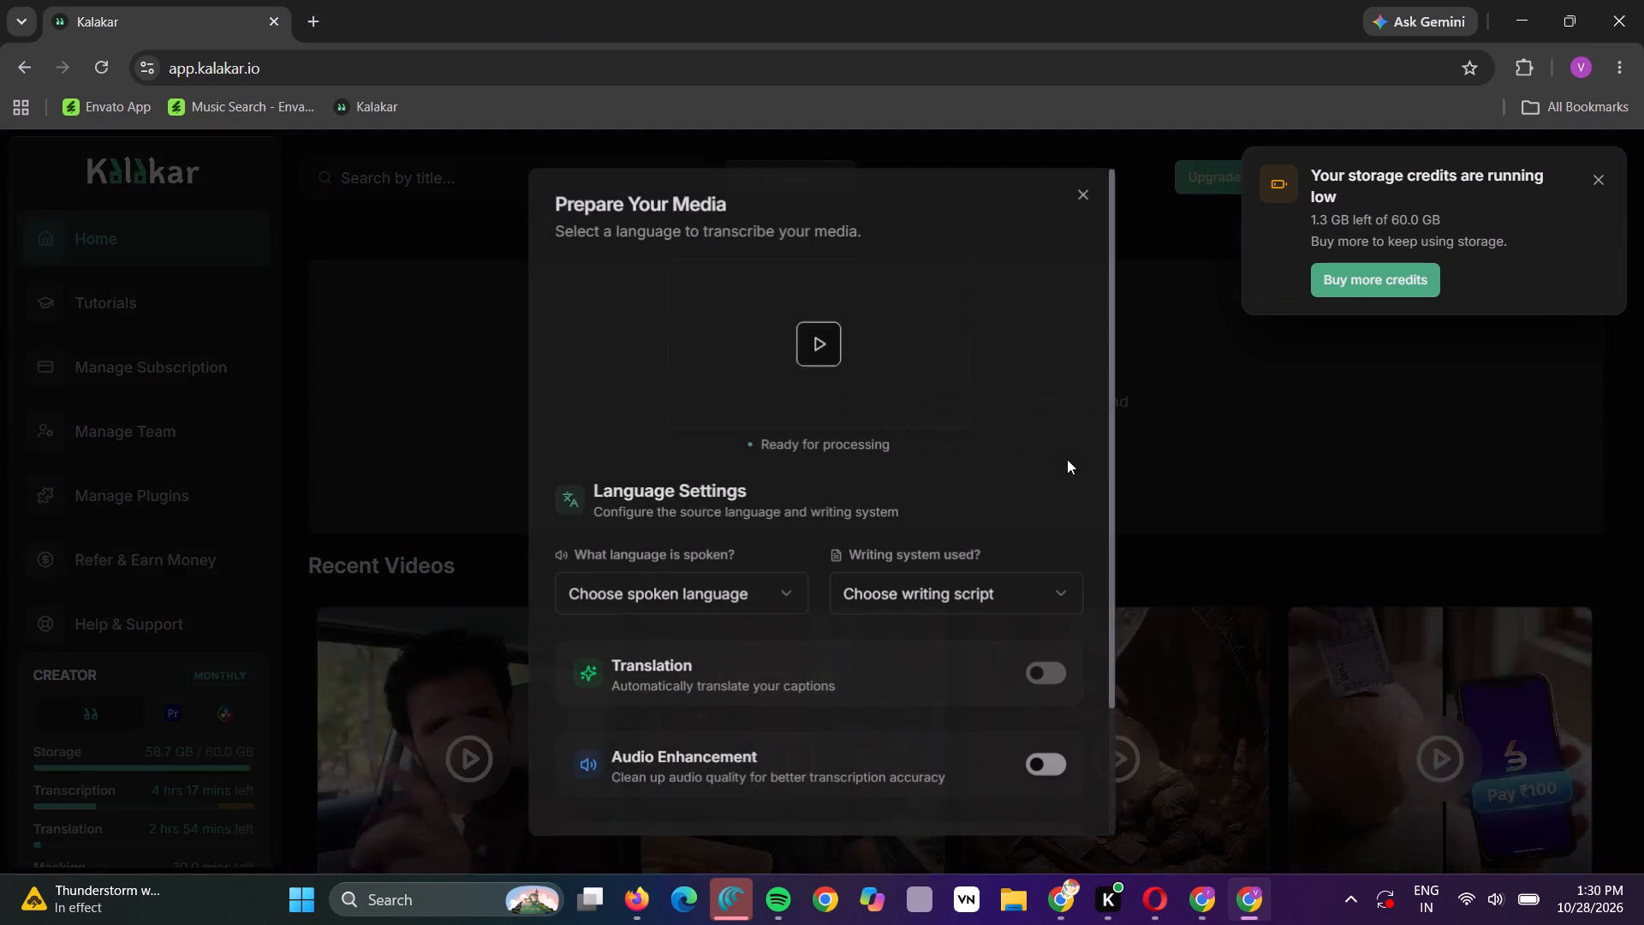
left_click(788, 592)
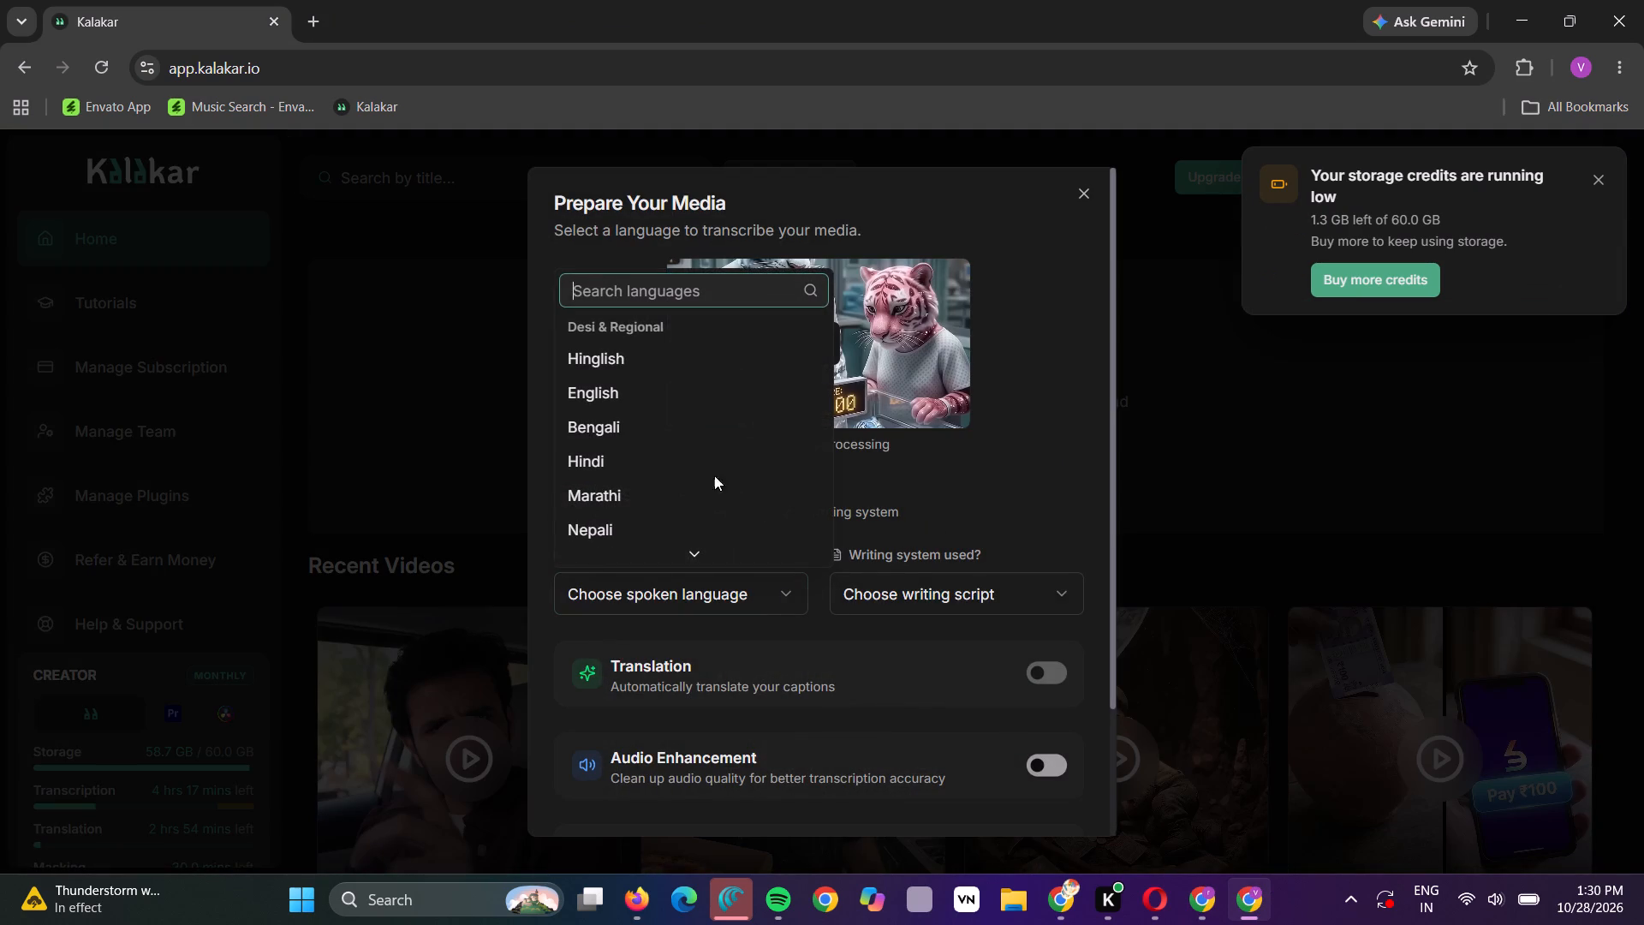
left_click(672, 365)
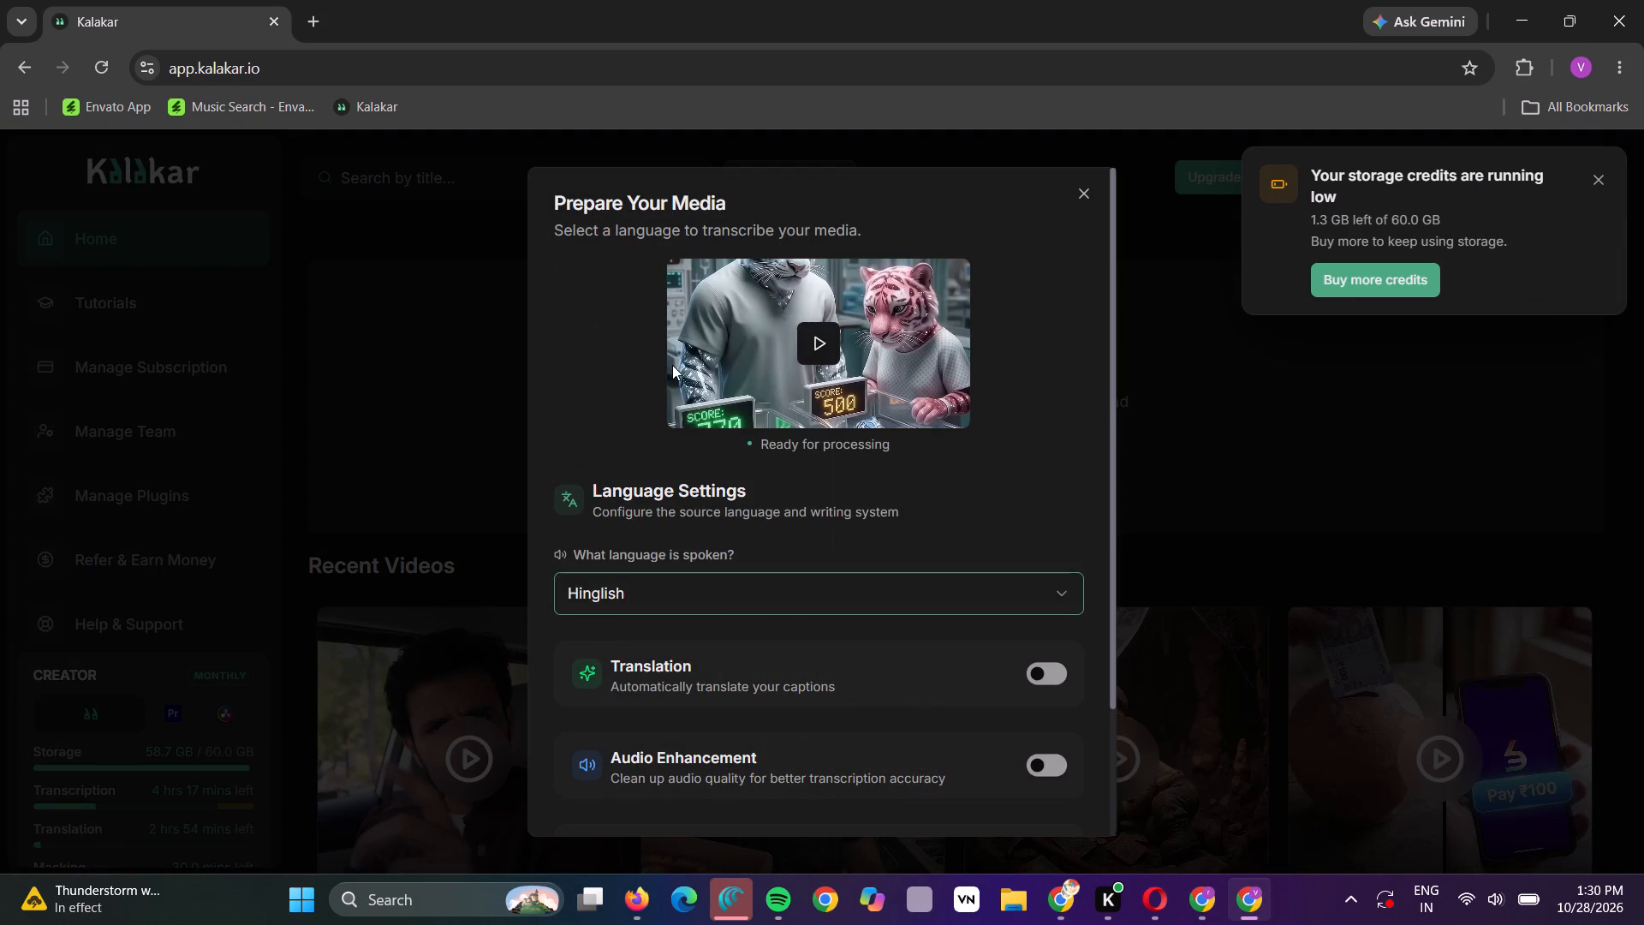
scroll(710, 624, "down", 3)
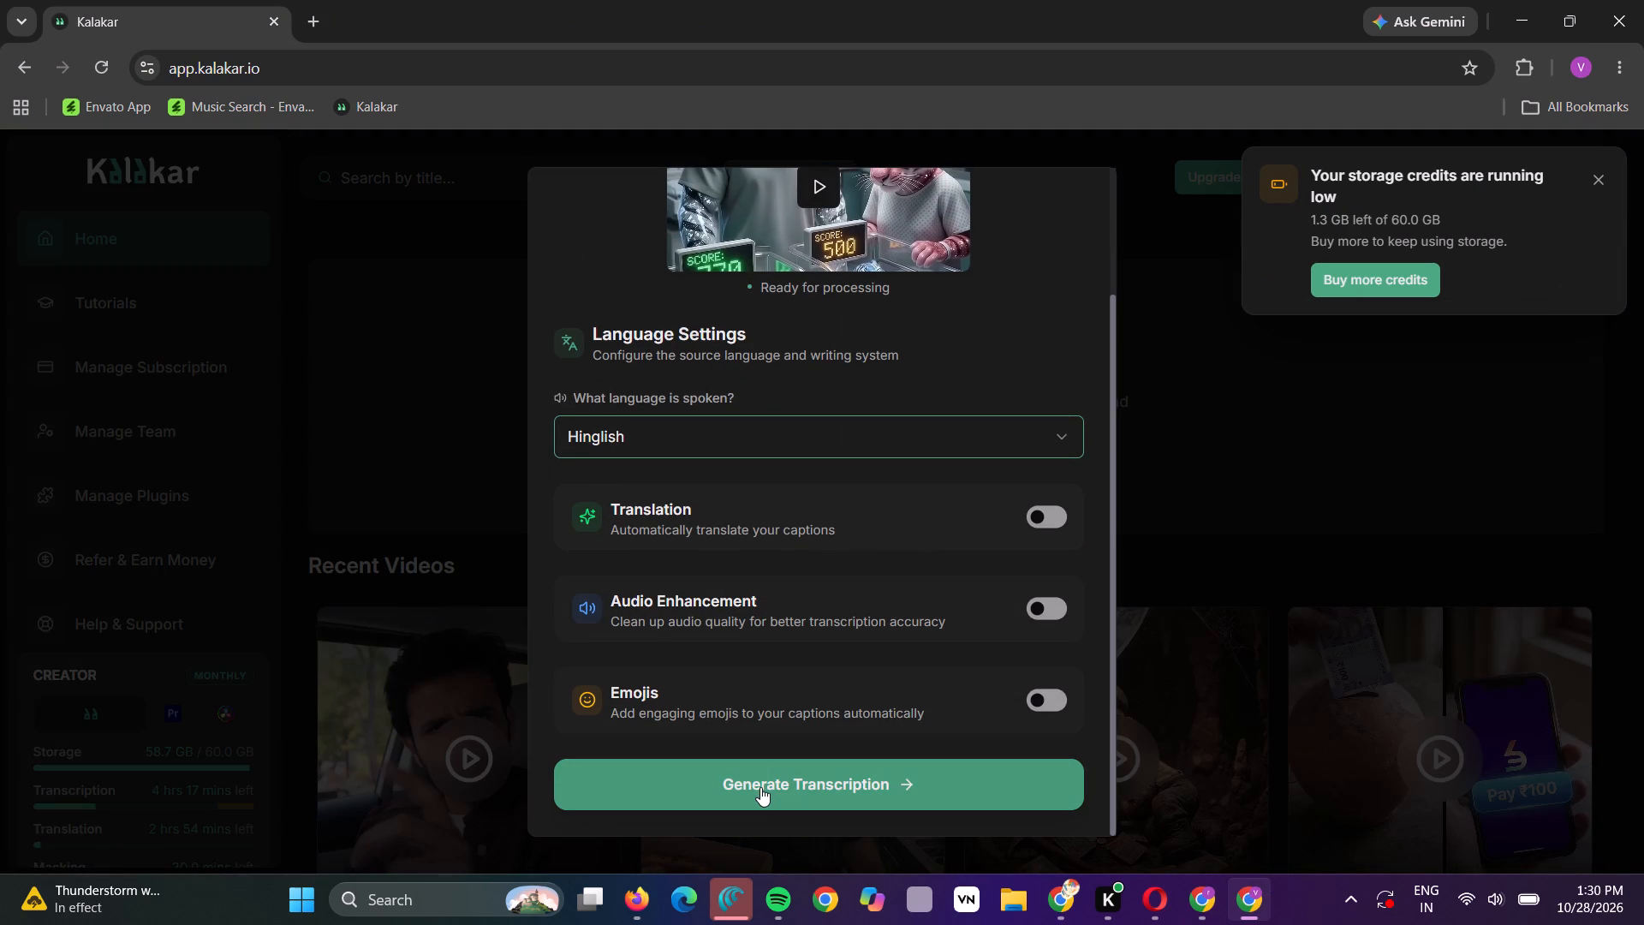
left_click(760, 787)
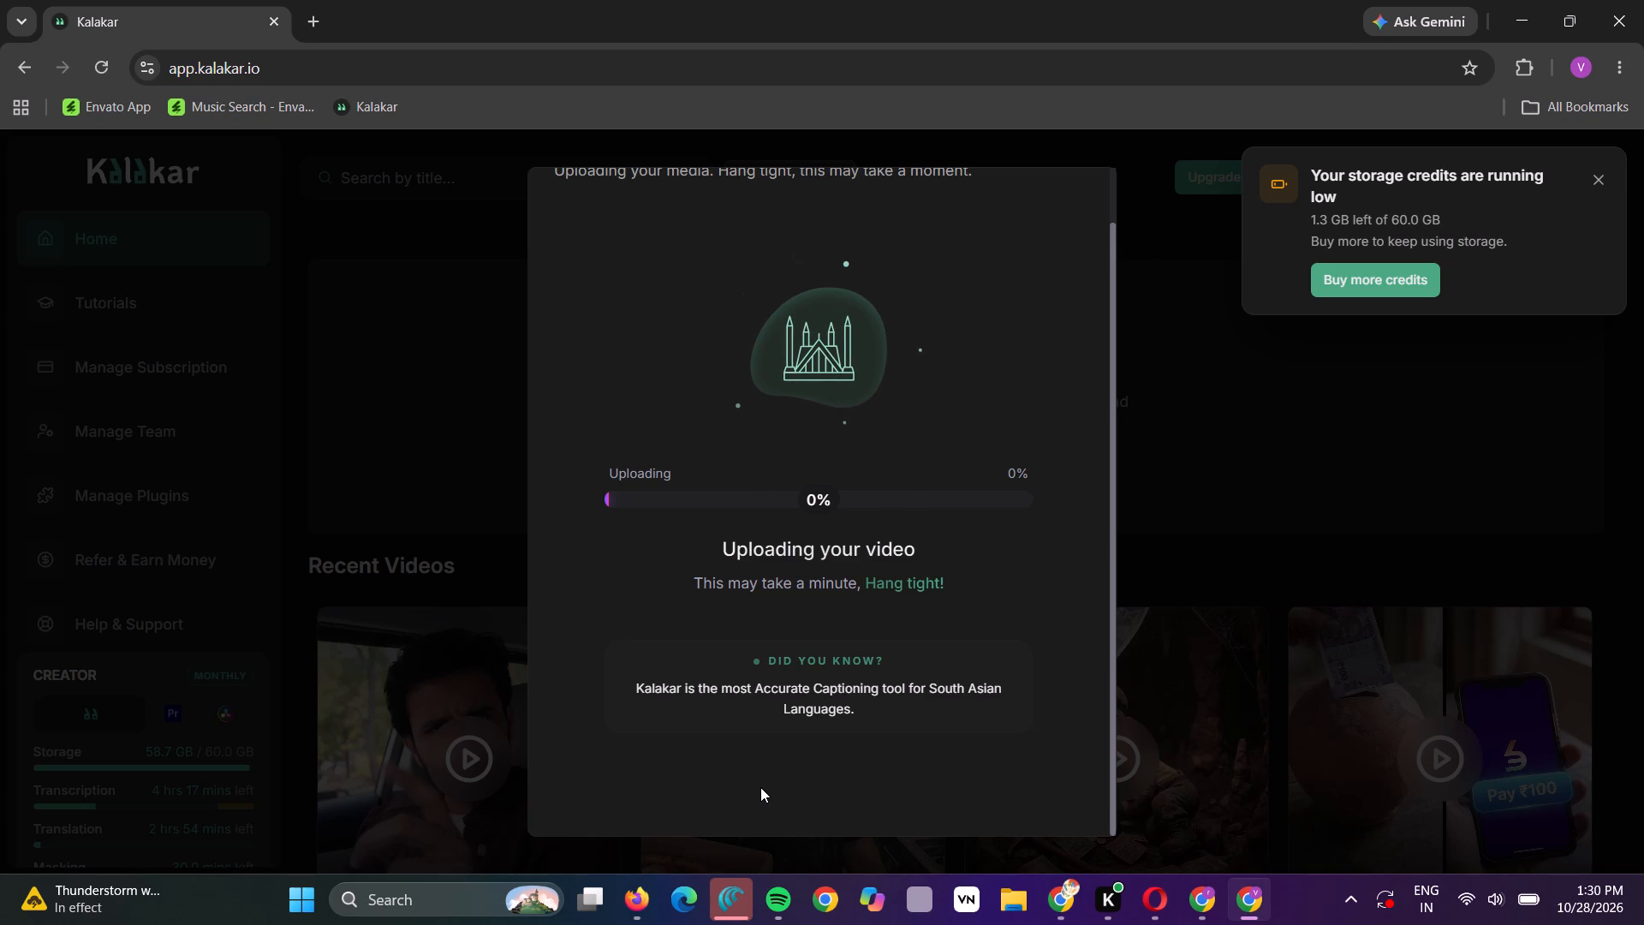
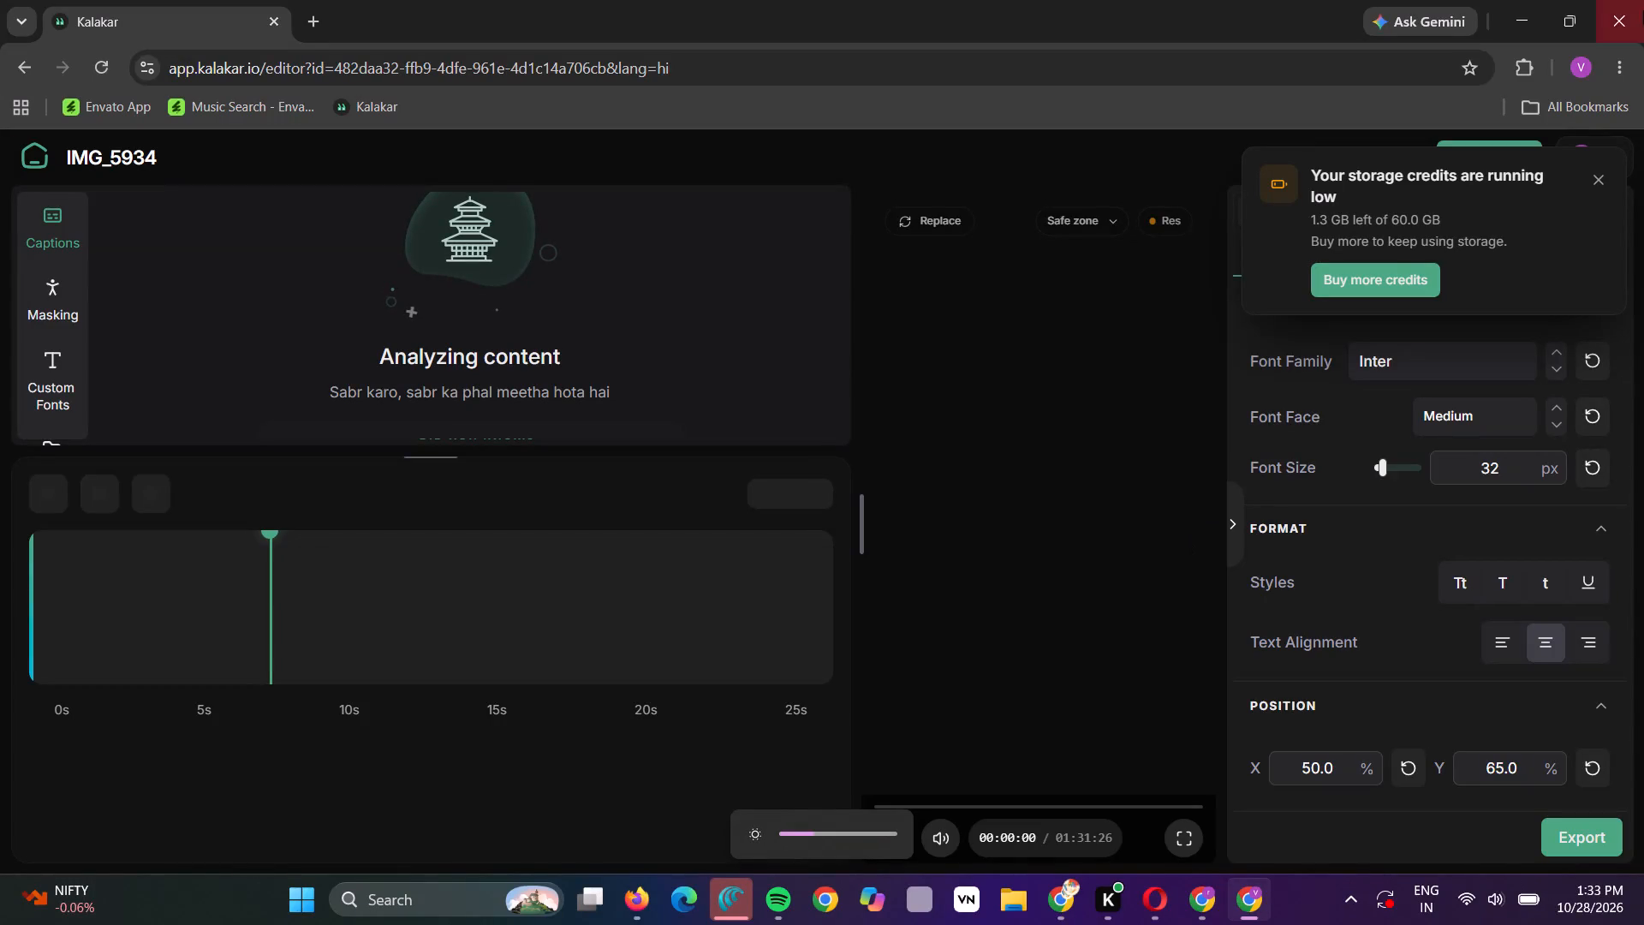
Dismiss the storage credits notice and apply the built-in Ali Abdaal caption template.
left_click(1598, 175)
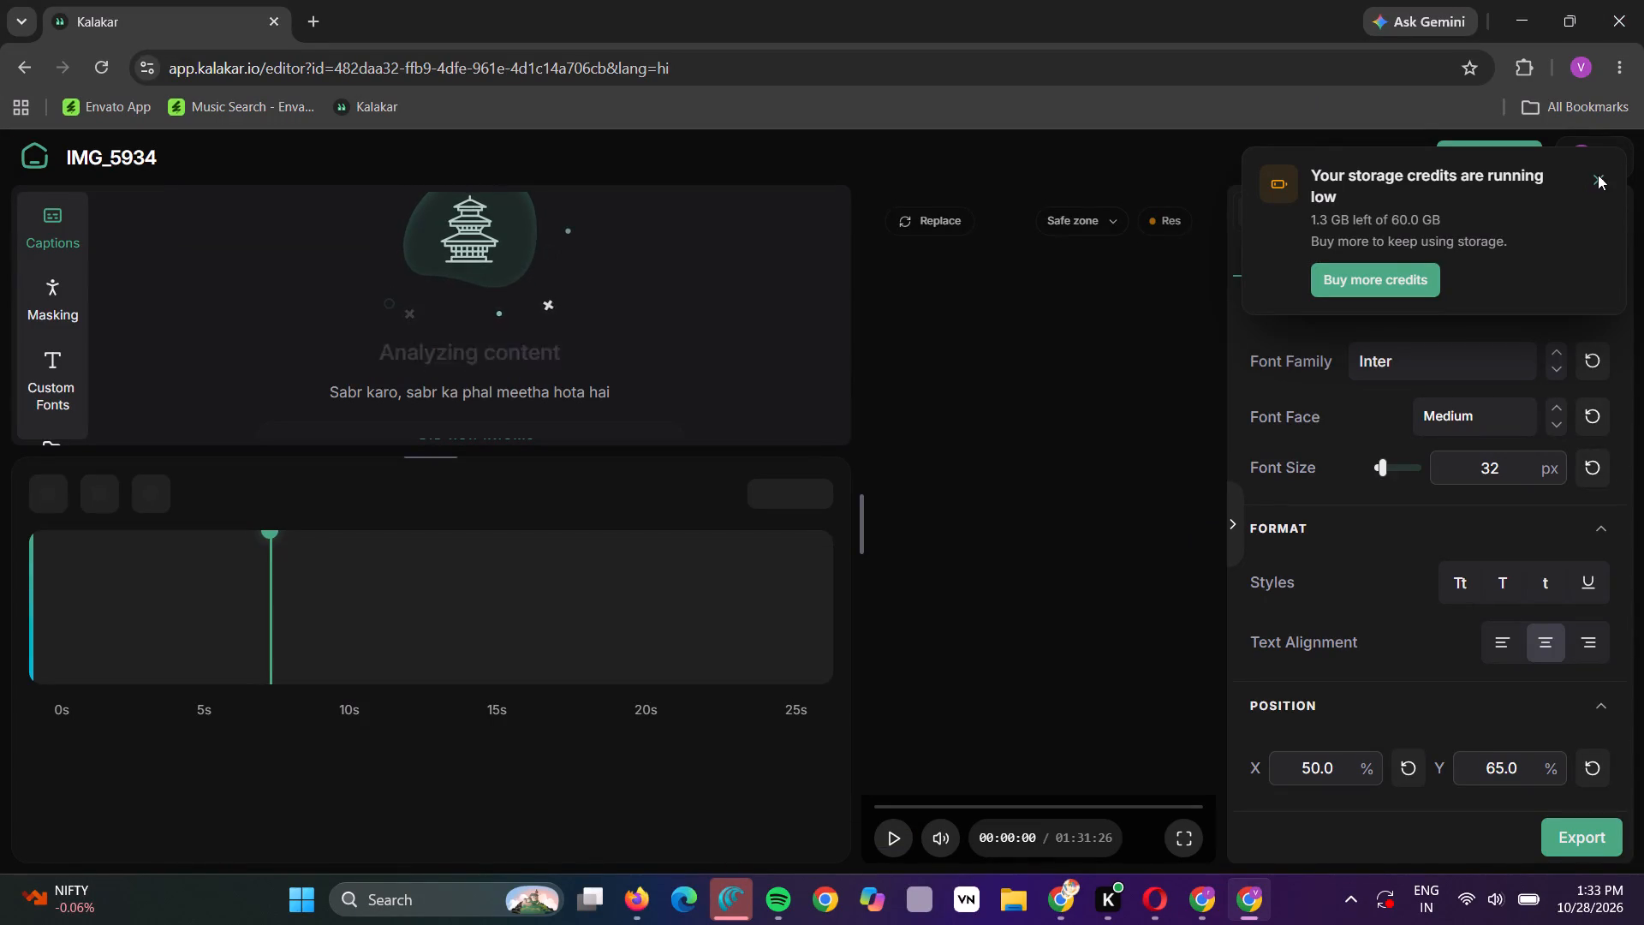
left_click(1311, 248)
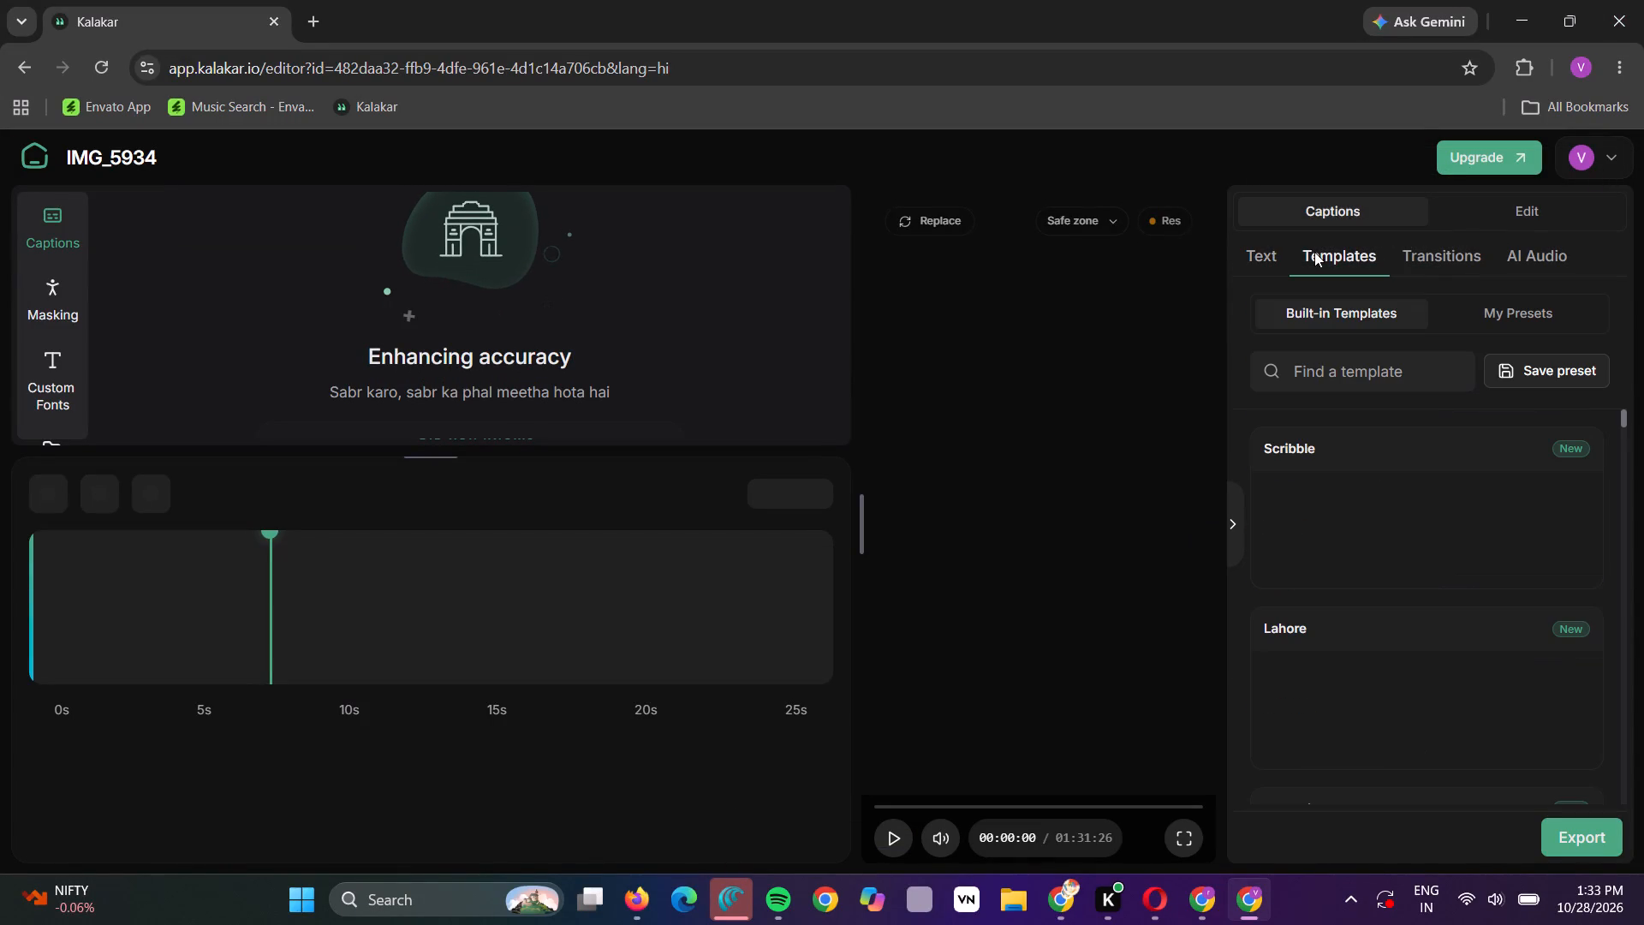
scroll(1395, 772, "down", 3)
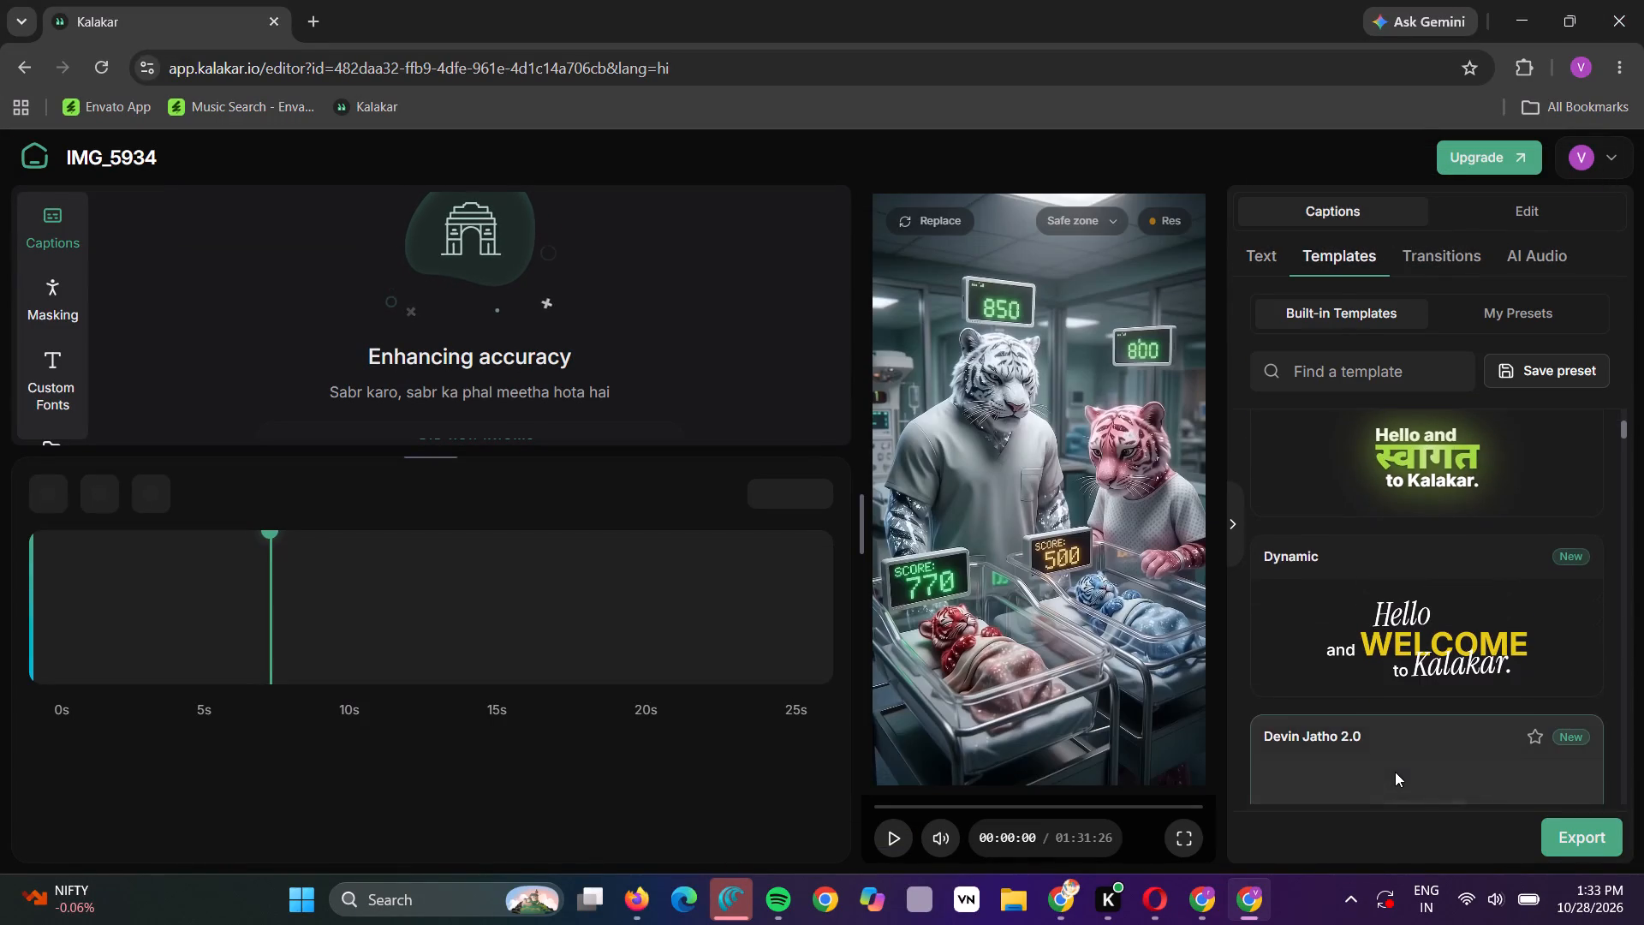
scroll(1395, 772, "down", 3)
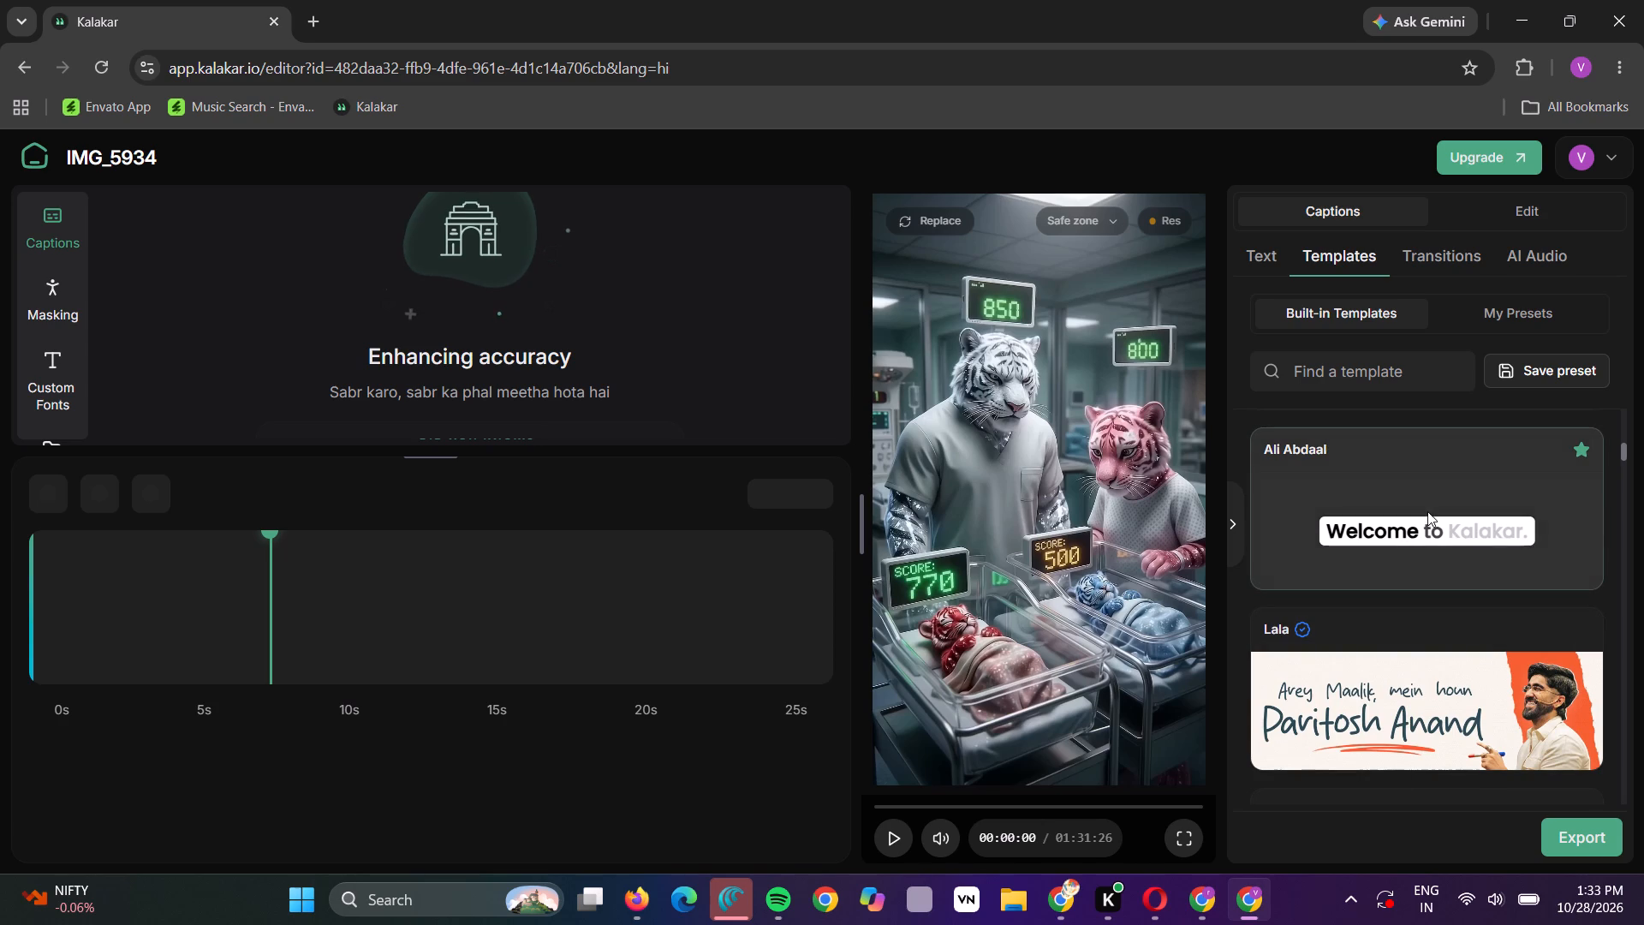
left_click(1427, 511)
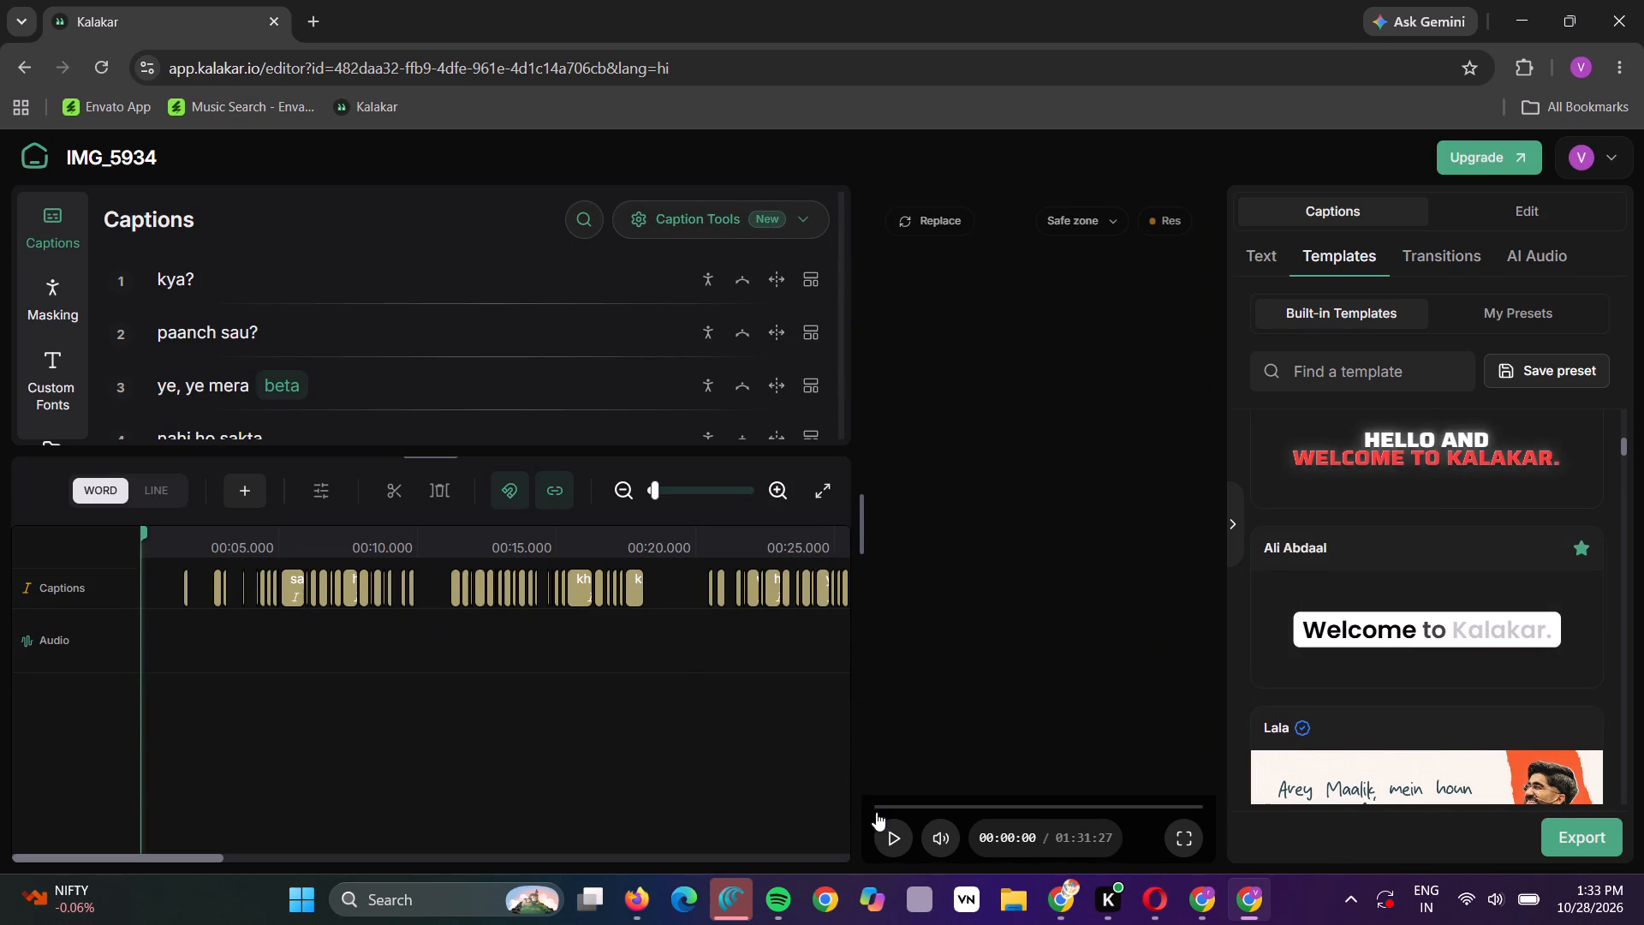
Play the opening of the video to preview it, and pause it.
left_click(890, 832)
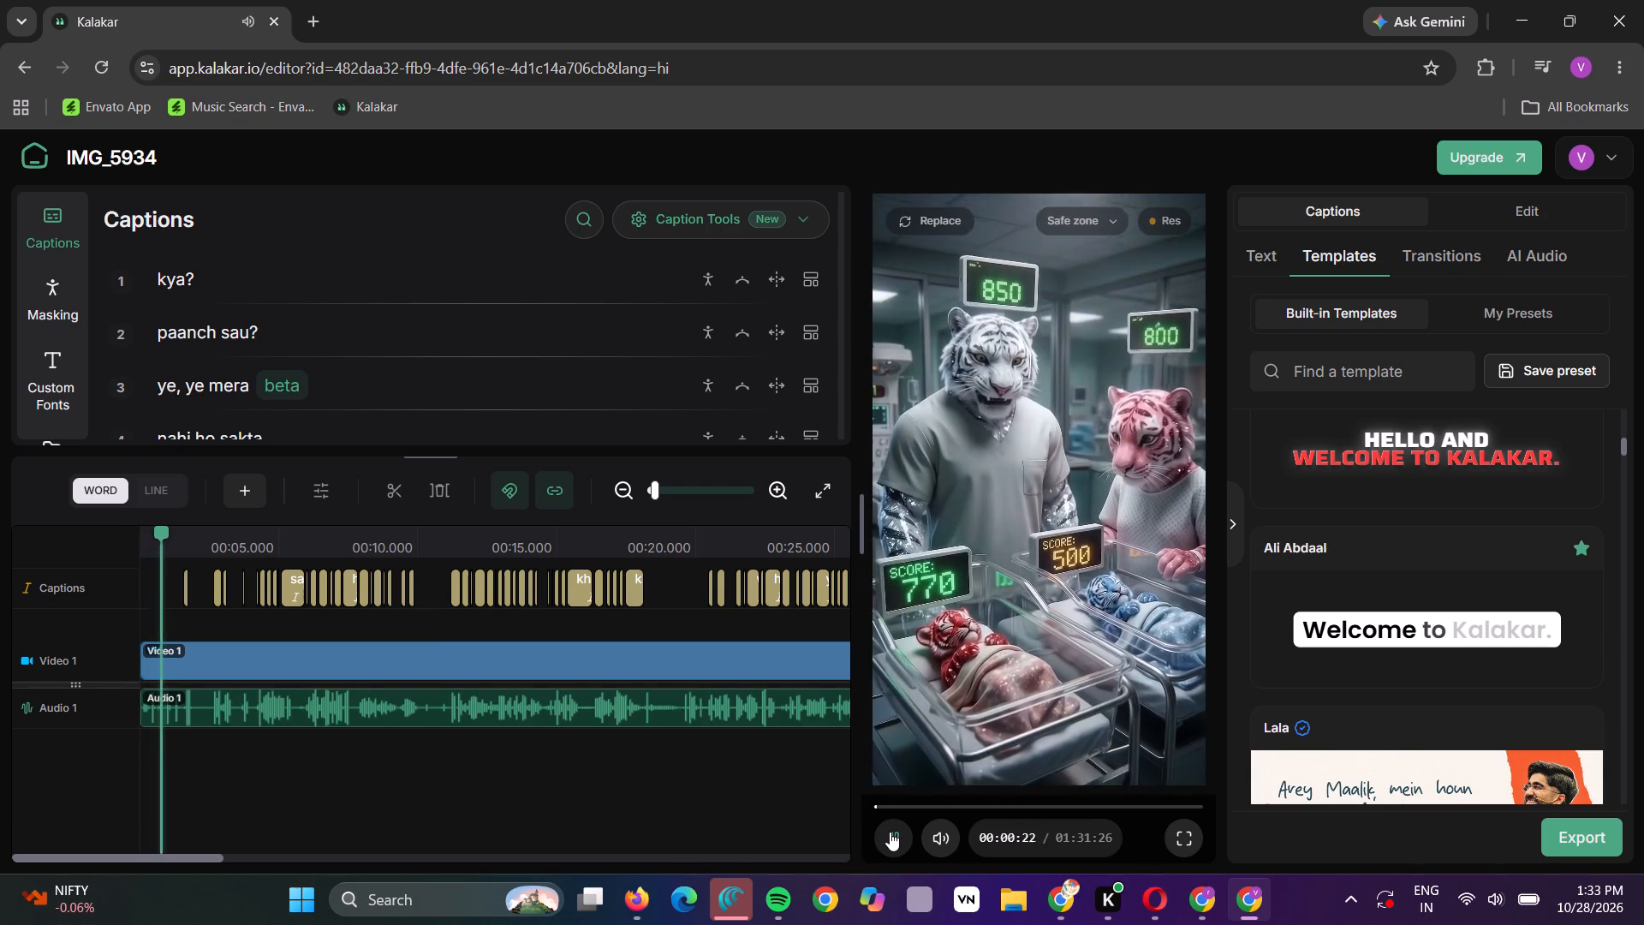
left_click(890, 832)
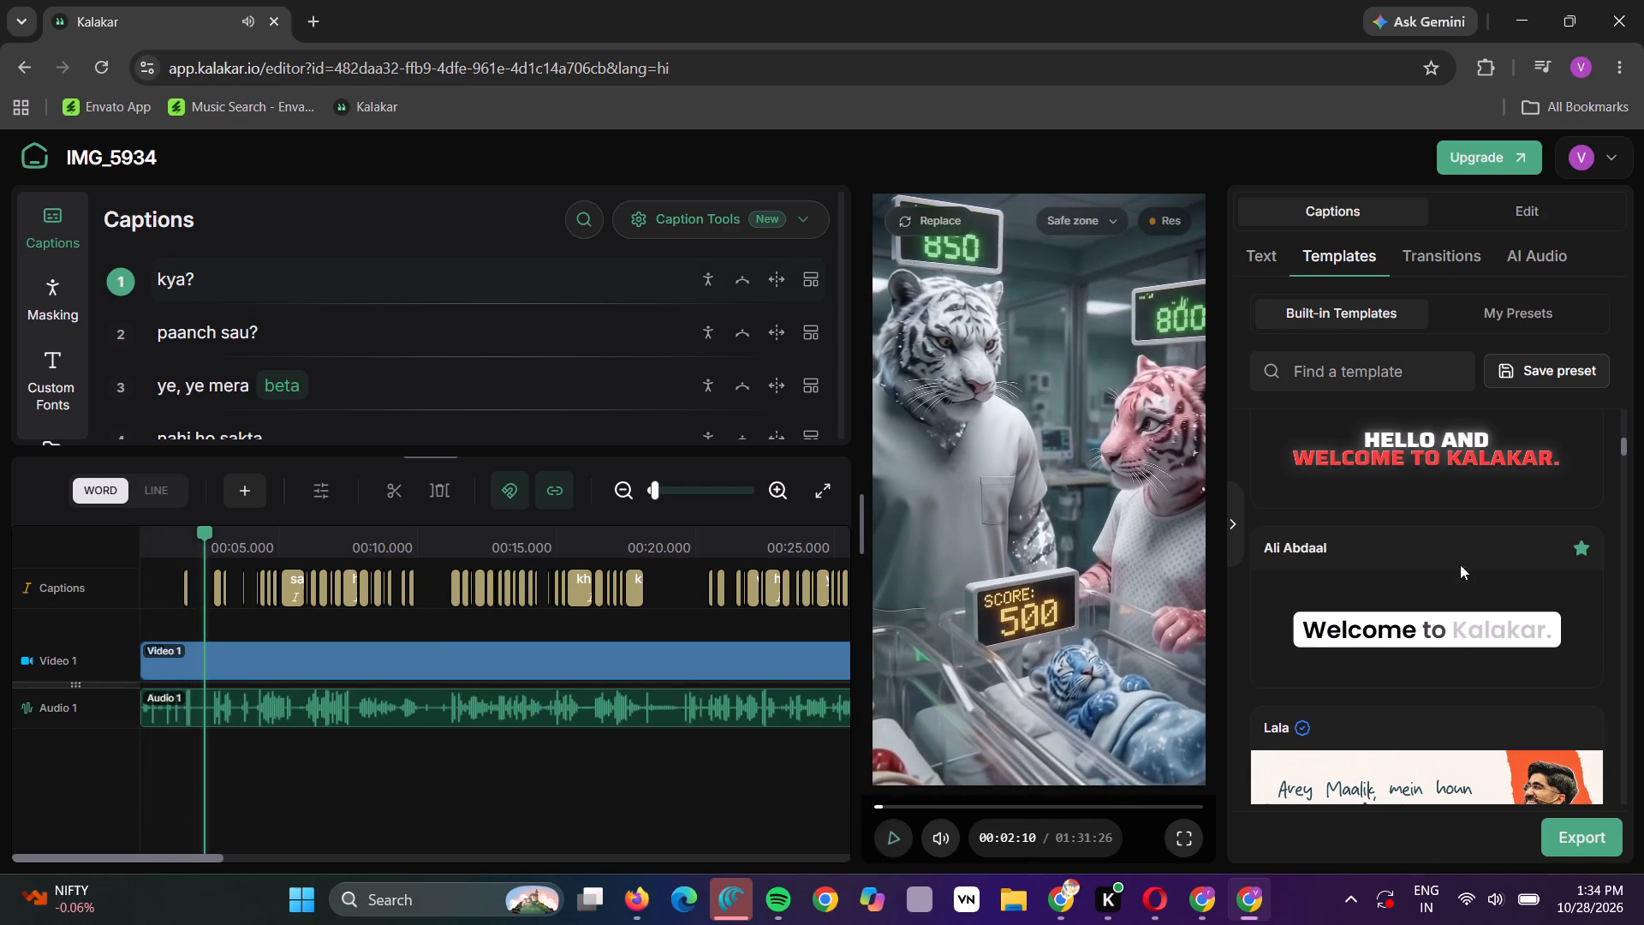
Apply the built-in Ali Abdaal caption template and play a short stretch of the video to preview the captions.
left_click(1468, 605)
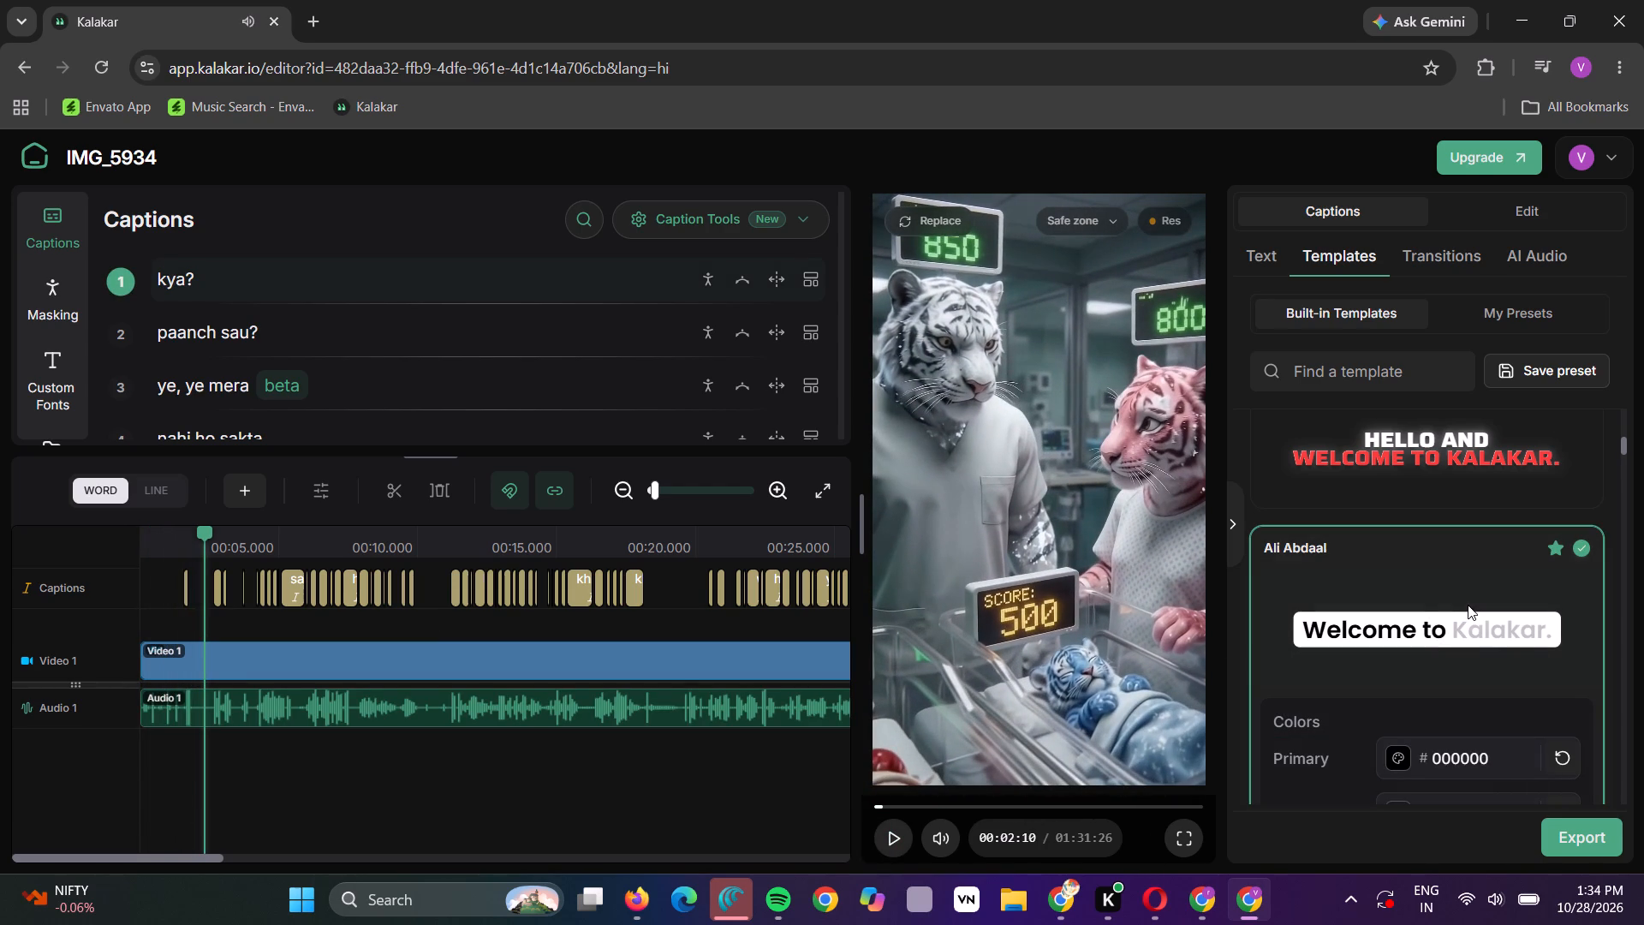
left_click(889, 848)
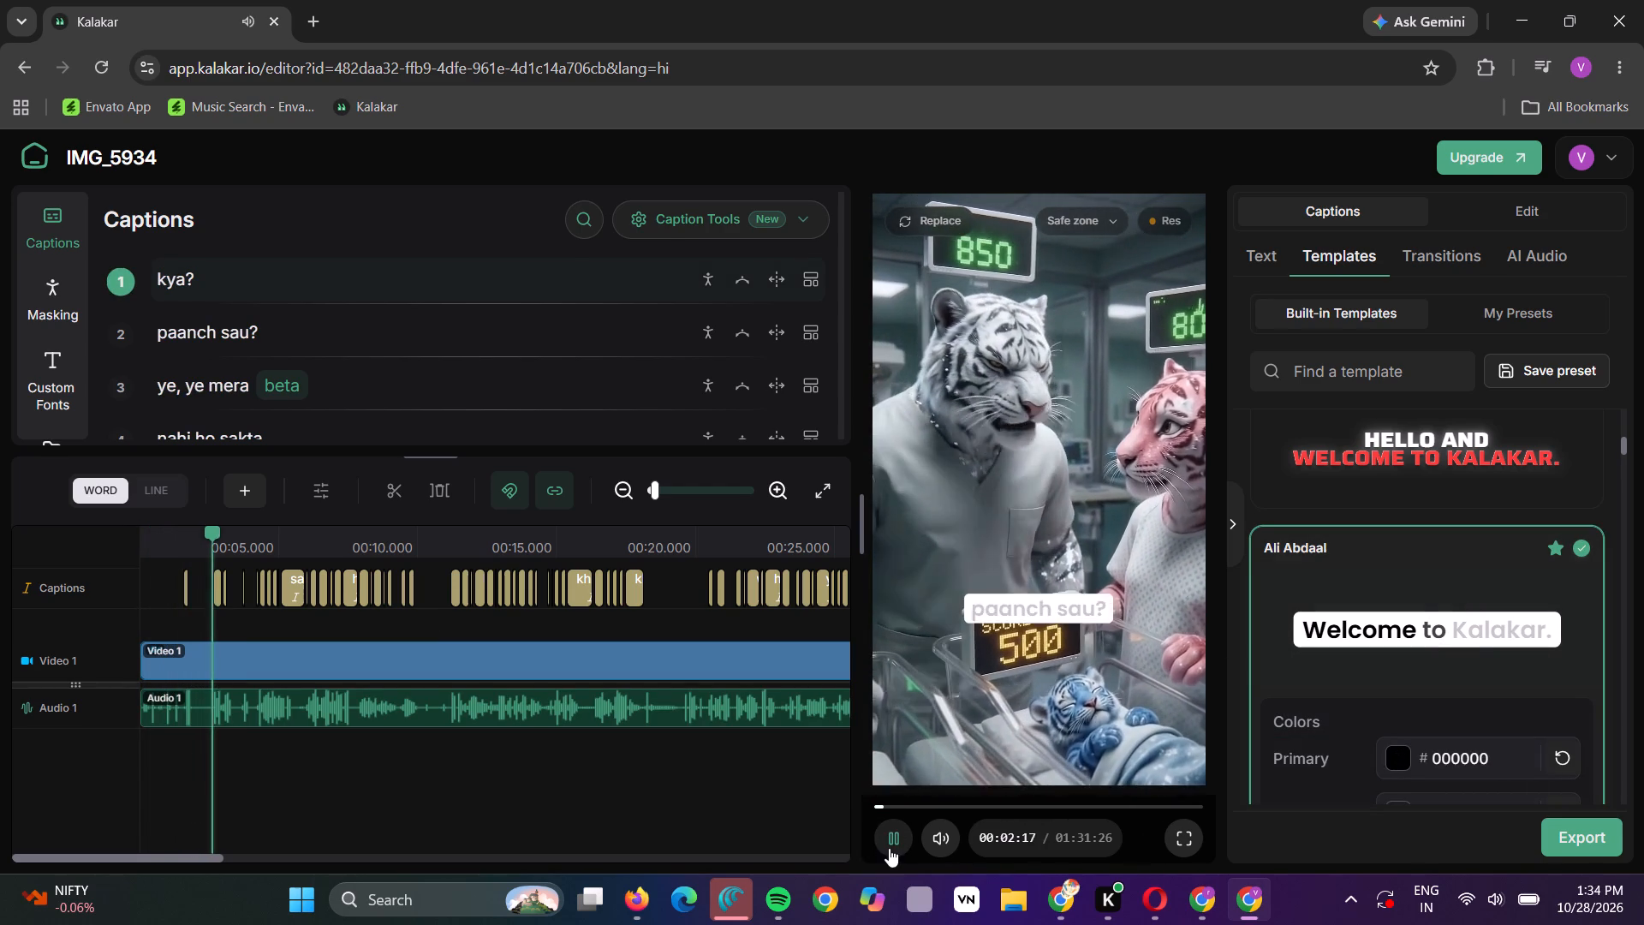
left_click(893, 830)
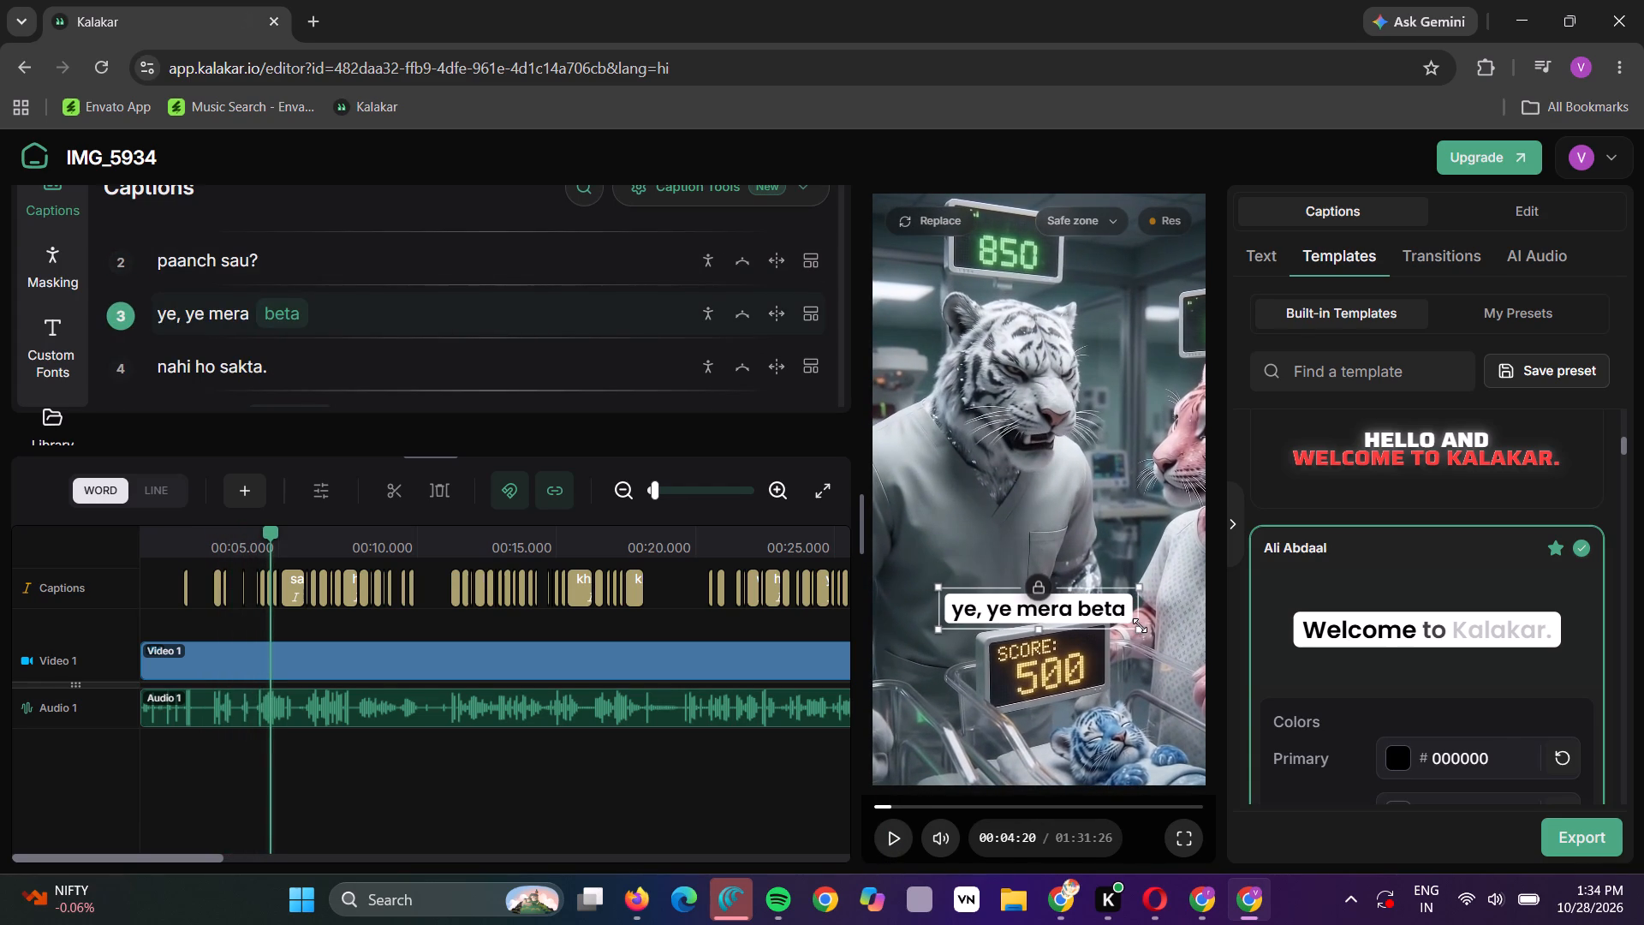
Shrink the captions on the video preview, turning on the Instagram Reels safe zone overlay as a placement guide.
left_click_drag(1140, 625, 1065, 597)
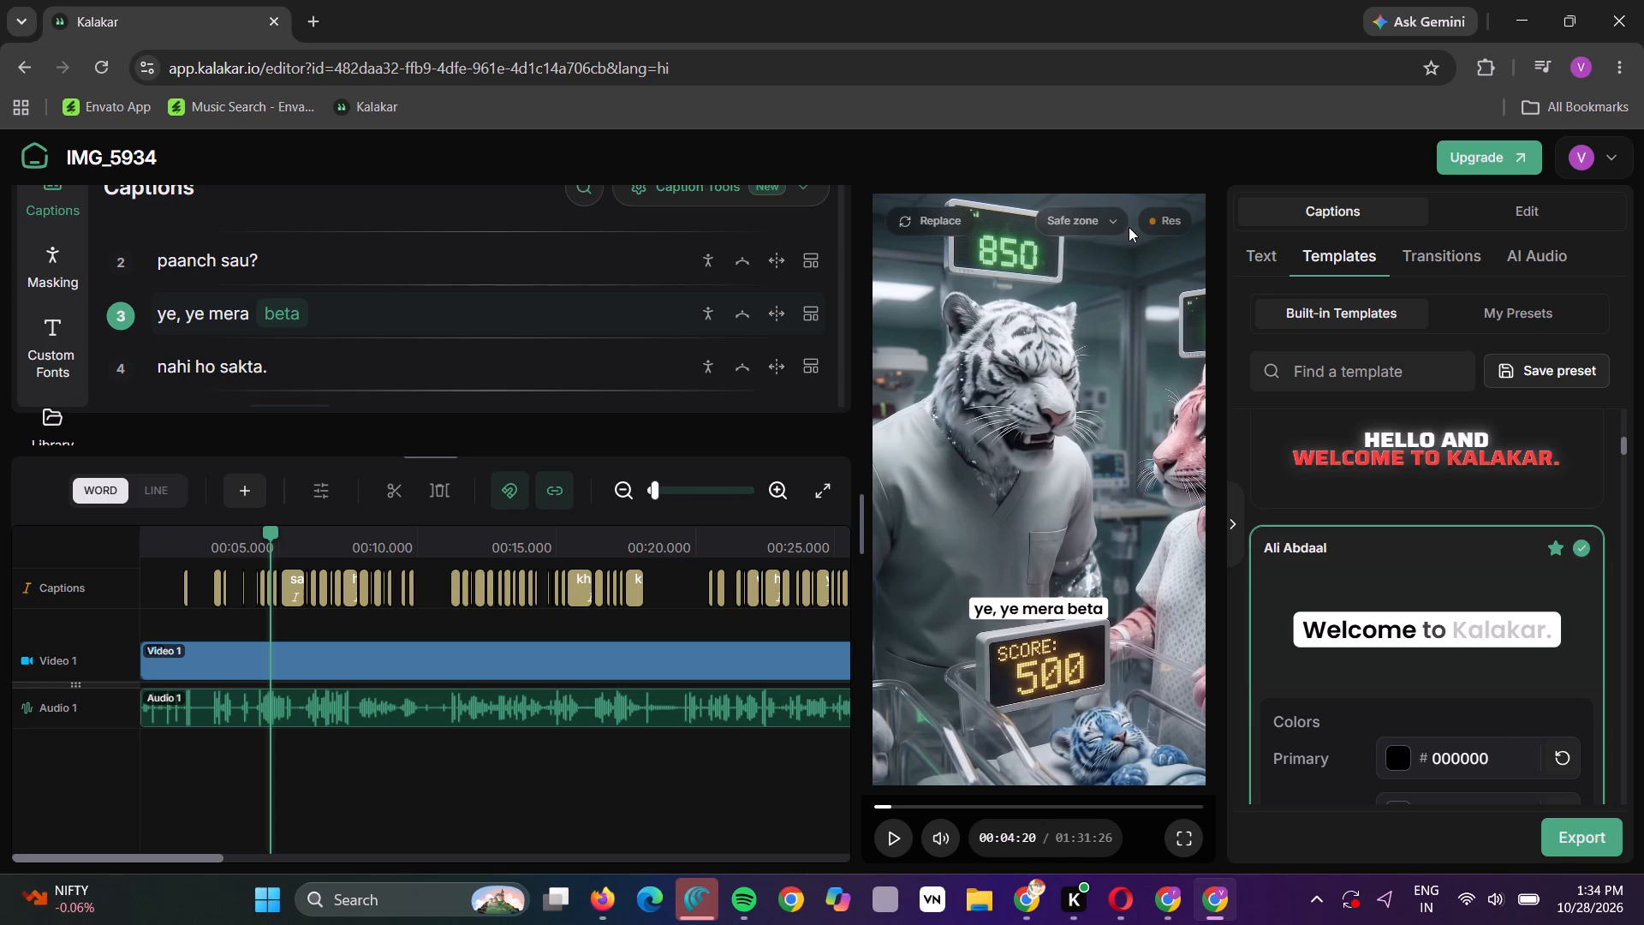
left_click(1110, 222)
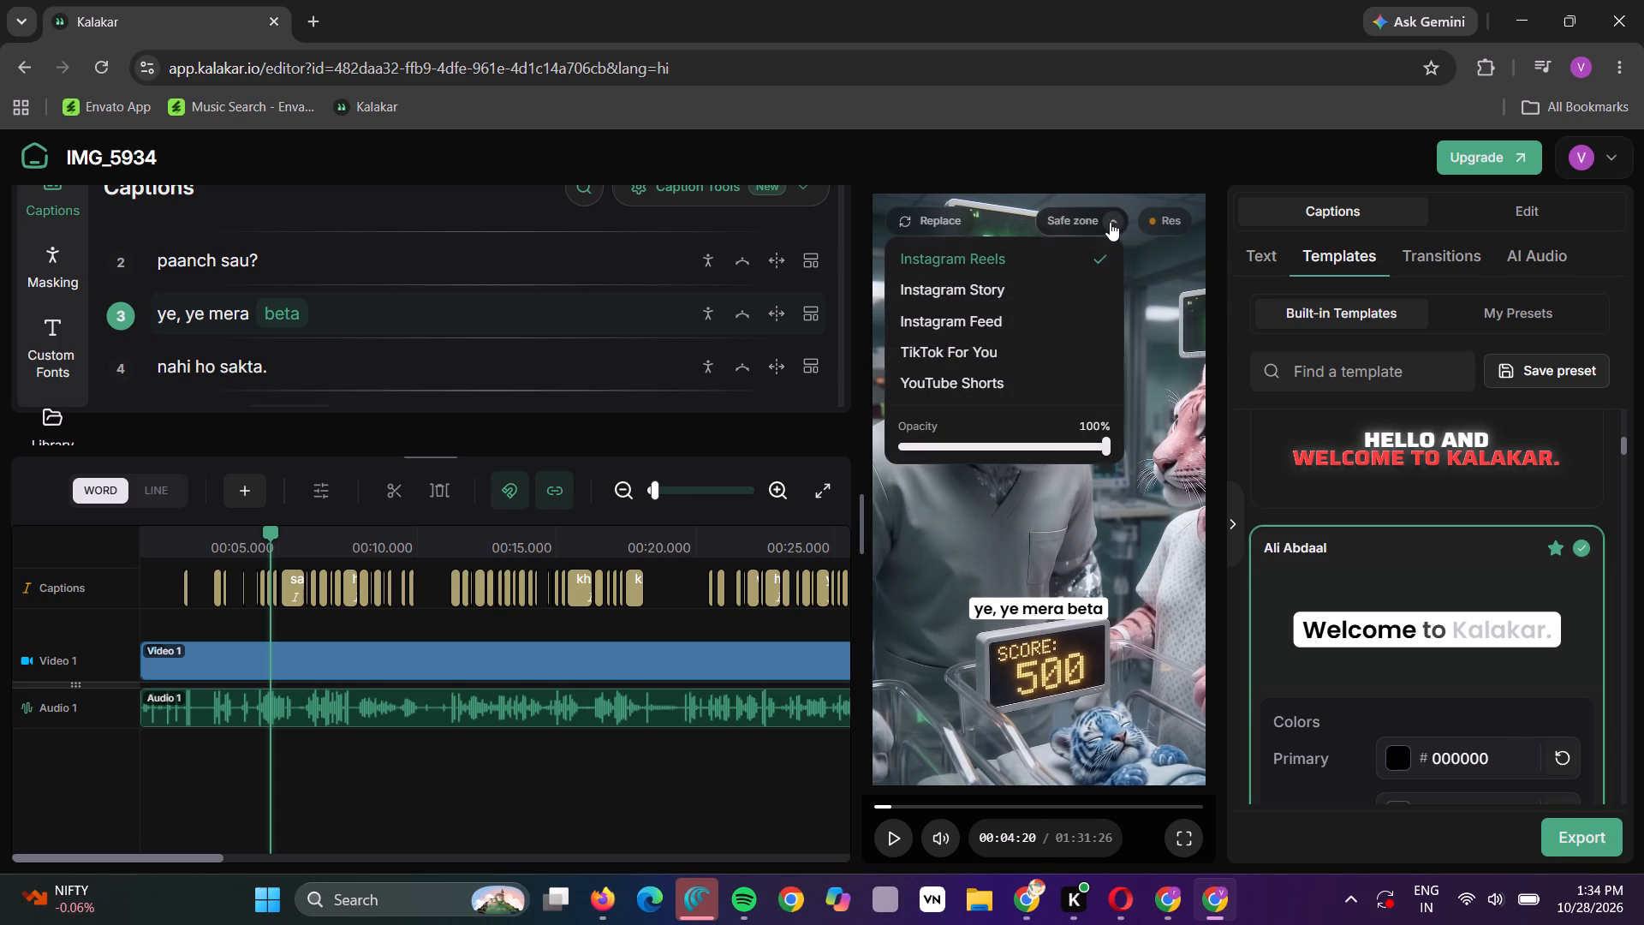
left_click(1072, 223)
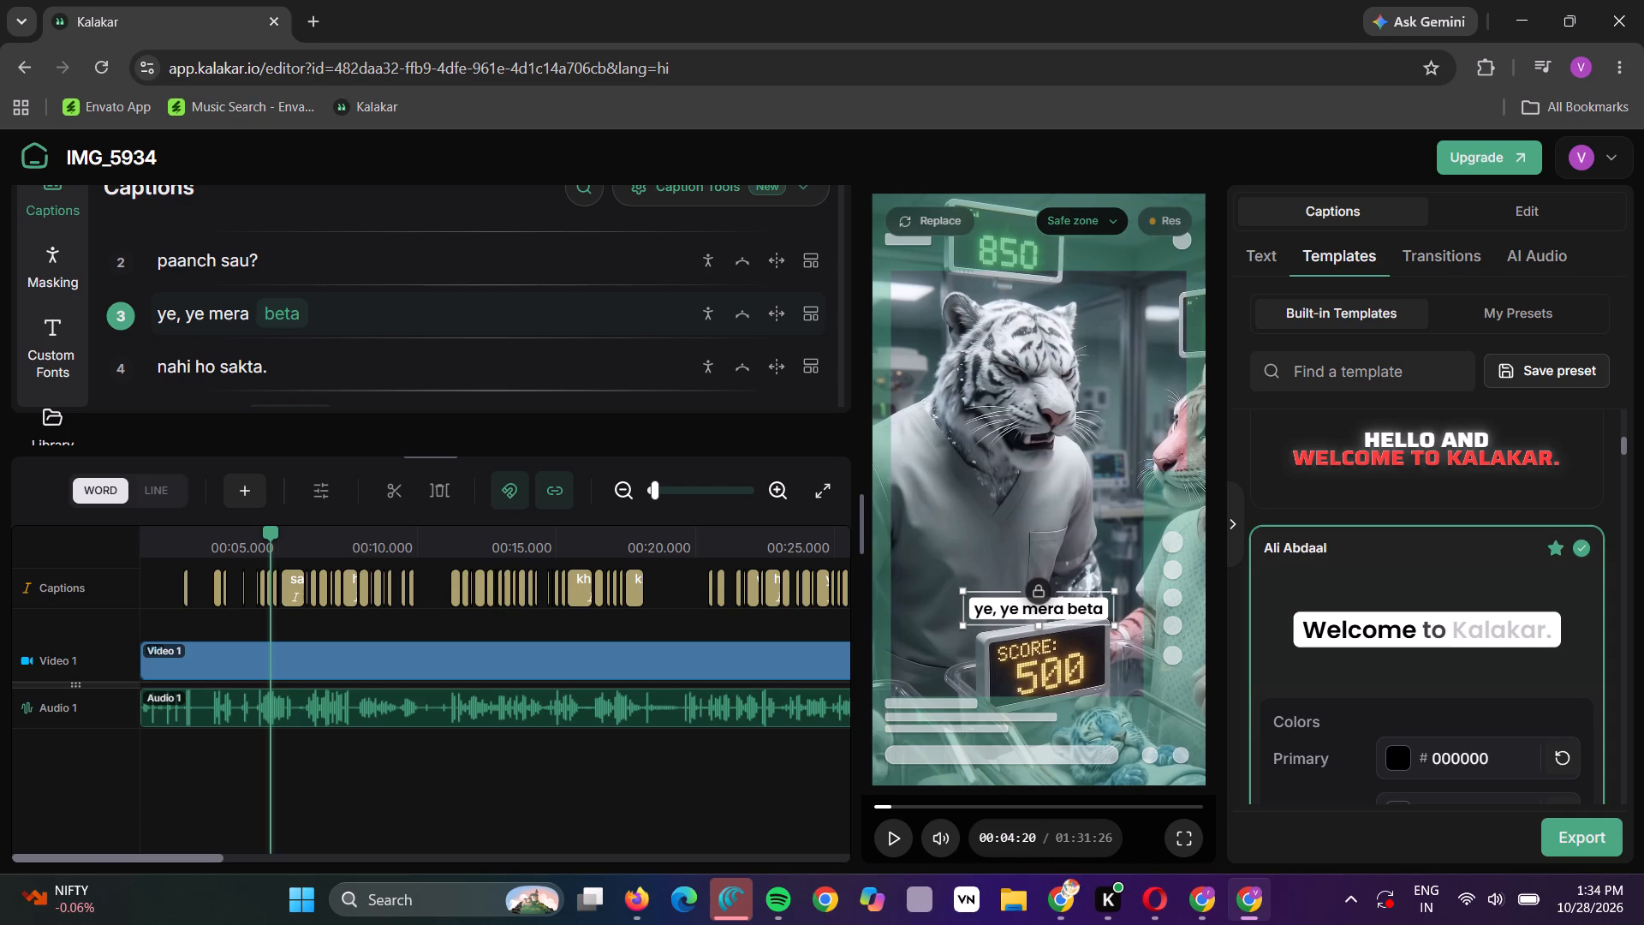
left_click_drag(1115, 625, 1105, 616)
left_click(382, 759)
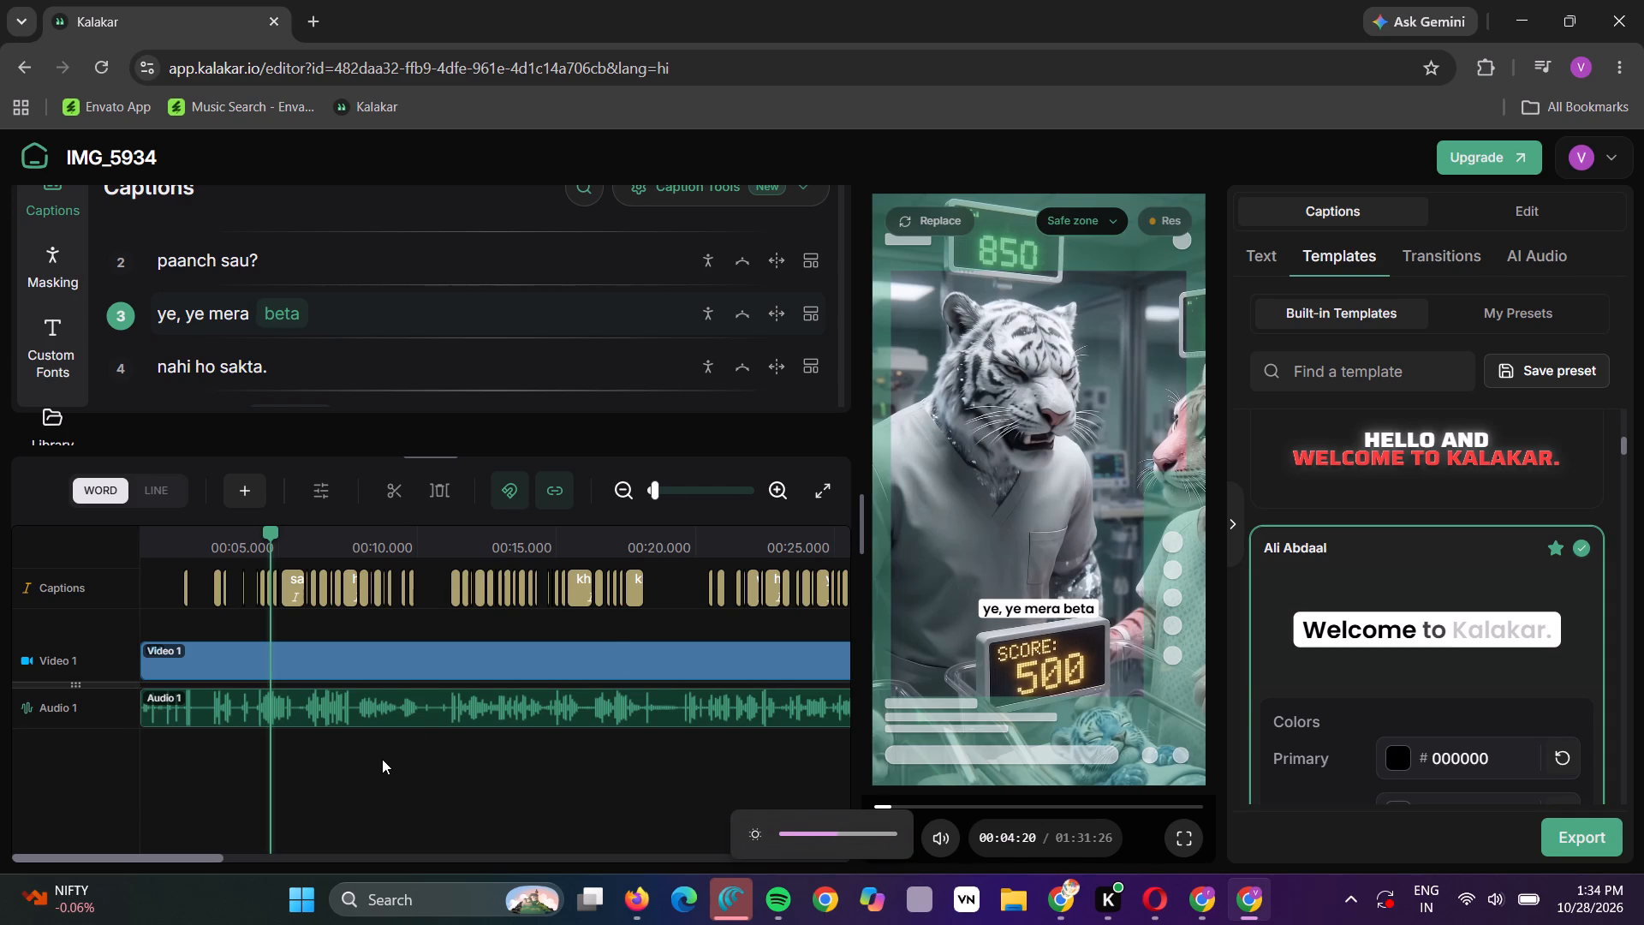
Move "sau?" in the second caption to the previous line so the first caption reads "kya? paanch sau?".
scroll(247, 282, "up", 4)
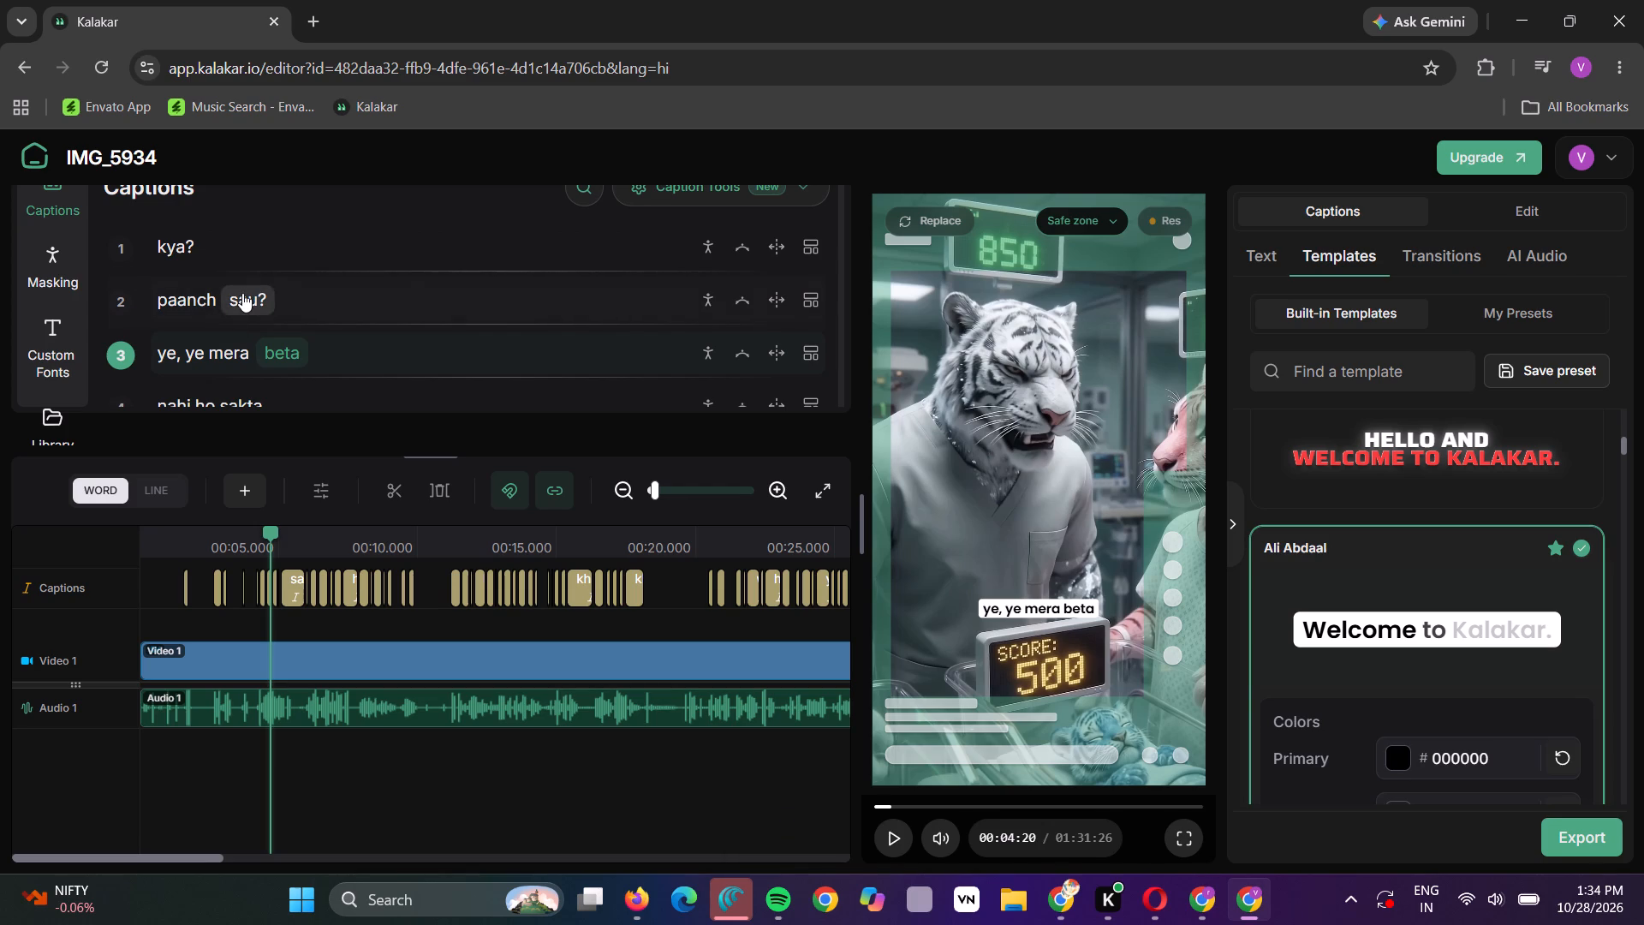
left_click(242, 293)
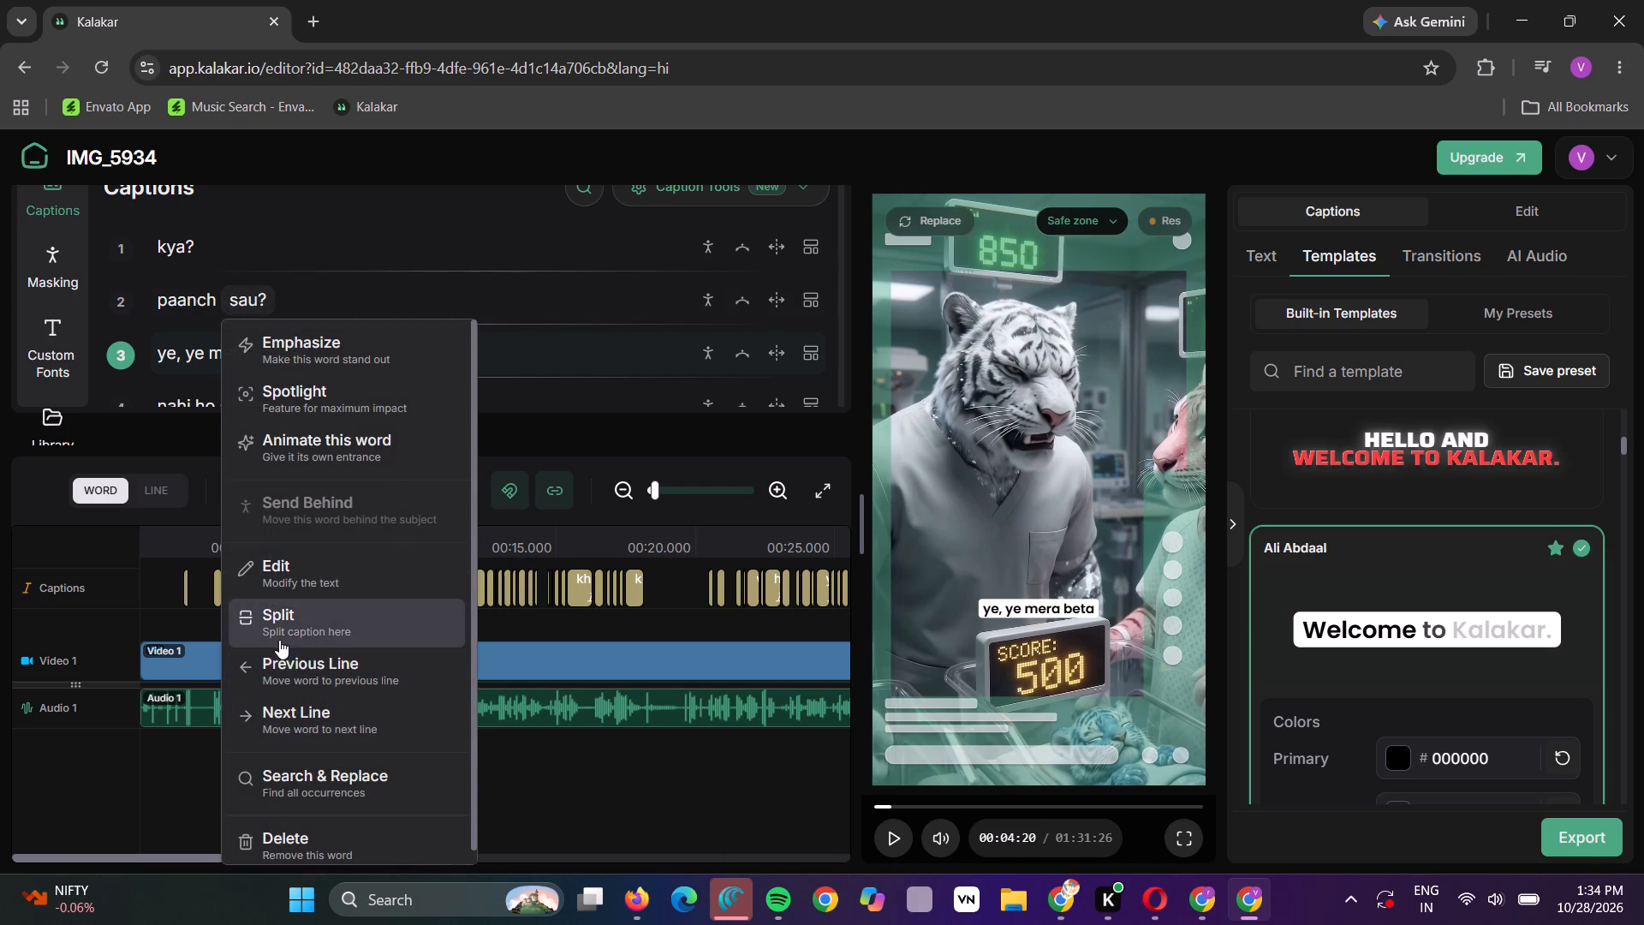
left_click(285, 655)
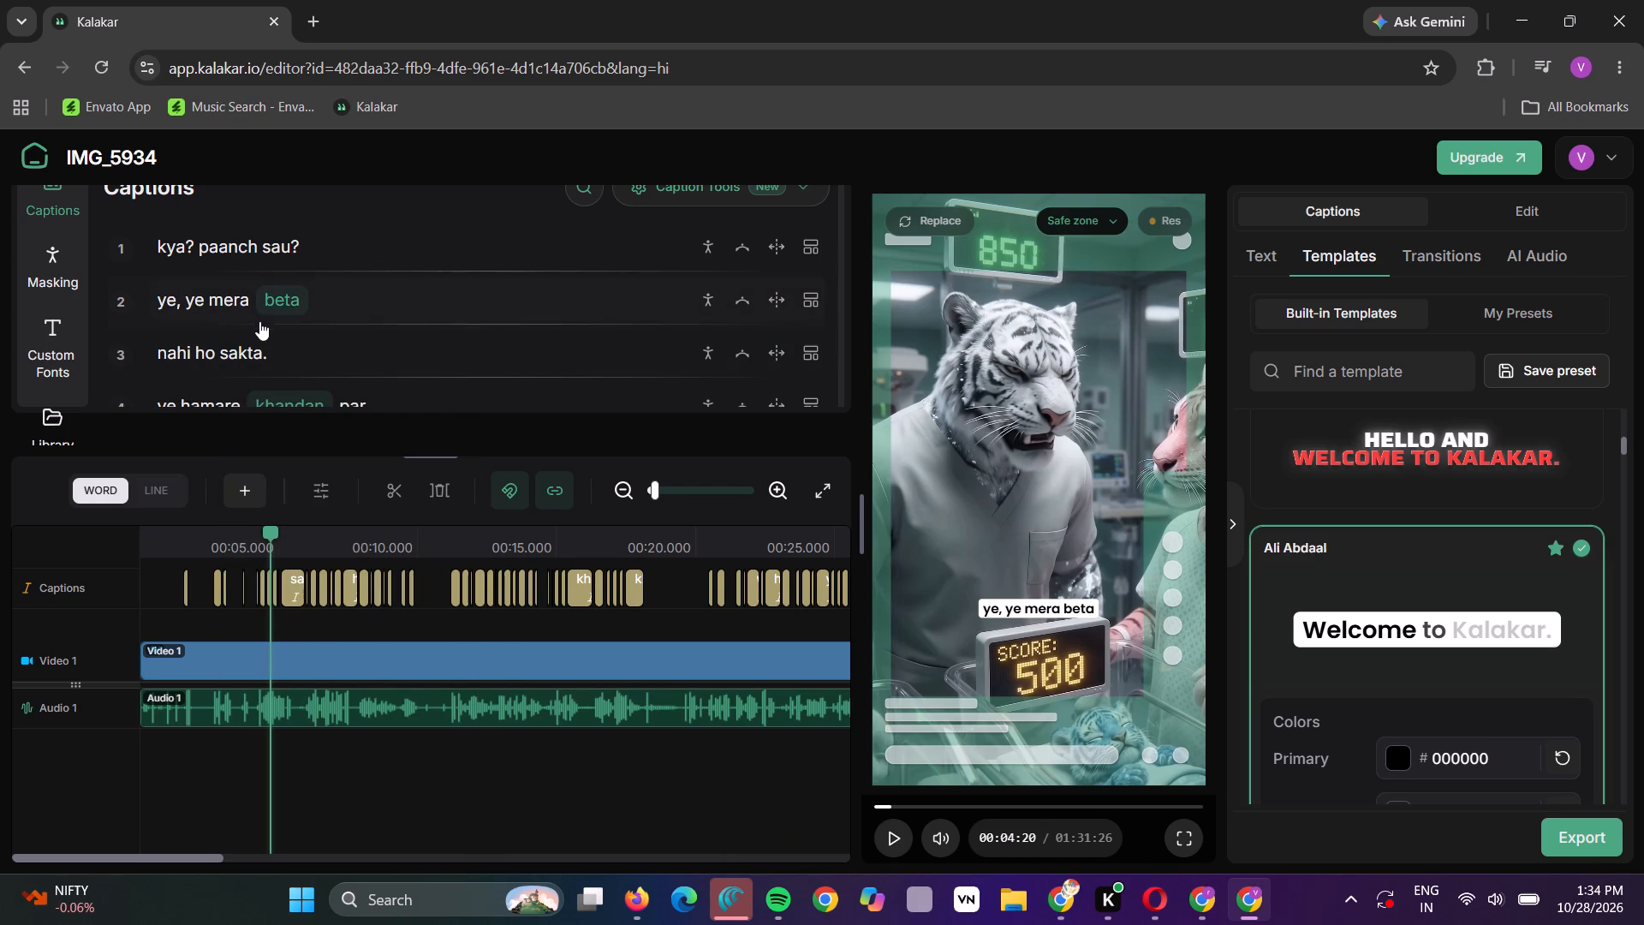
Regroup the words around the first "lanat" caption so that line 5 reads "par lanat hai.".
scroll(287, 367, "down", 1)
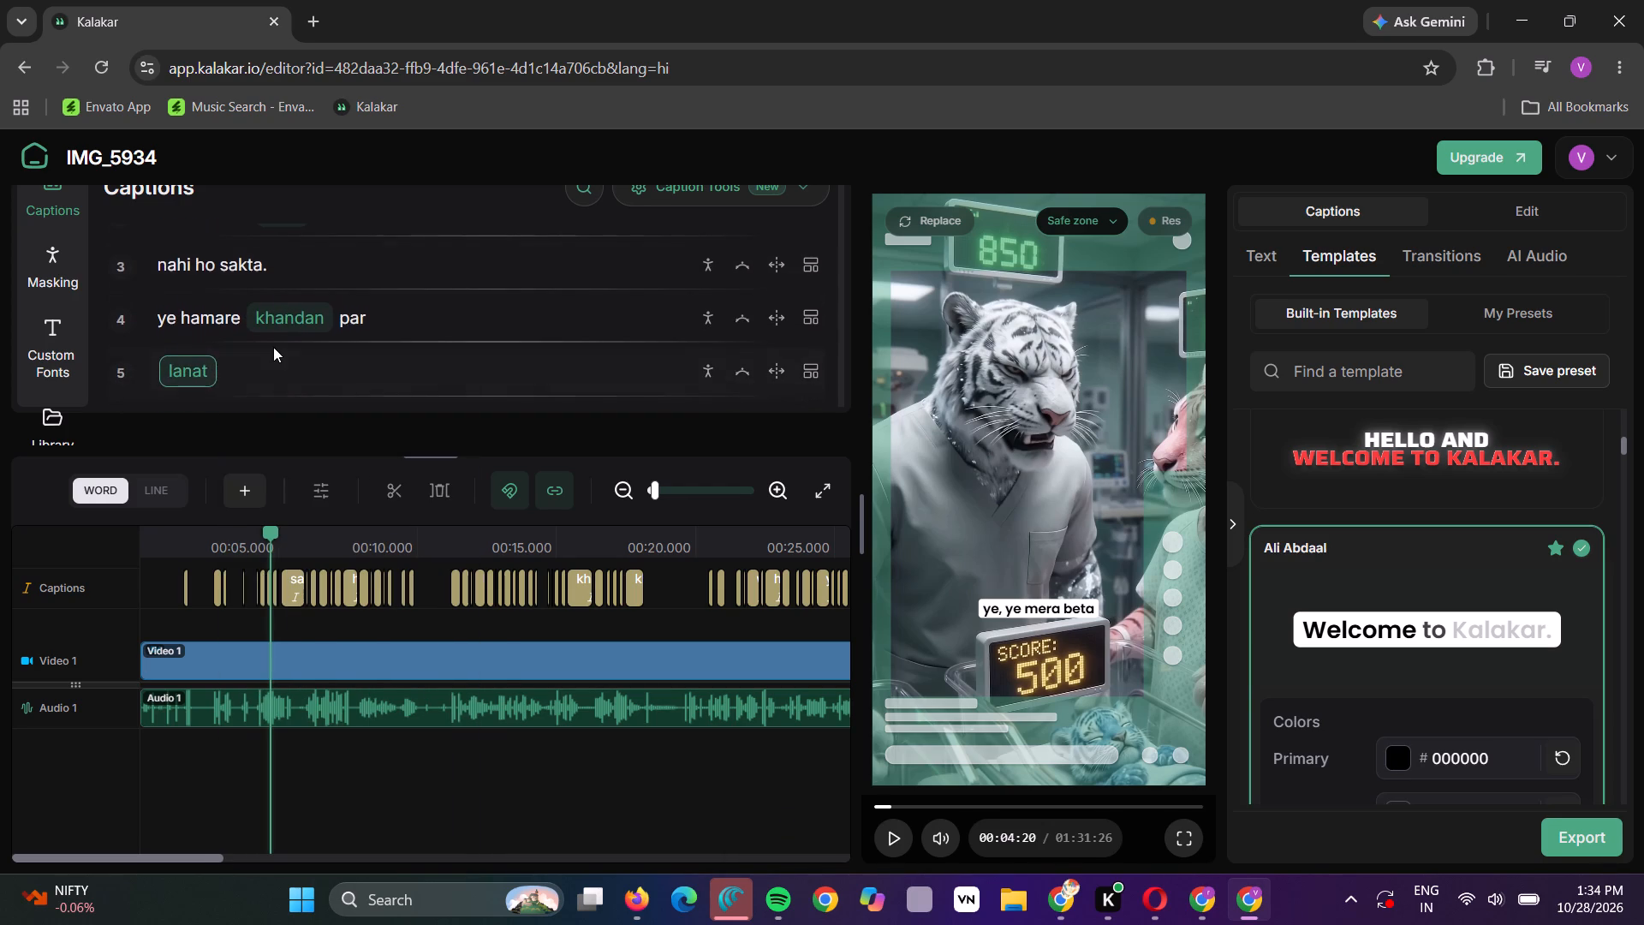
scroll(273, 347, "down", 1)
scroll(202, 323, "up", 1)
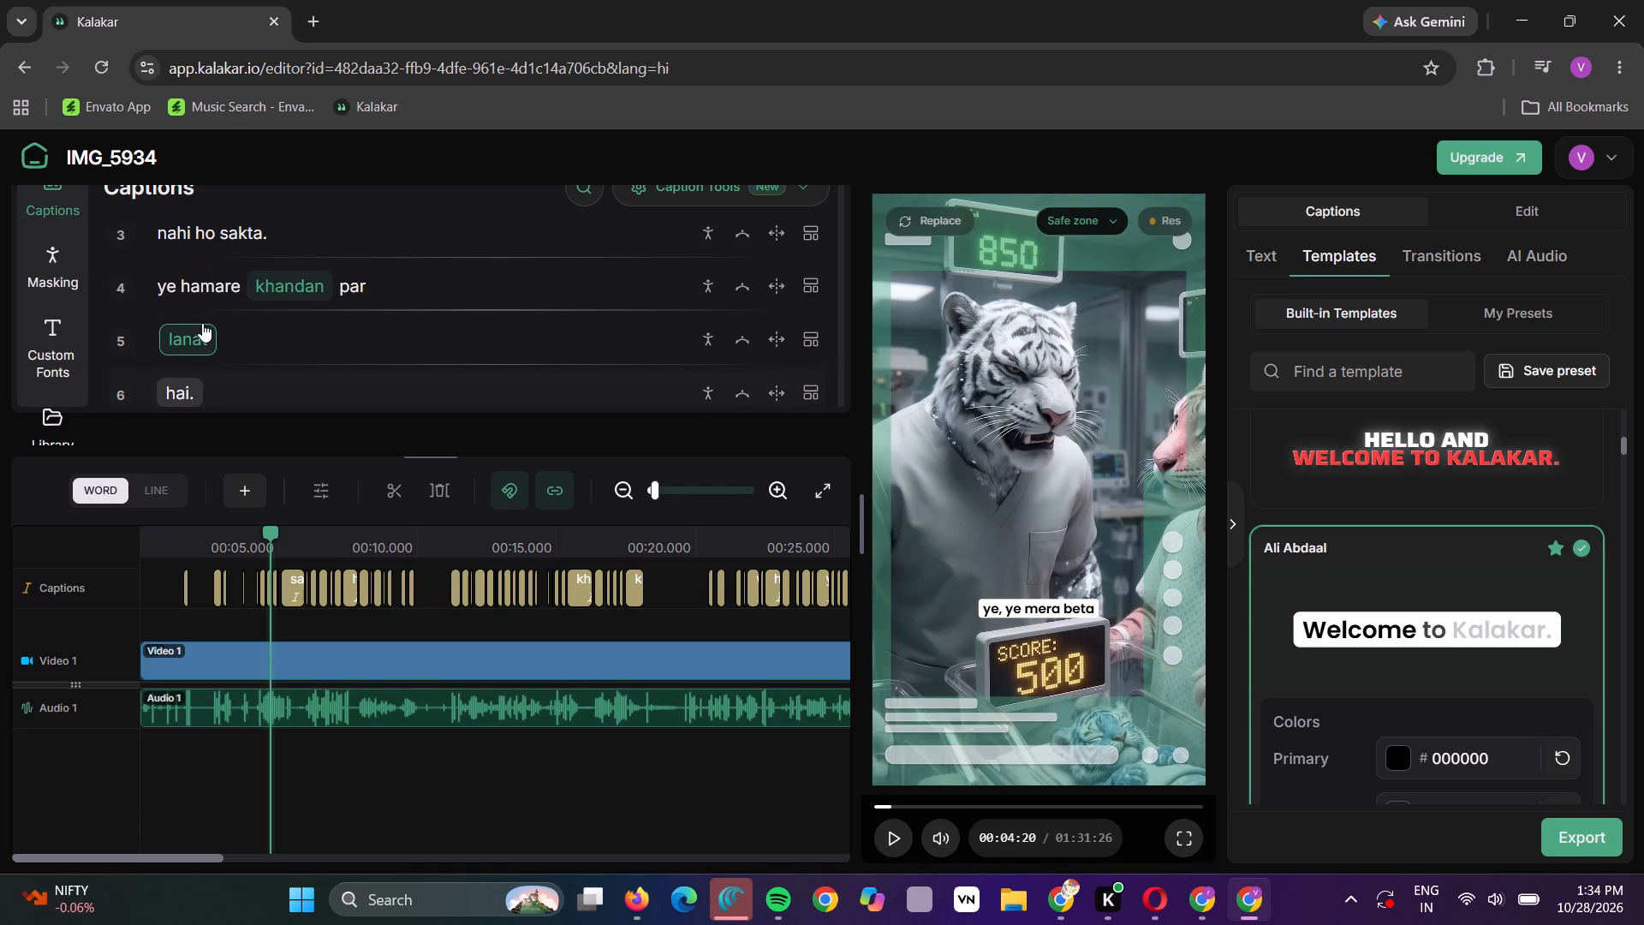
scroll(202, 323, "up", 1)
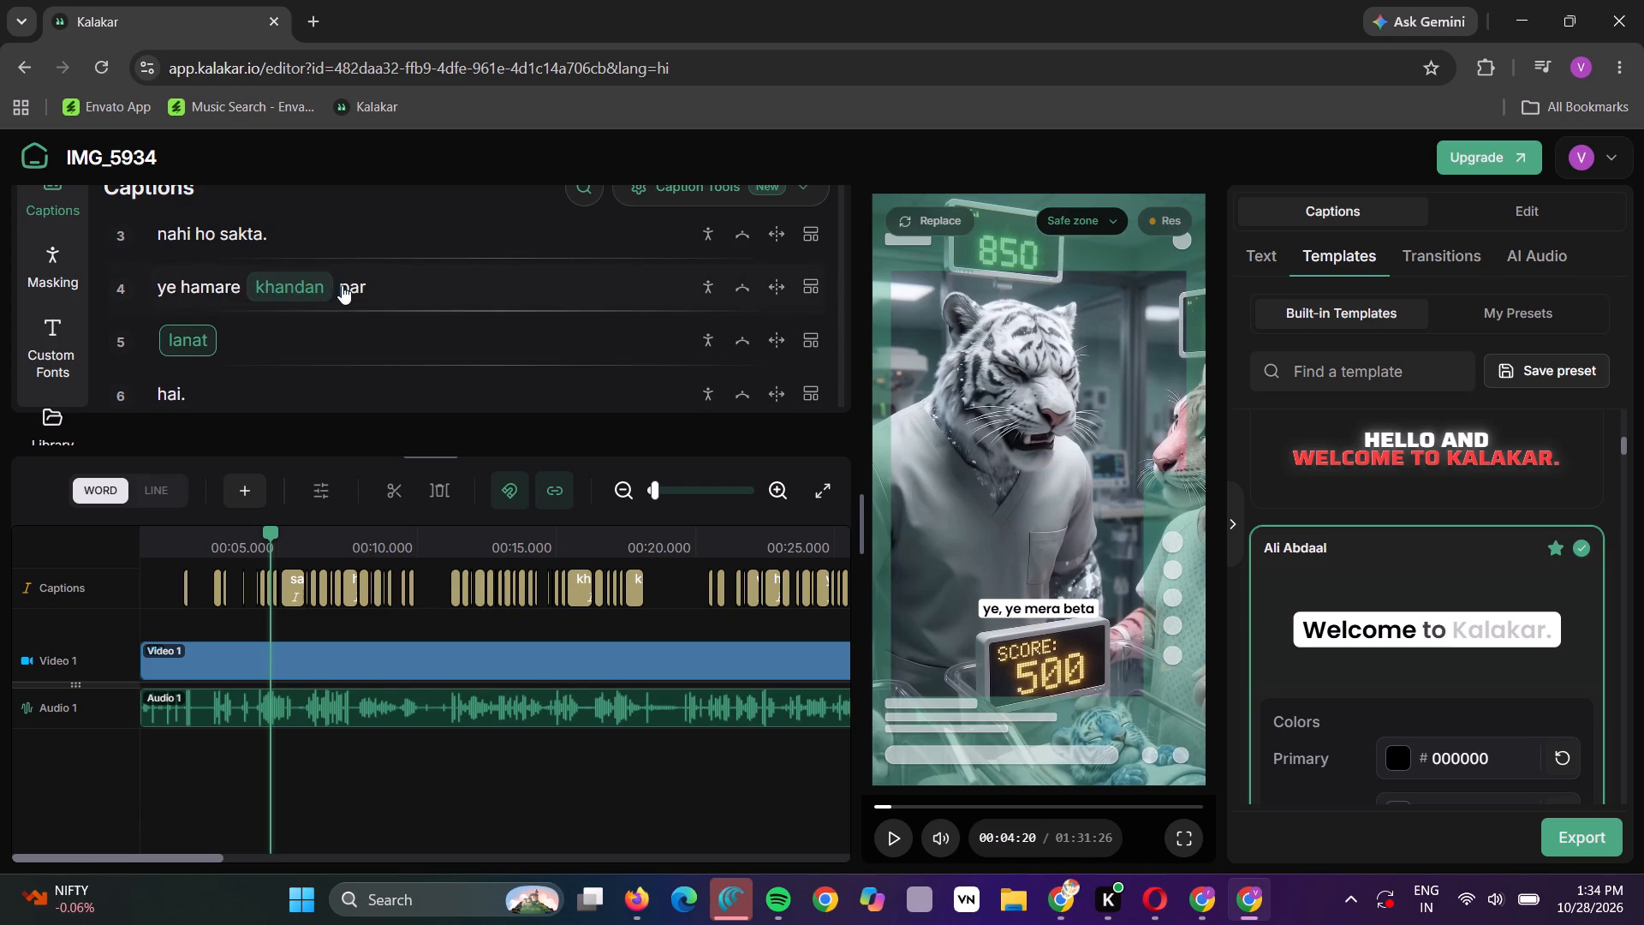
left_click(342, 285)
left_click(412, 707)
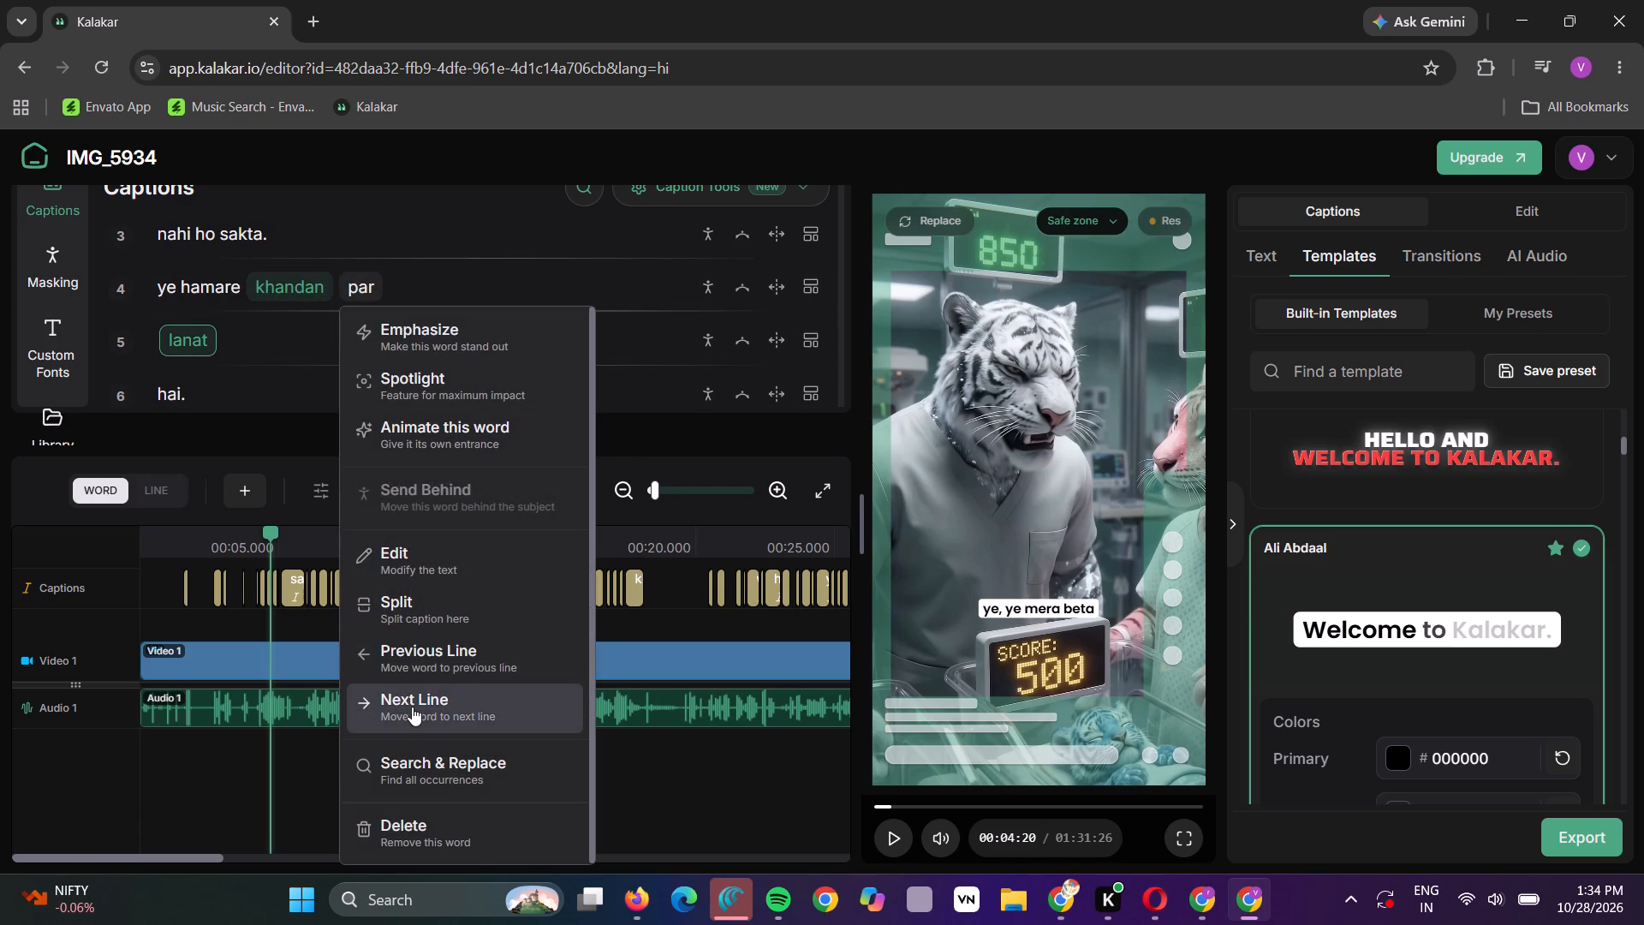
scroll(361, 387, "down", 1)
left_click(176, 299)
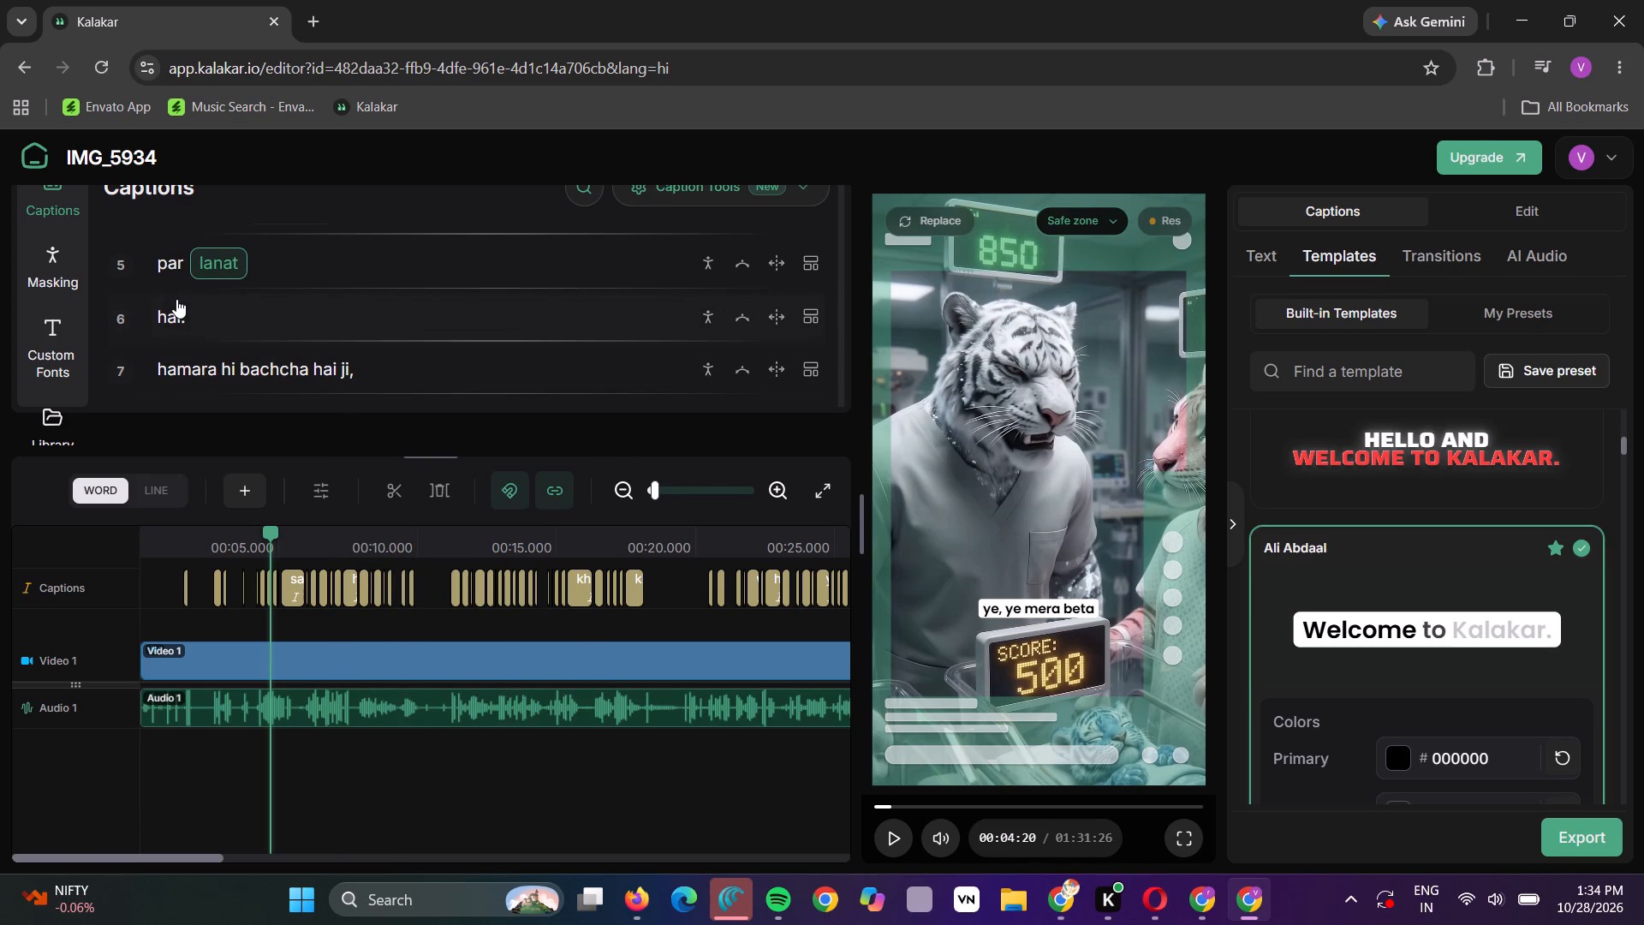
left_click(176, 308)
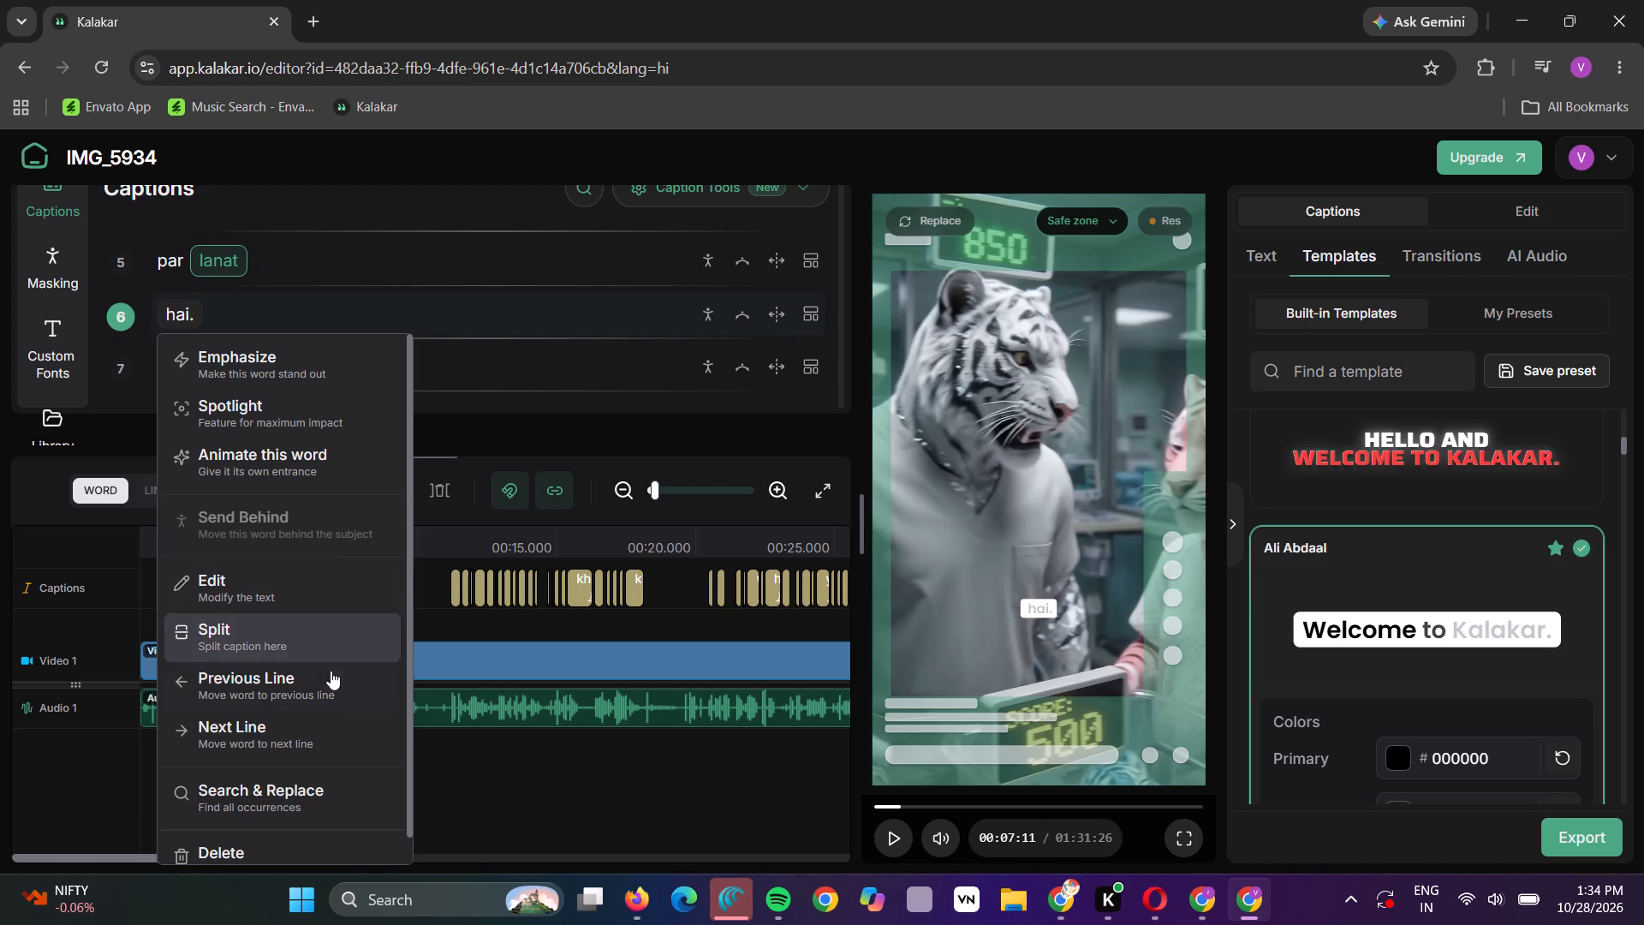
left_click(316, 702)
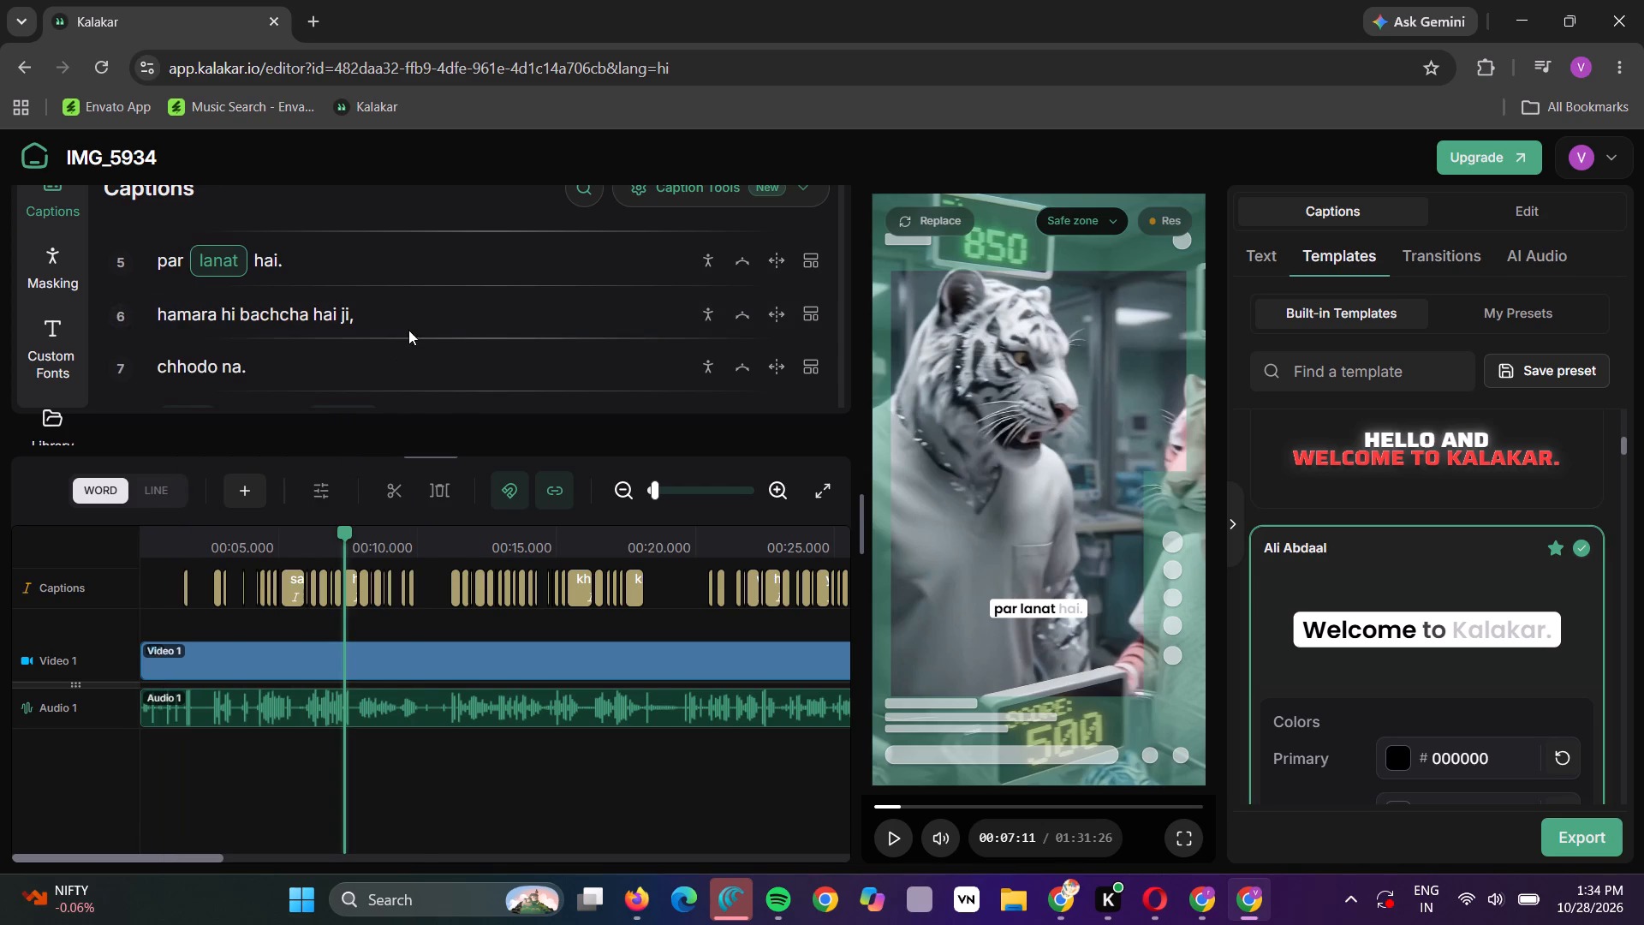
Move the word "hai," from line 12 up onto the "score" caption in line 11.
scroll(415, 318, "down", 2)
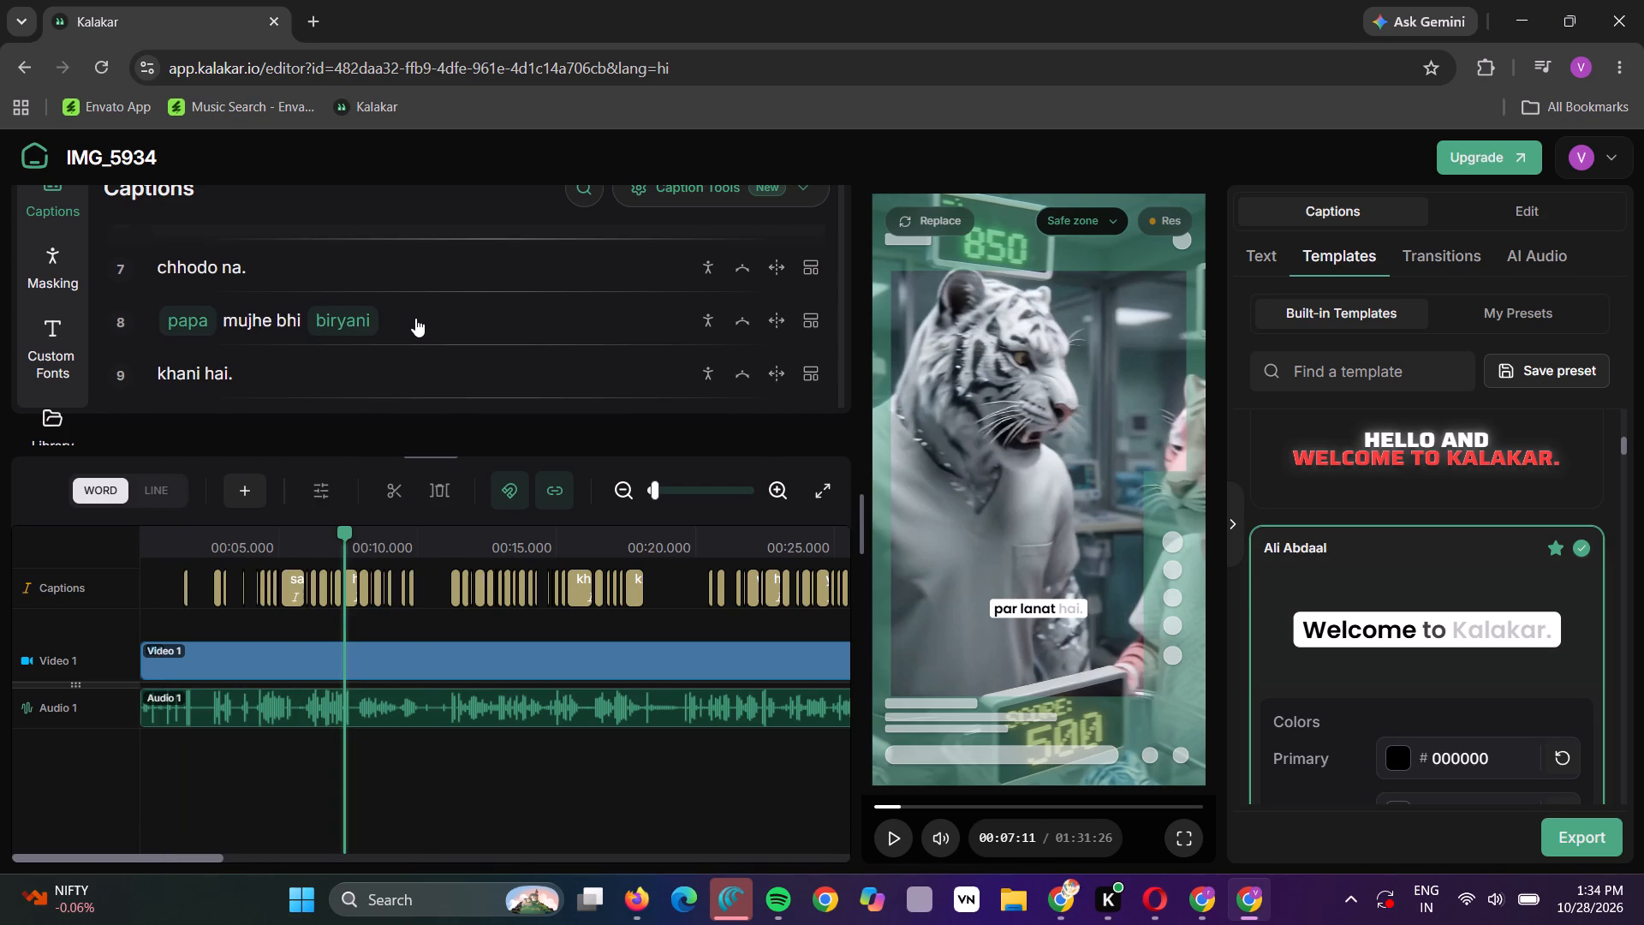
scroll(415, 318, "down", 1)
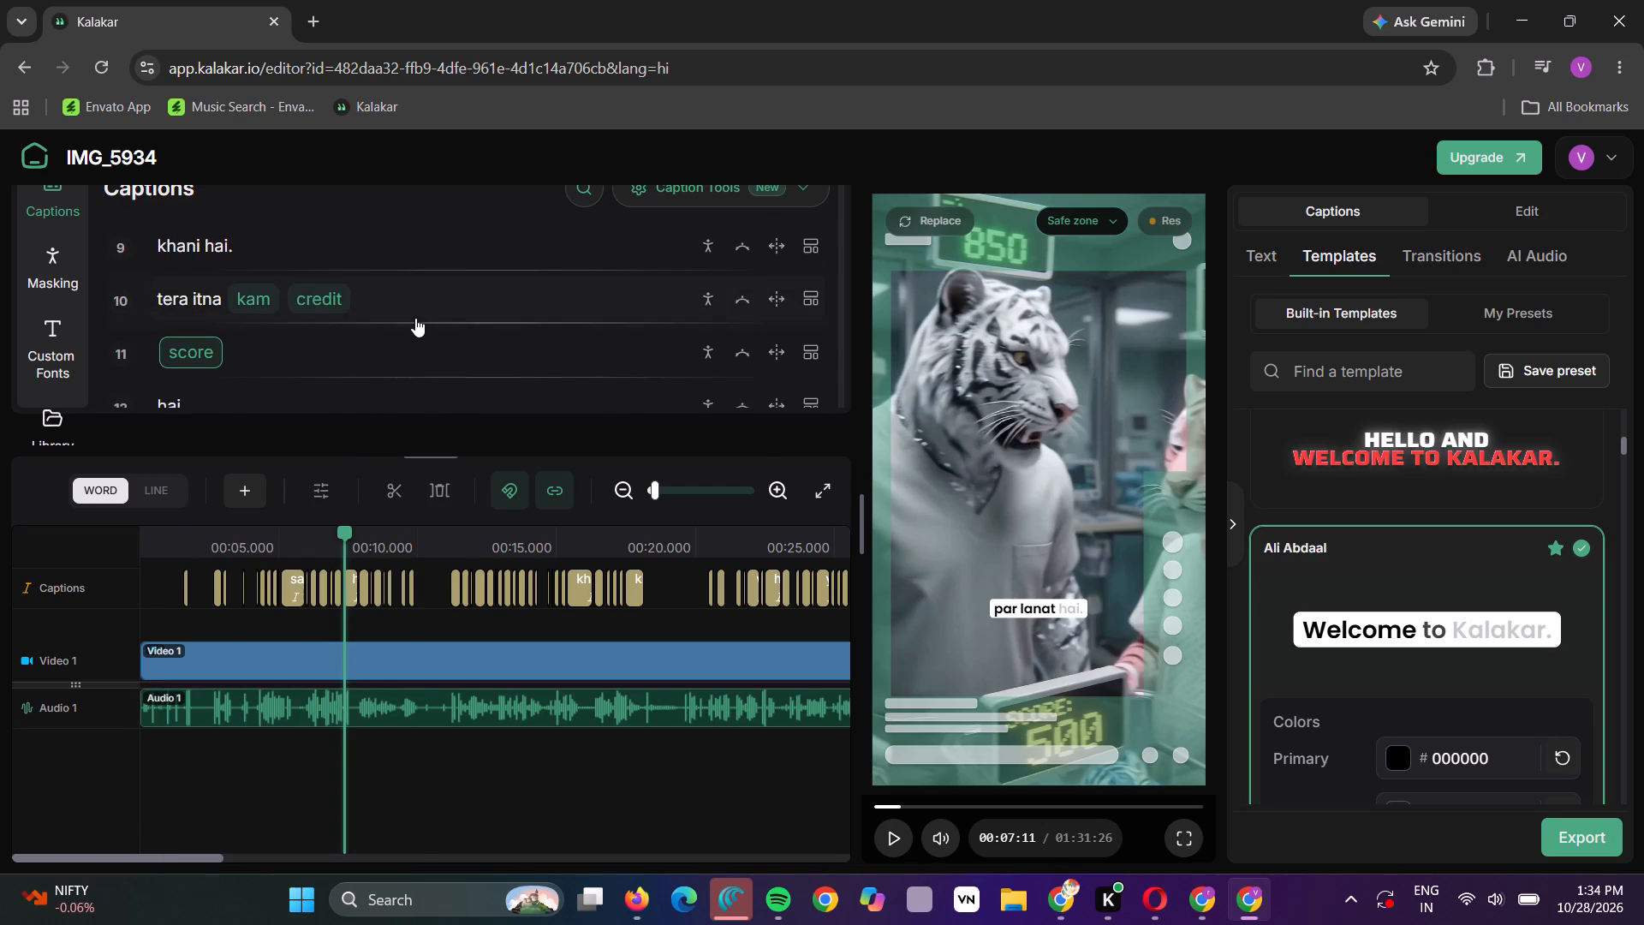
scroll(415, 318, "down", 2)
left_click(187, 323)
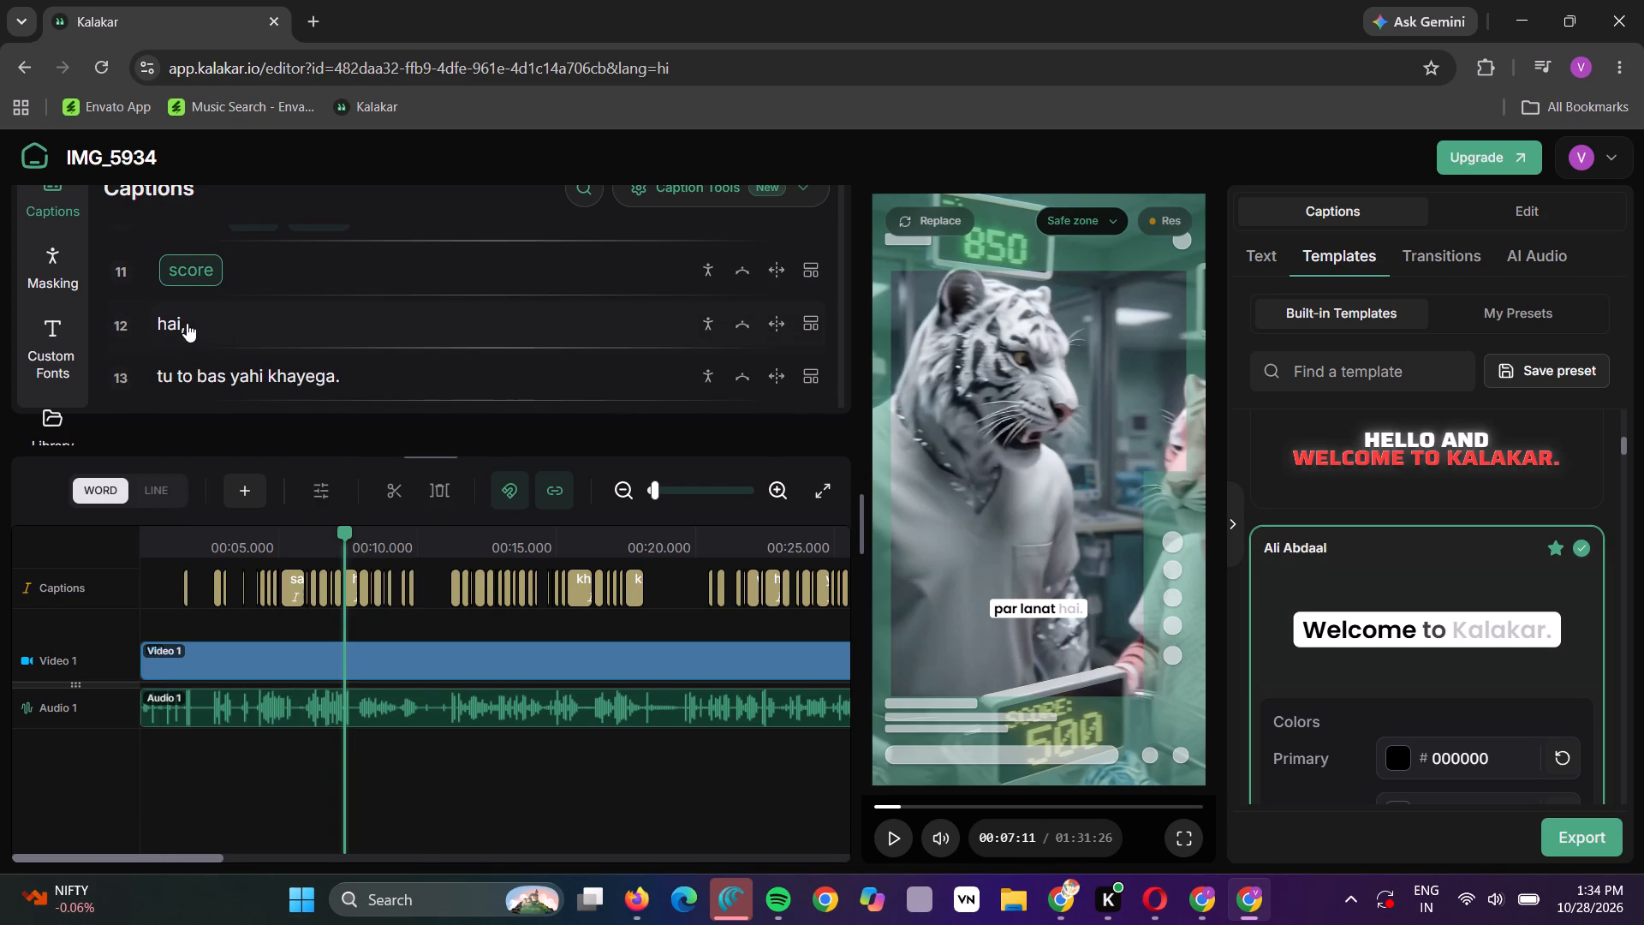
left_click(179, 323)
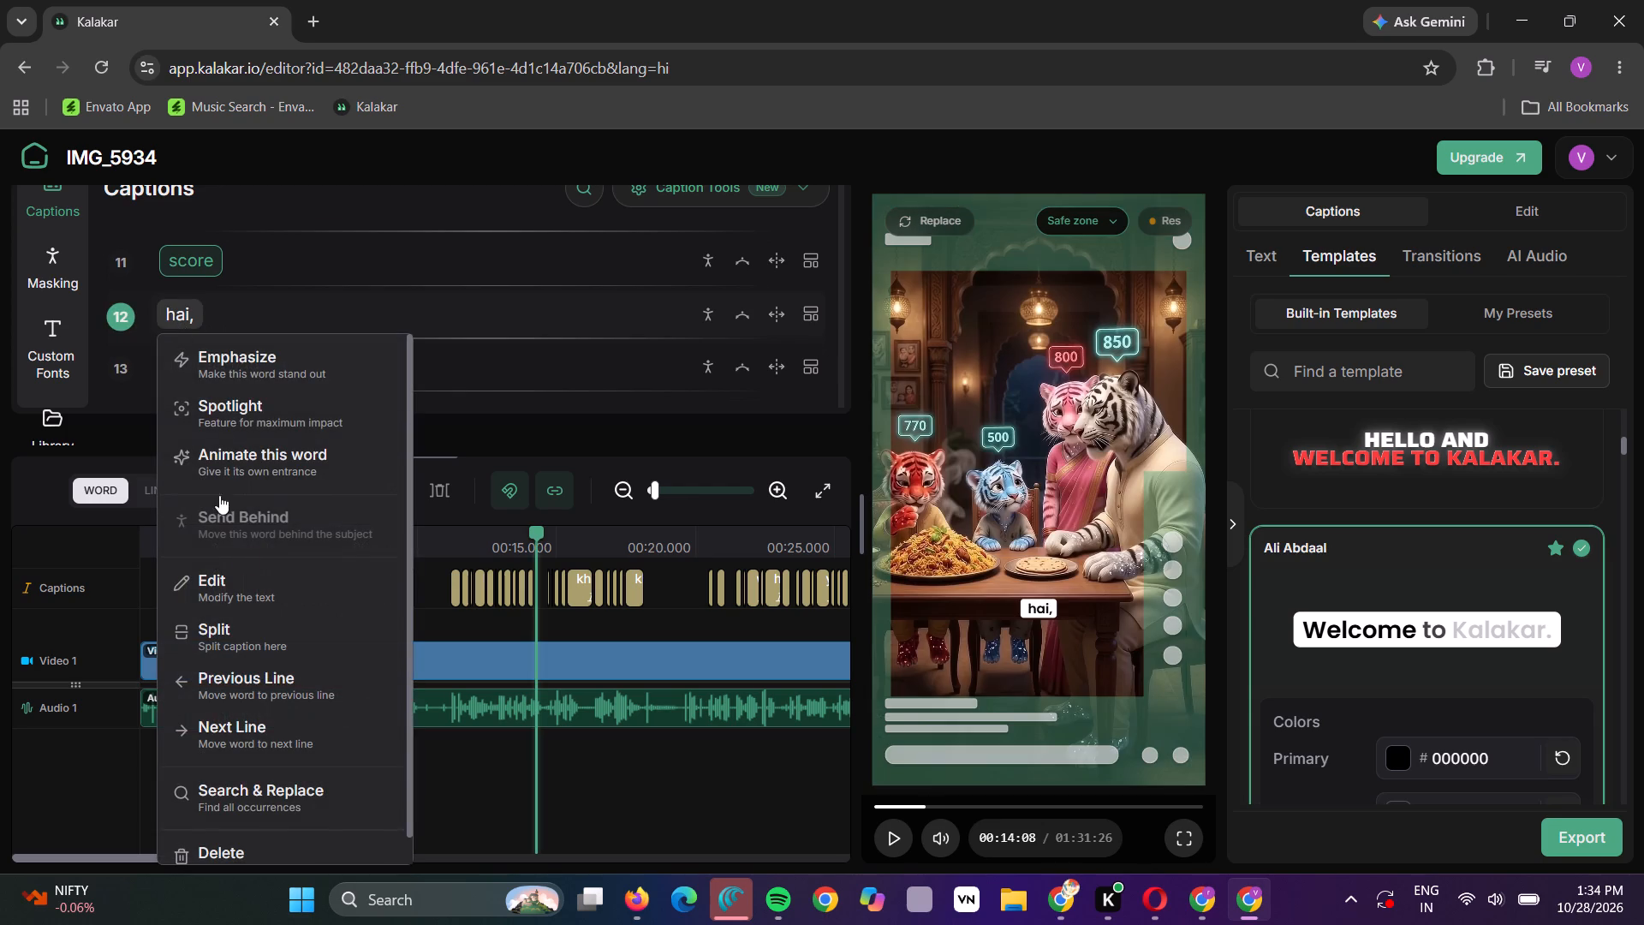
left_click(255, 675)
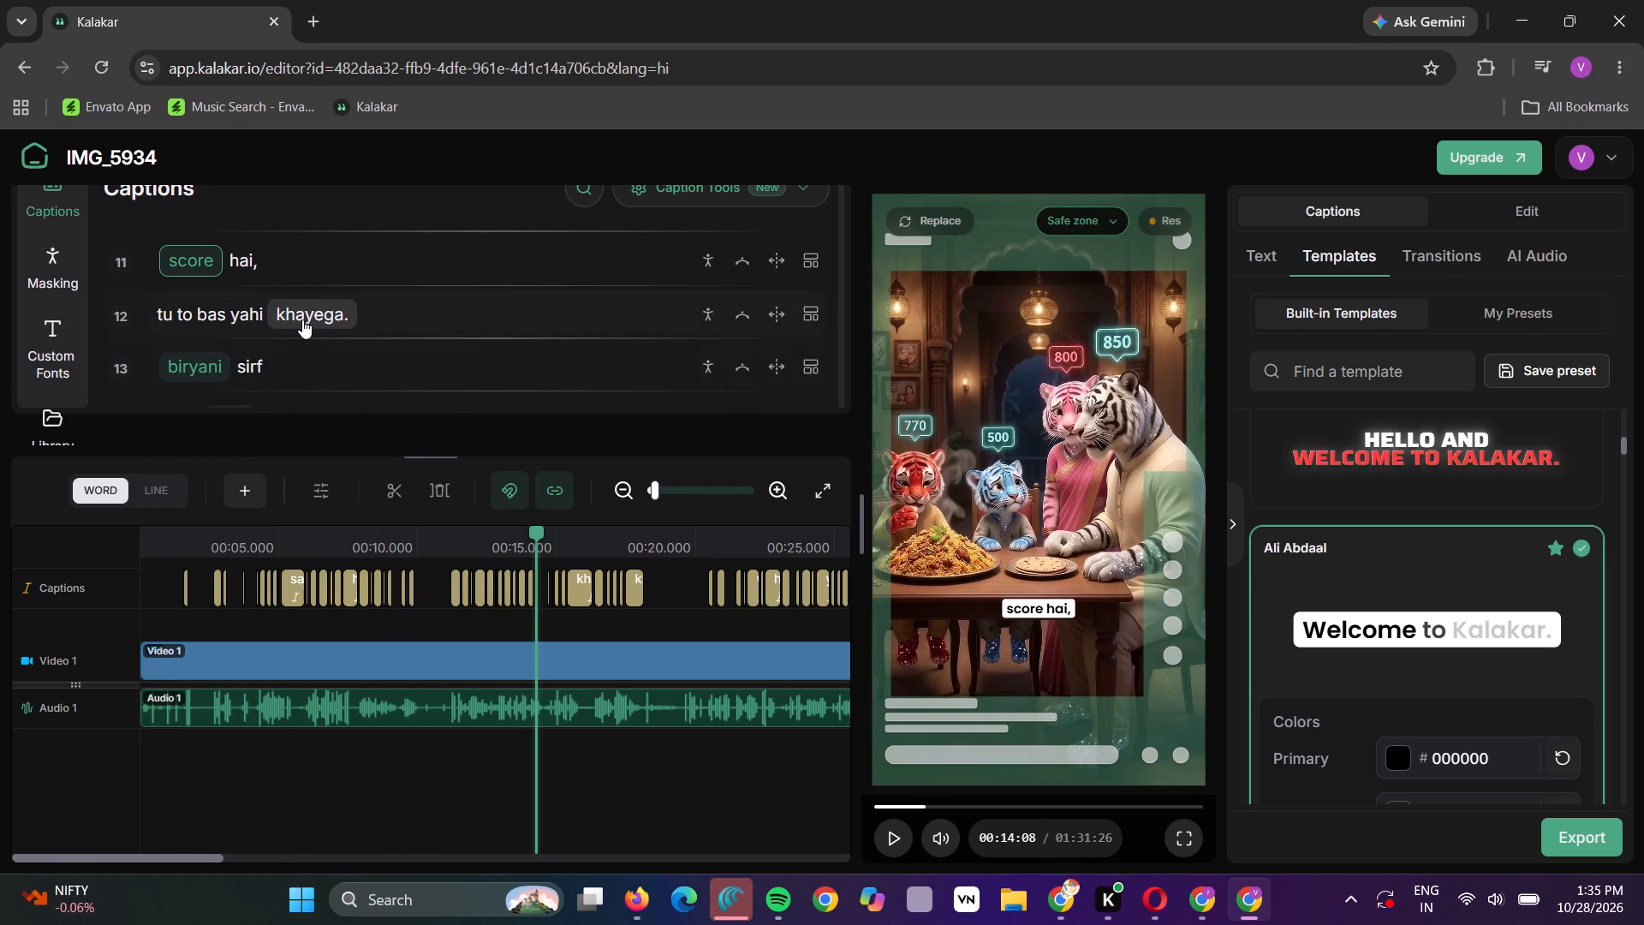
Regroup the captions so line 10 reads "tera itna kam credit score" and line 11 reads "hai, tu to bas yahi khayega.".
scroll(304, 319, "up", 1)
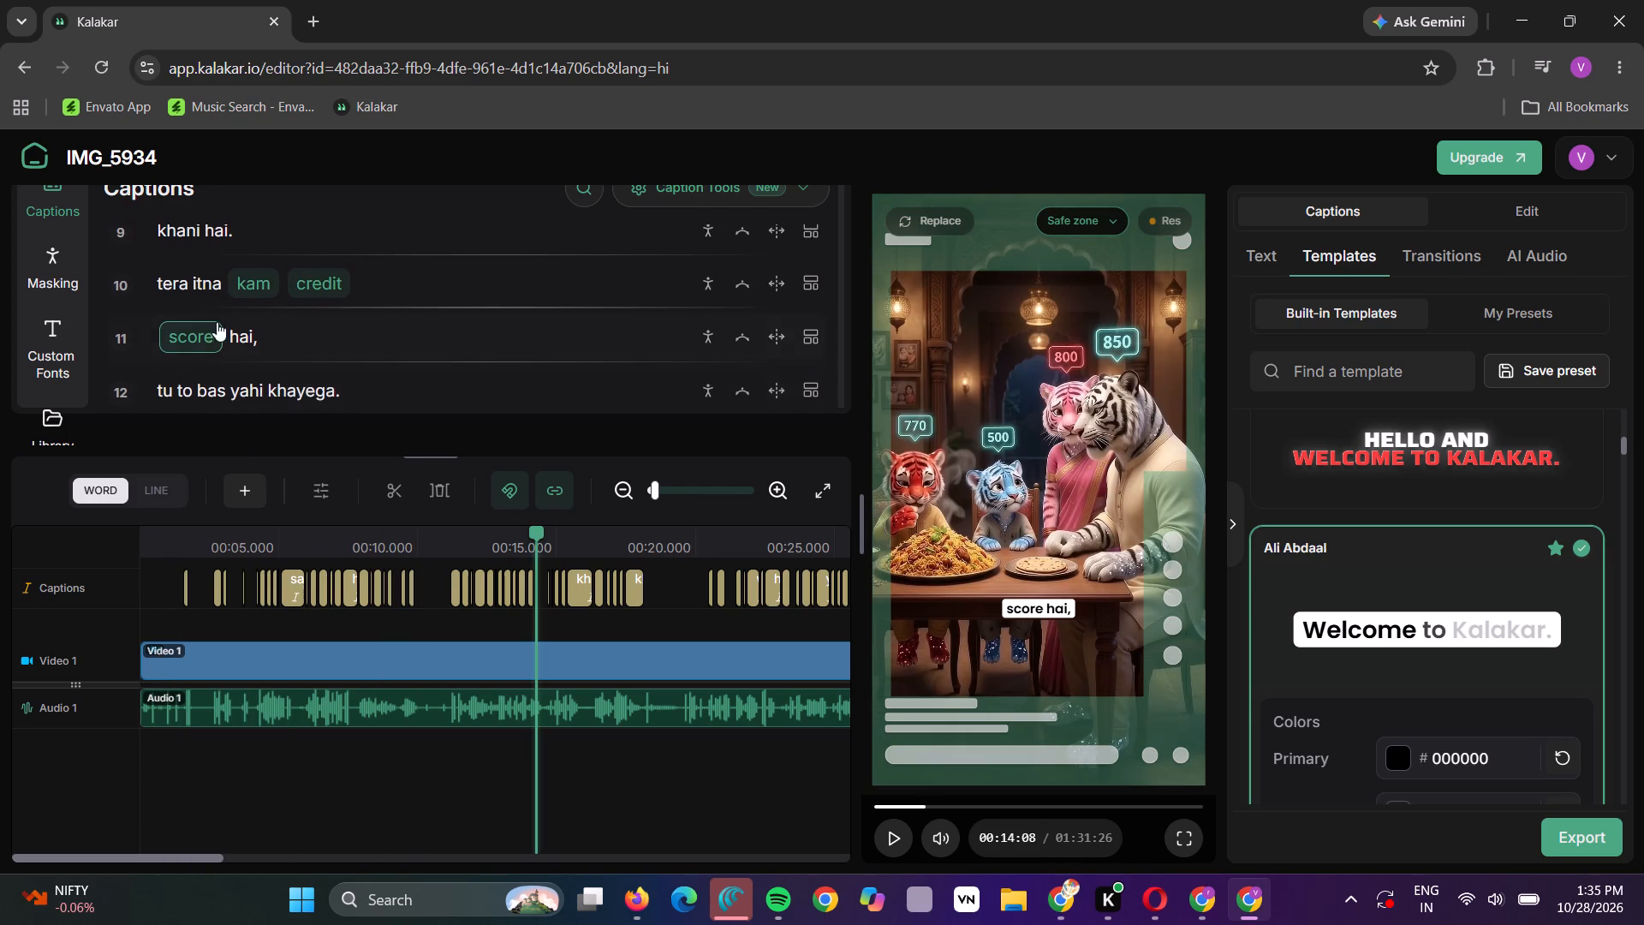
left_click(187, 328)
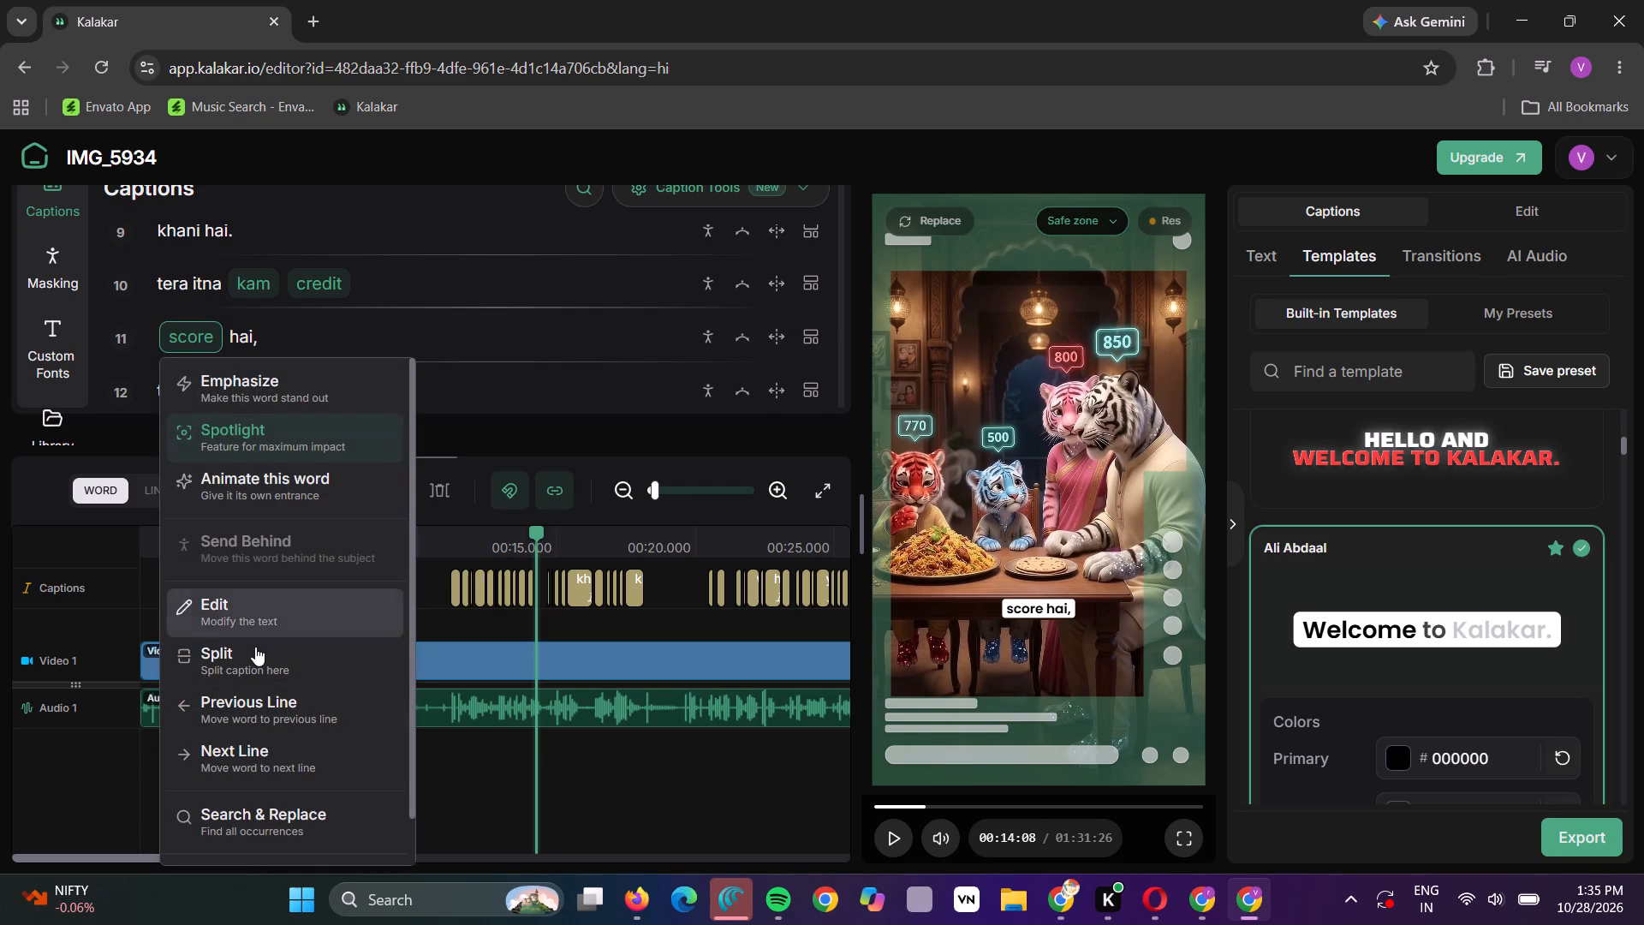
left_click(242, 695)
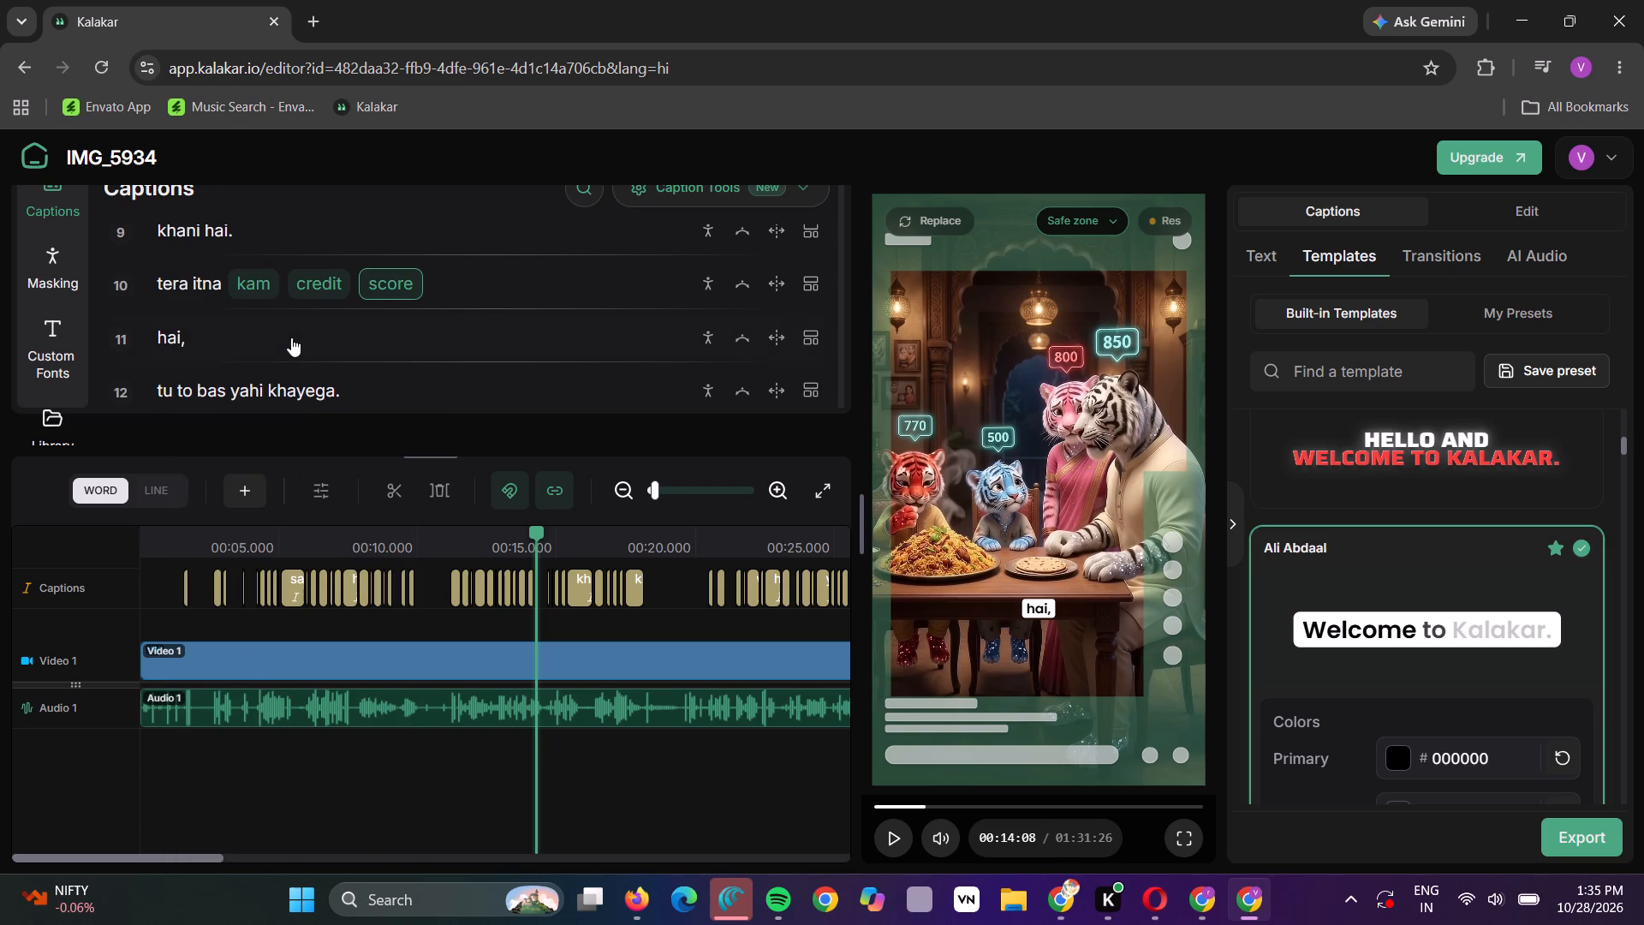
left_click(305, 399)
left_click(312, 751)
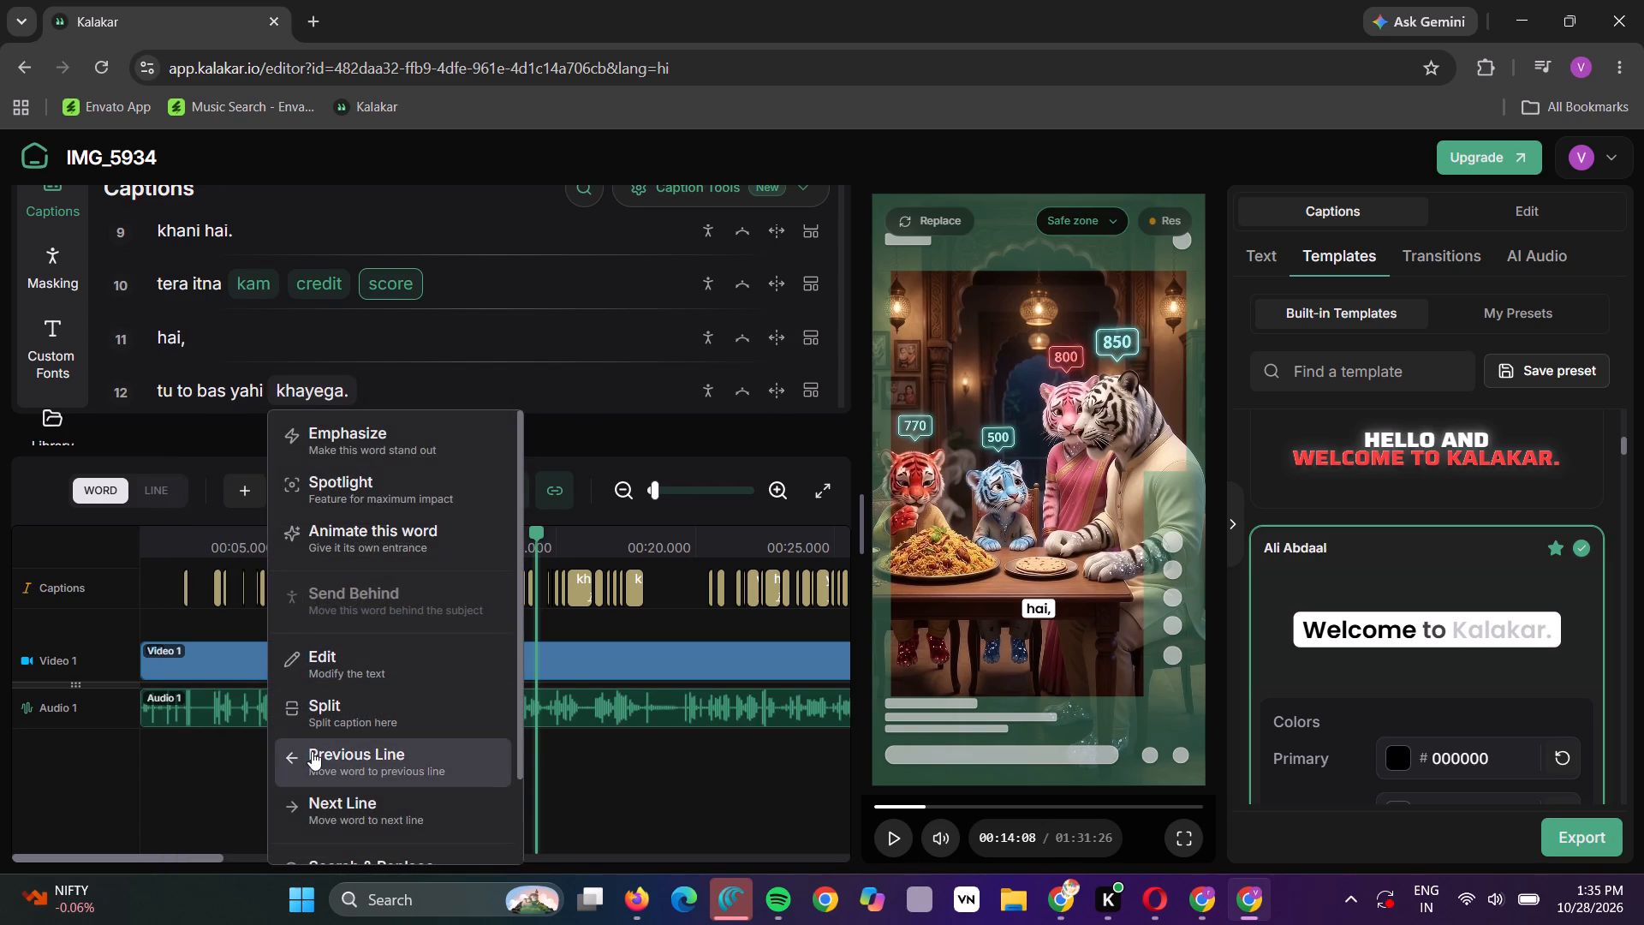
Merge the captions in lines 17 to 19 into one line reading "kitna kam score hai yar.".
scroll(331, 338, "down", 1)
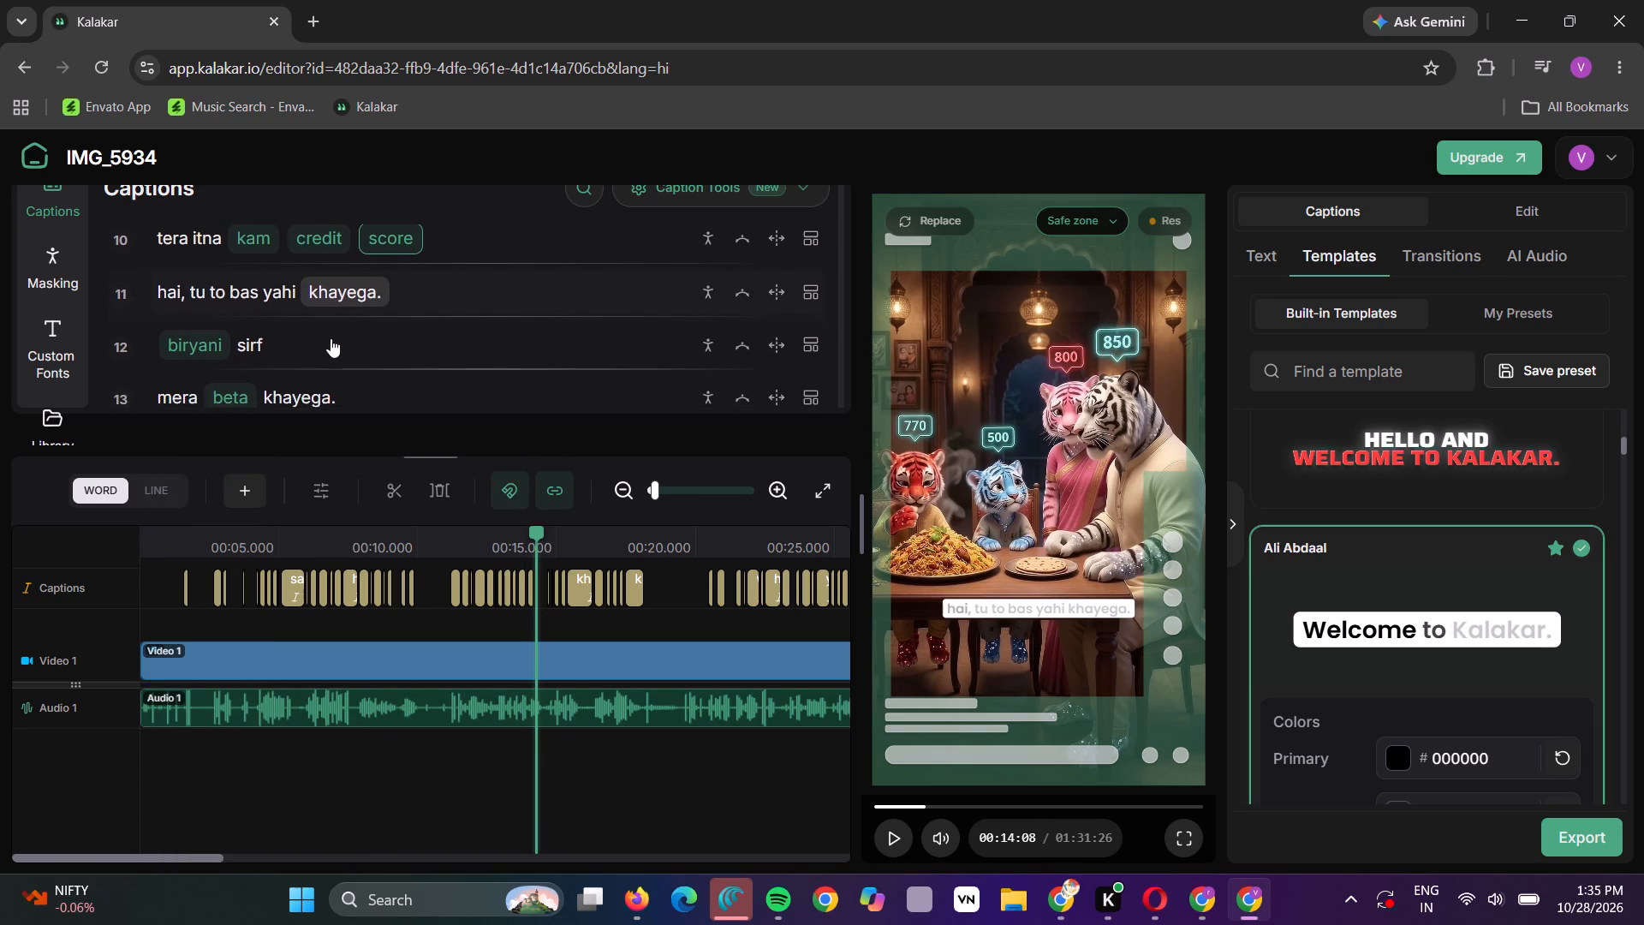
scroll(331, 338, "down", 2)
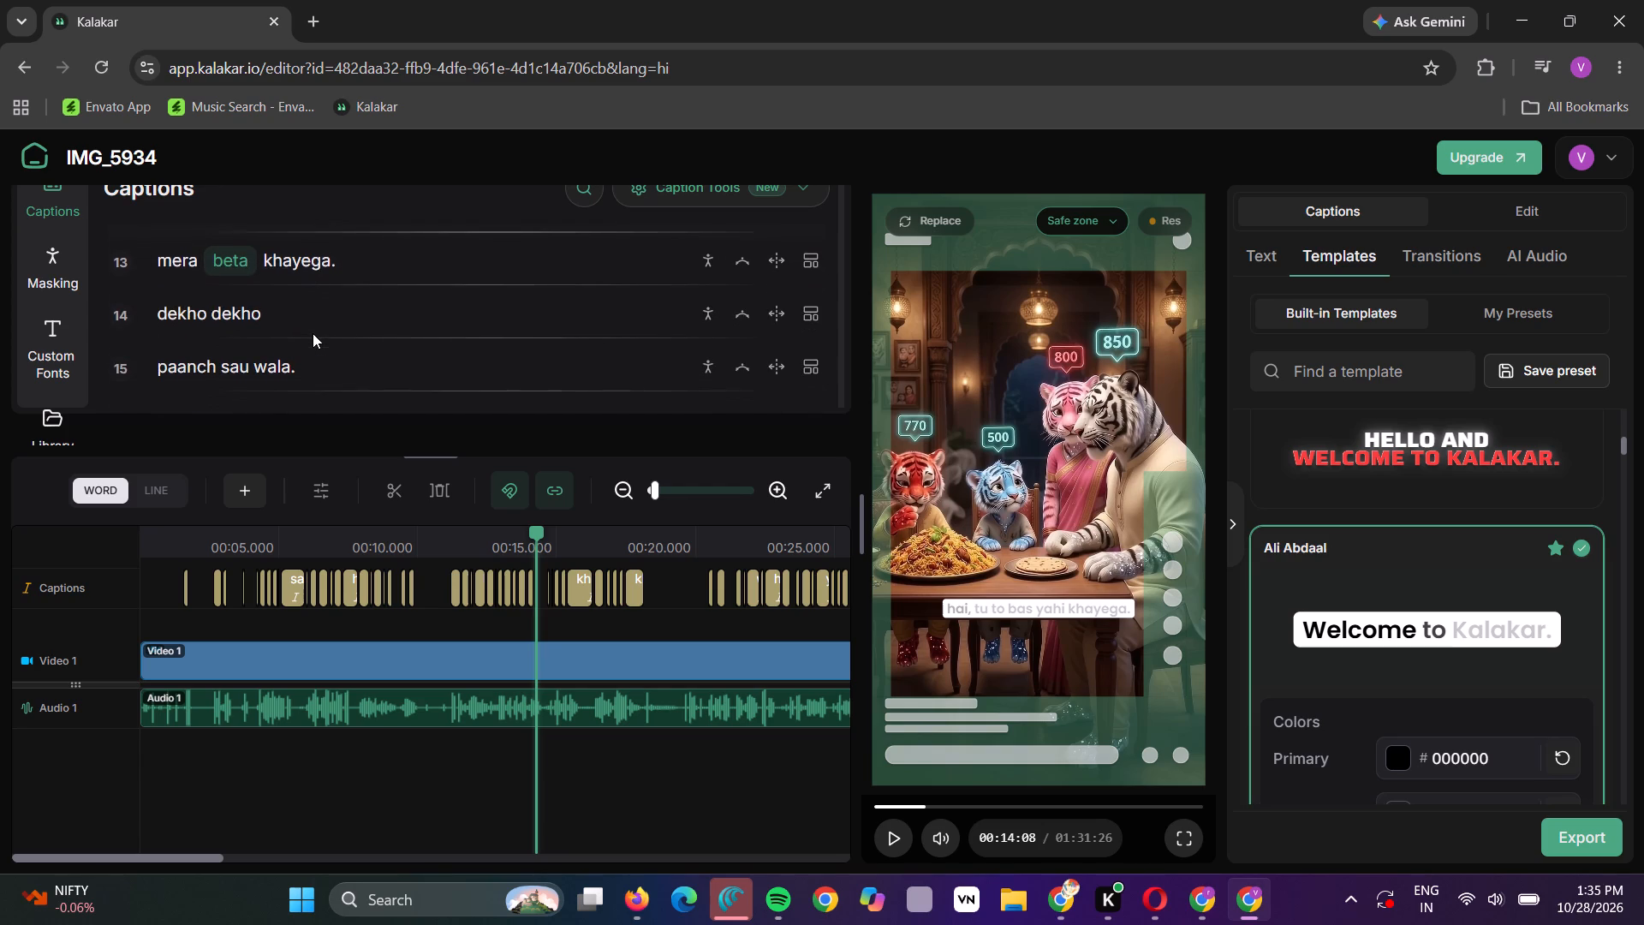
scroll(313, 333, "down", 3)
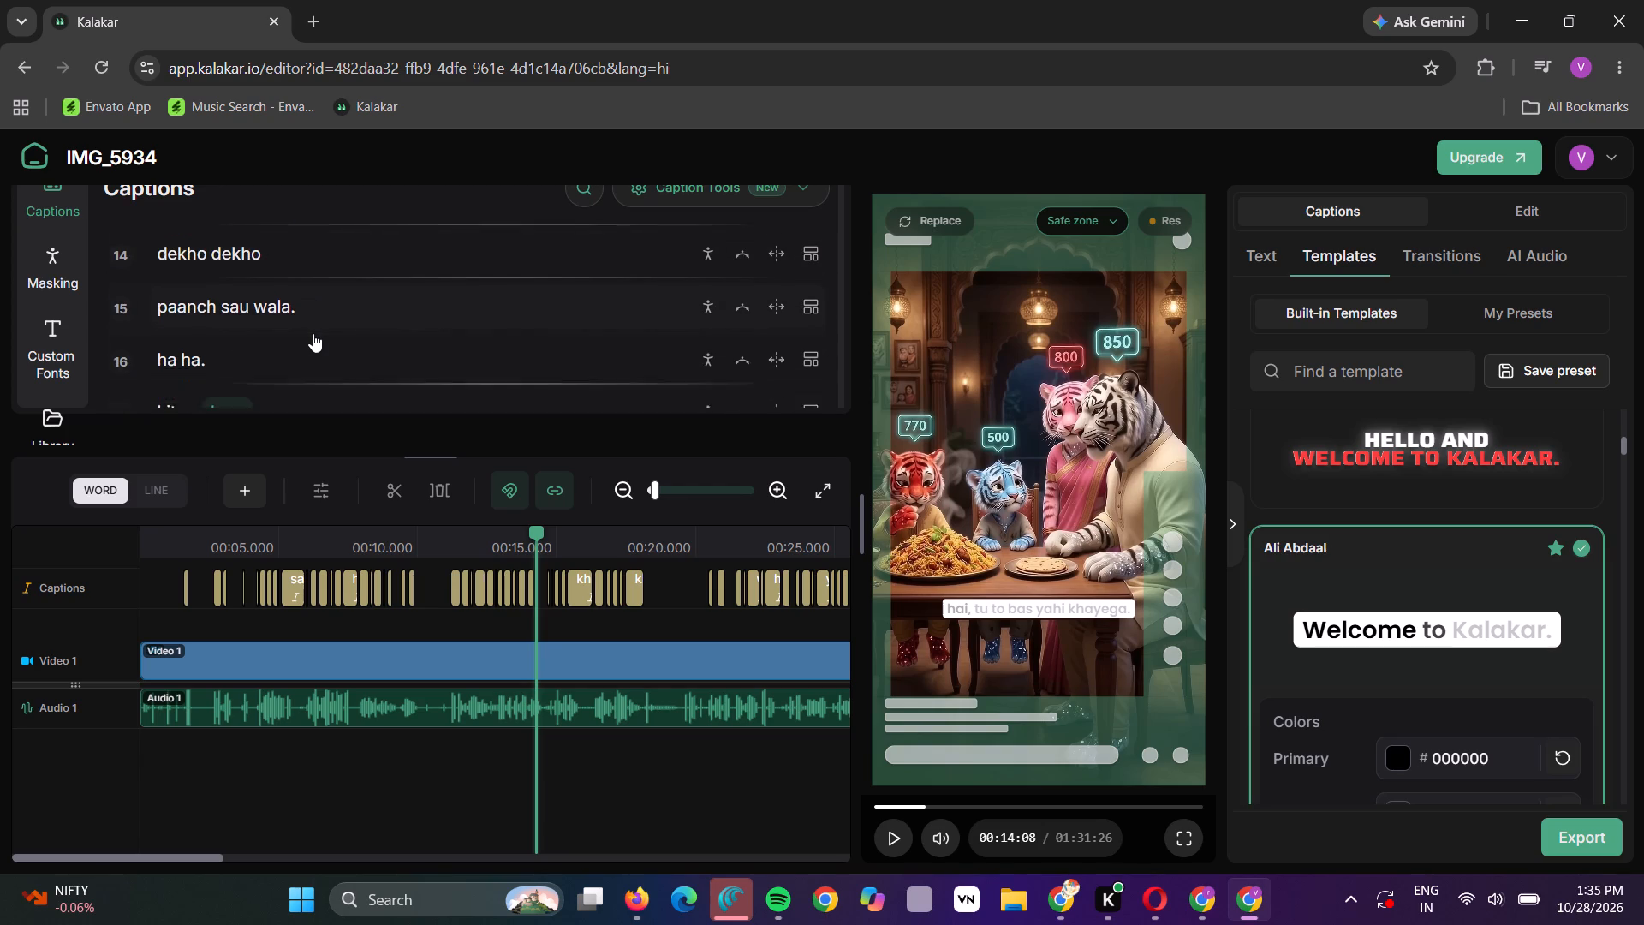
scroll(313, 333, "down", 2)
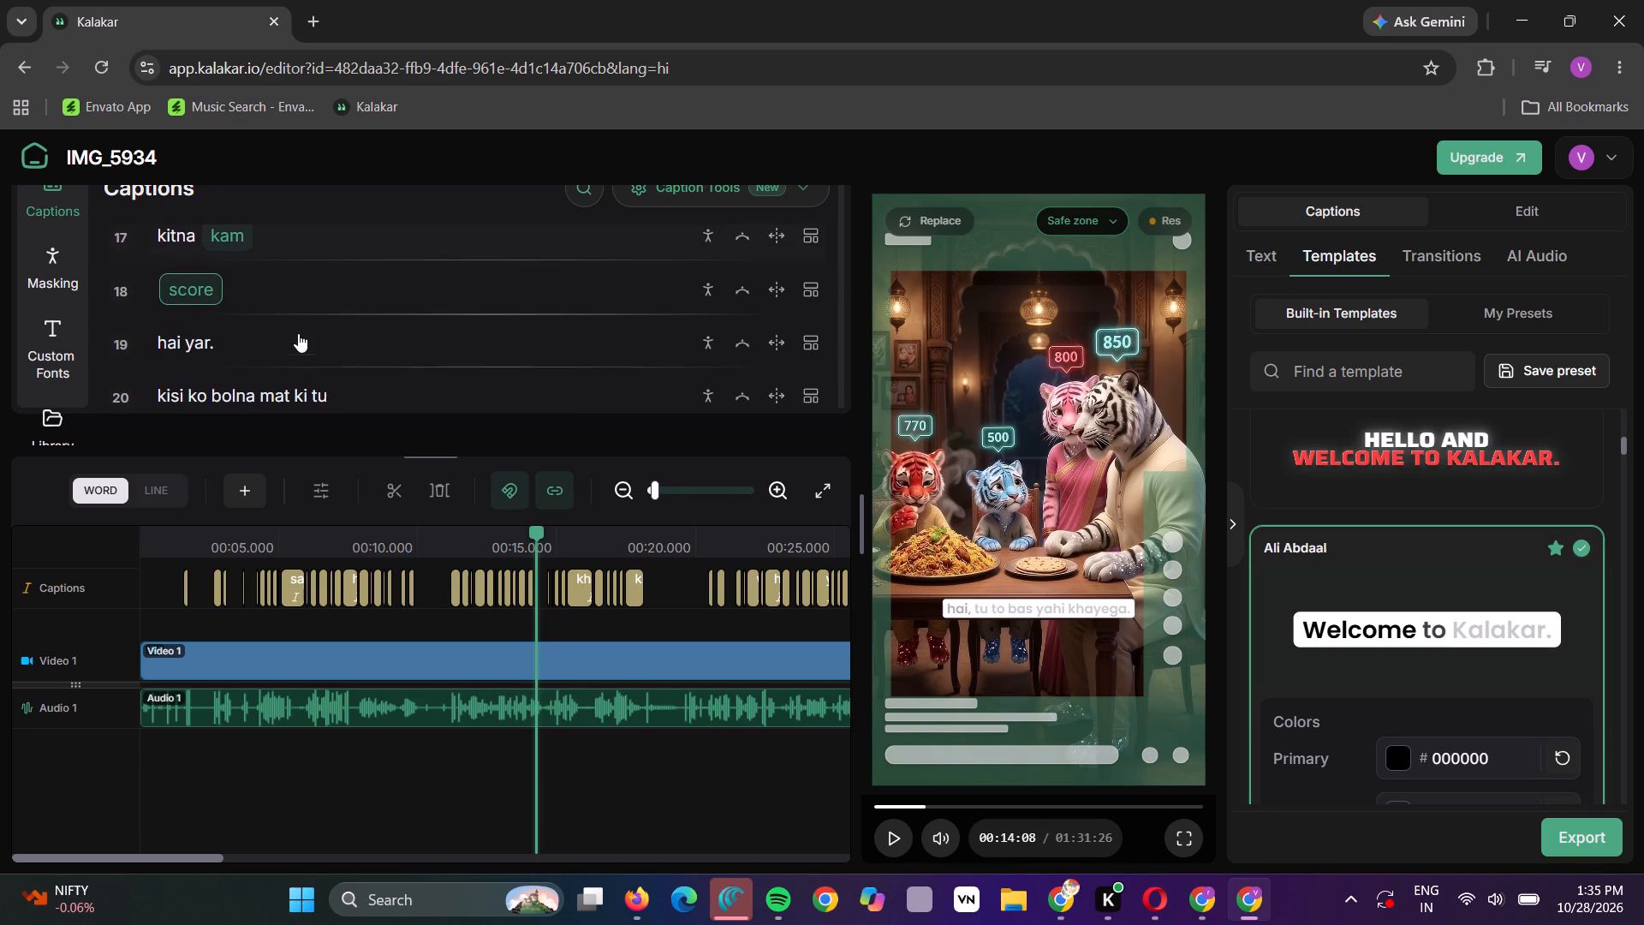
scroll(298, 333, "down", 1)
left_click(196, 341)
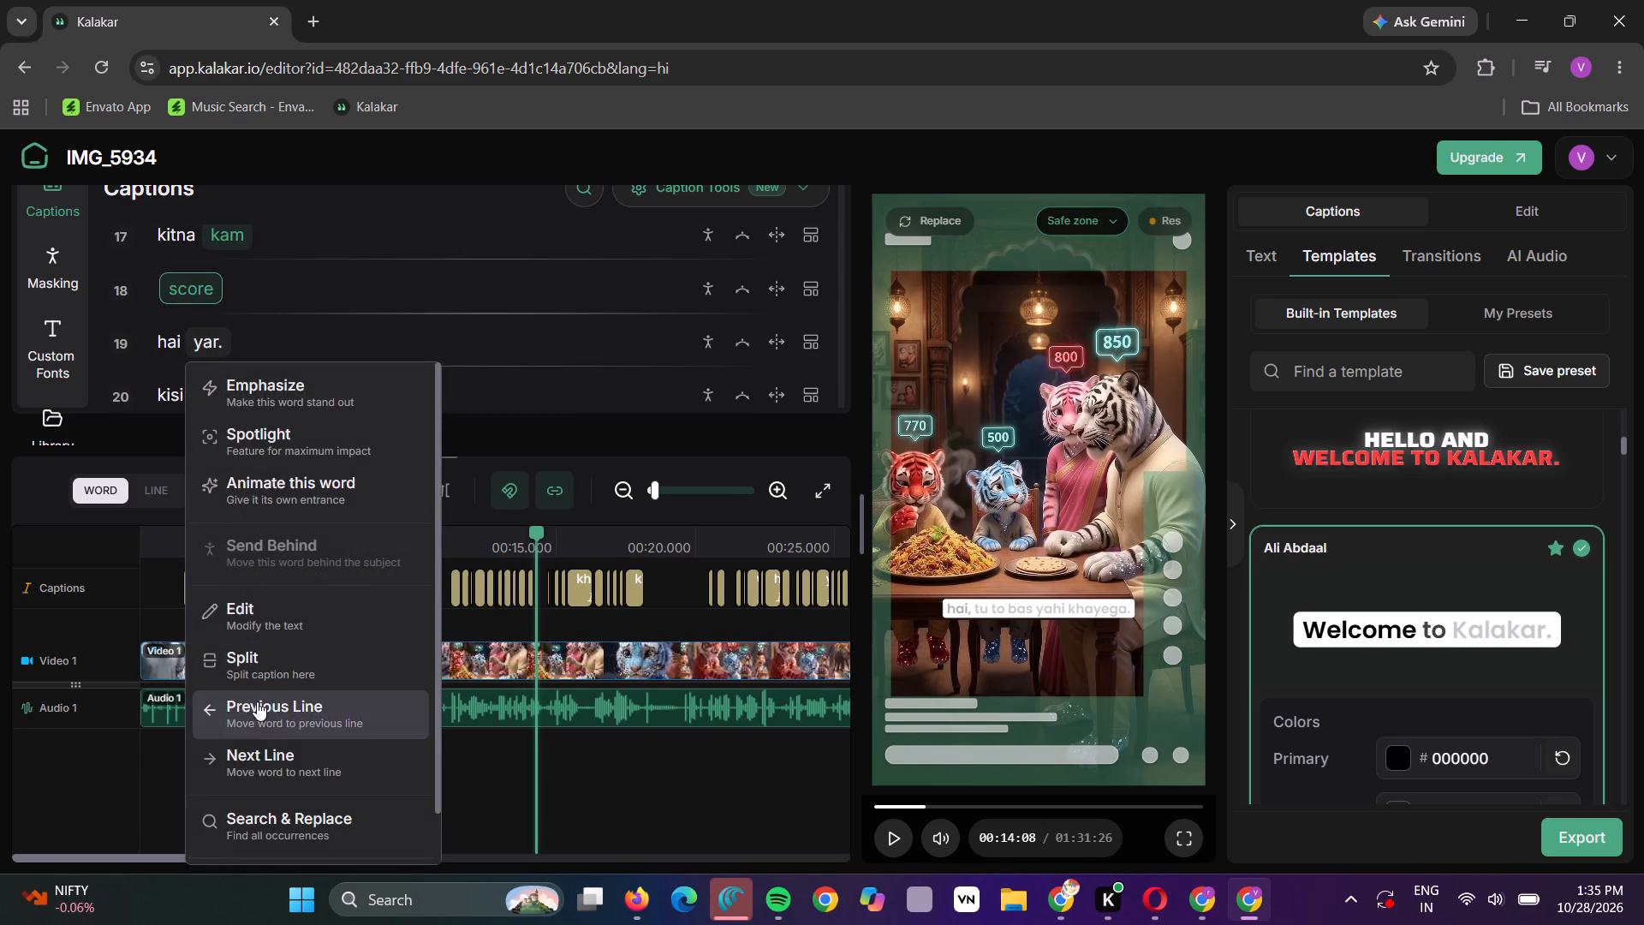
left_click(257, 706)
left_click(264, 289)
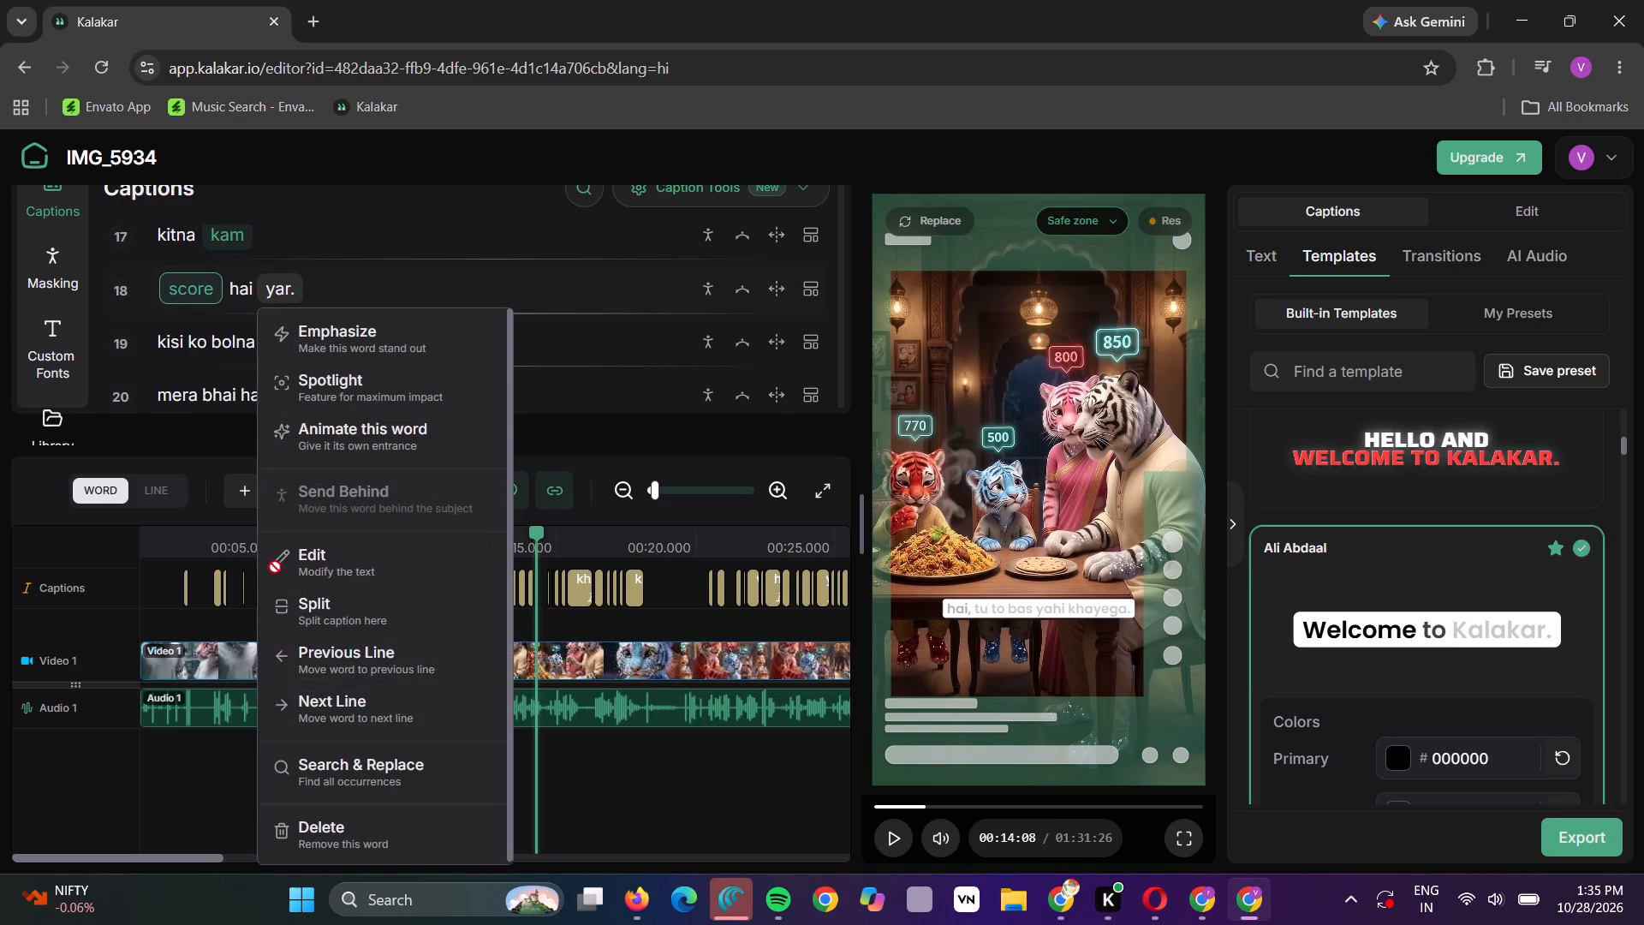
left_click(295, 659)
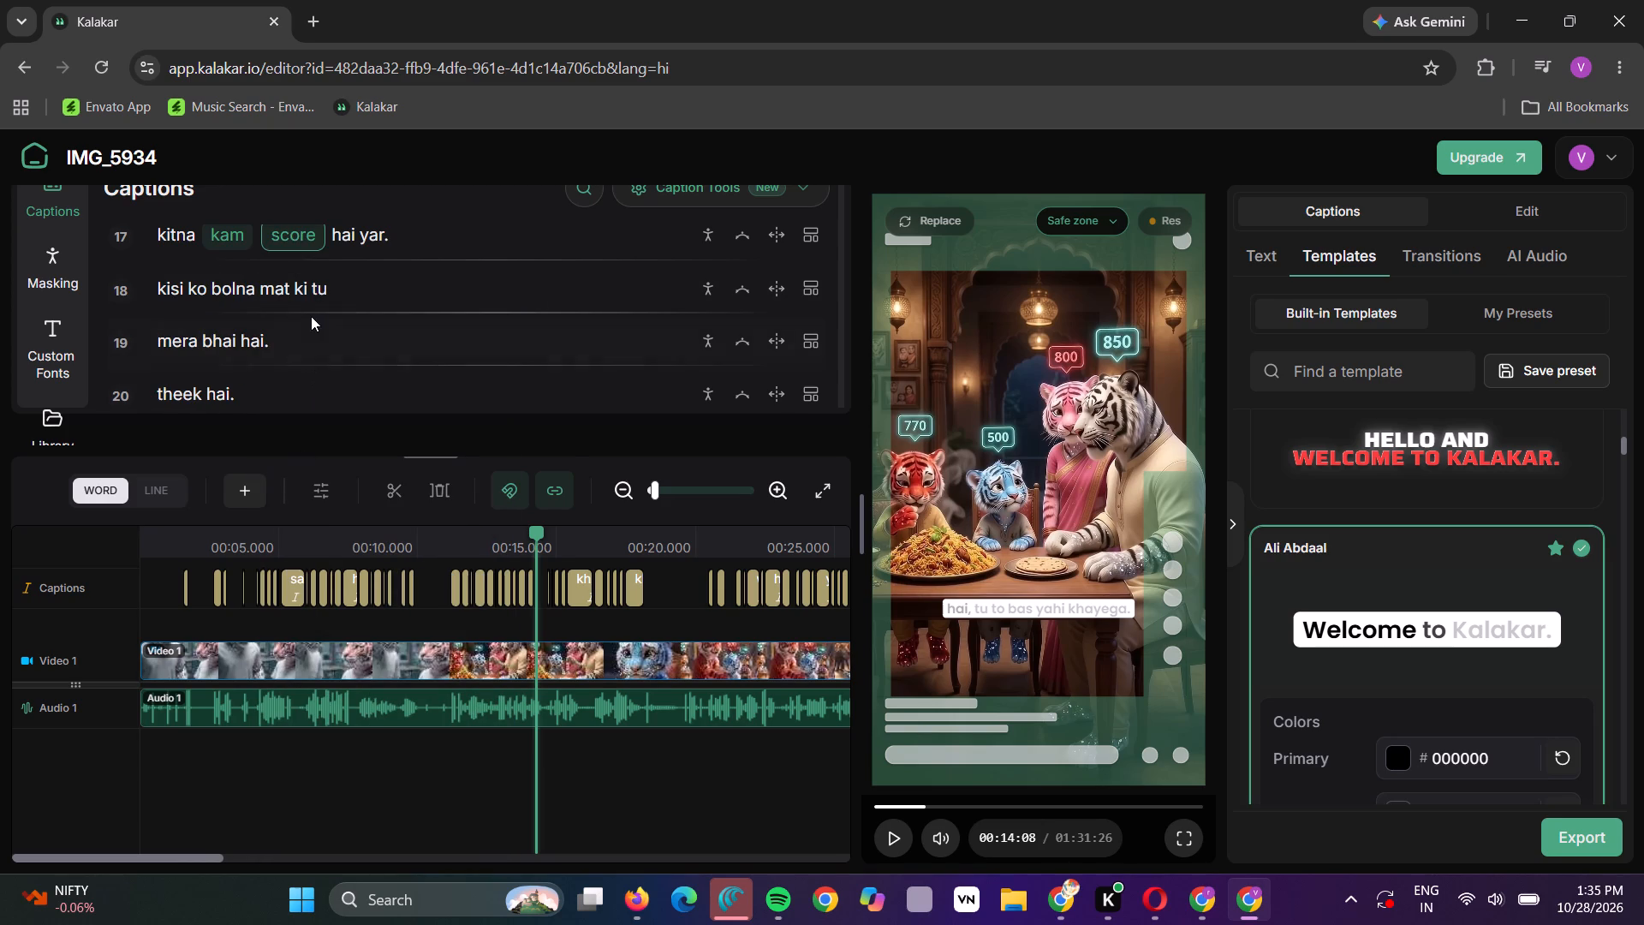
Move the words following the "lanat" caption in line 21 up, so that it reads "lanat hi sahi par".
scroll(305, 316, "down", 2)
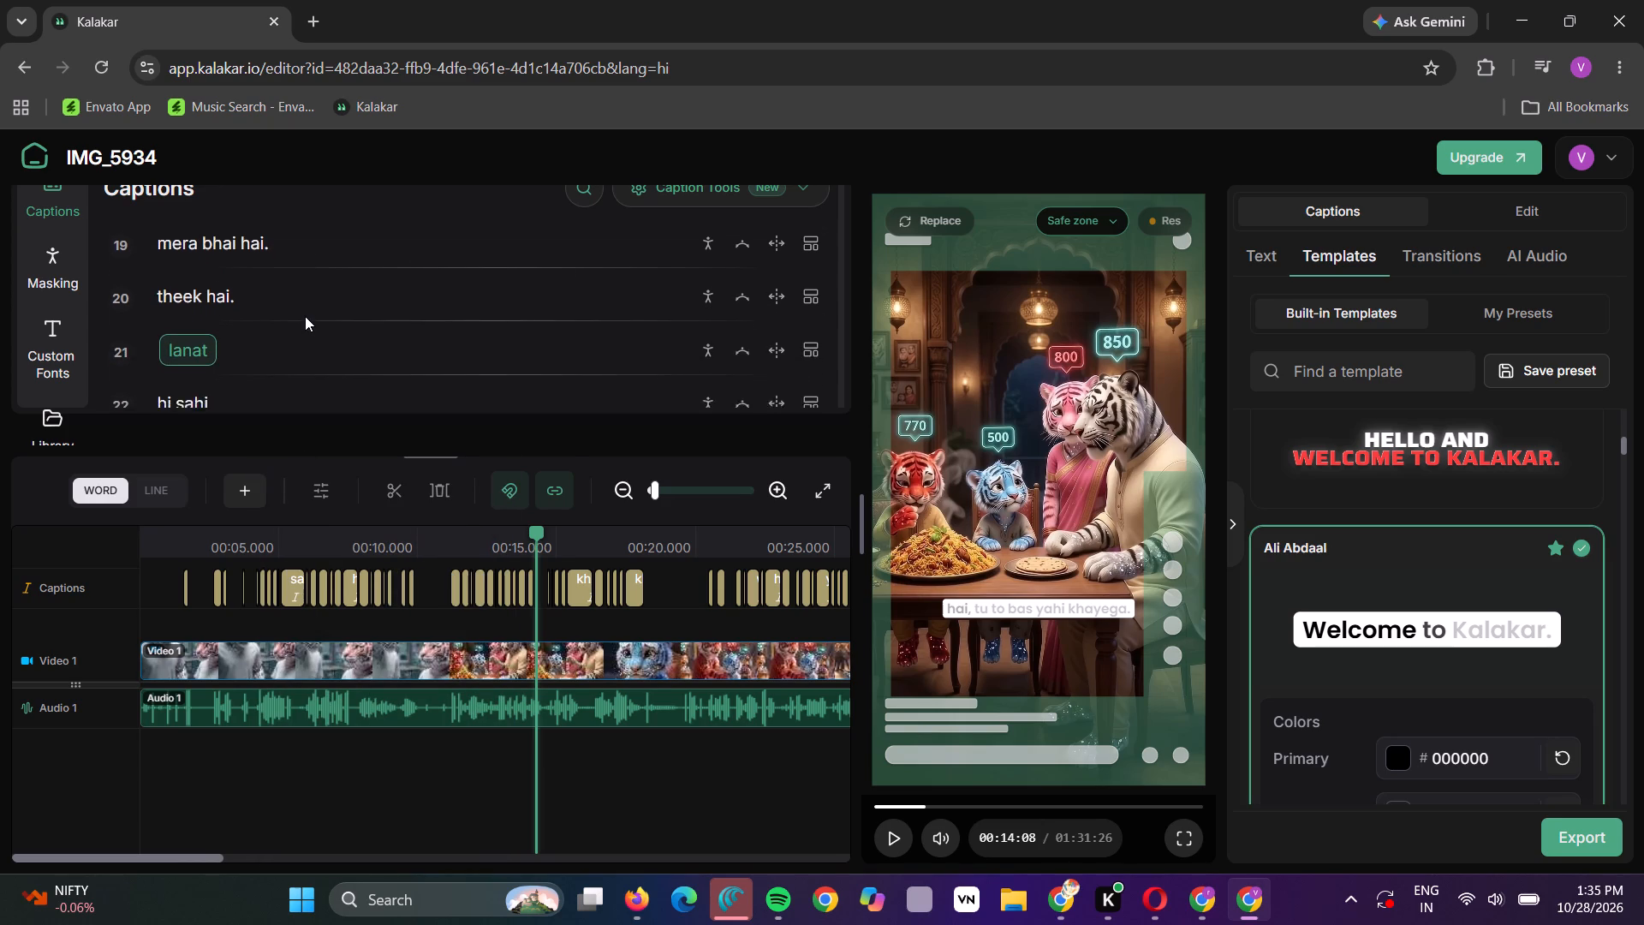
scroll(305, 316, "down", 1)
left_click(199, 363)
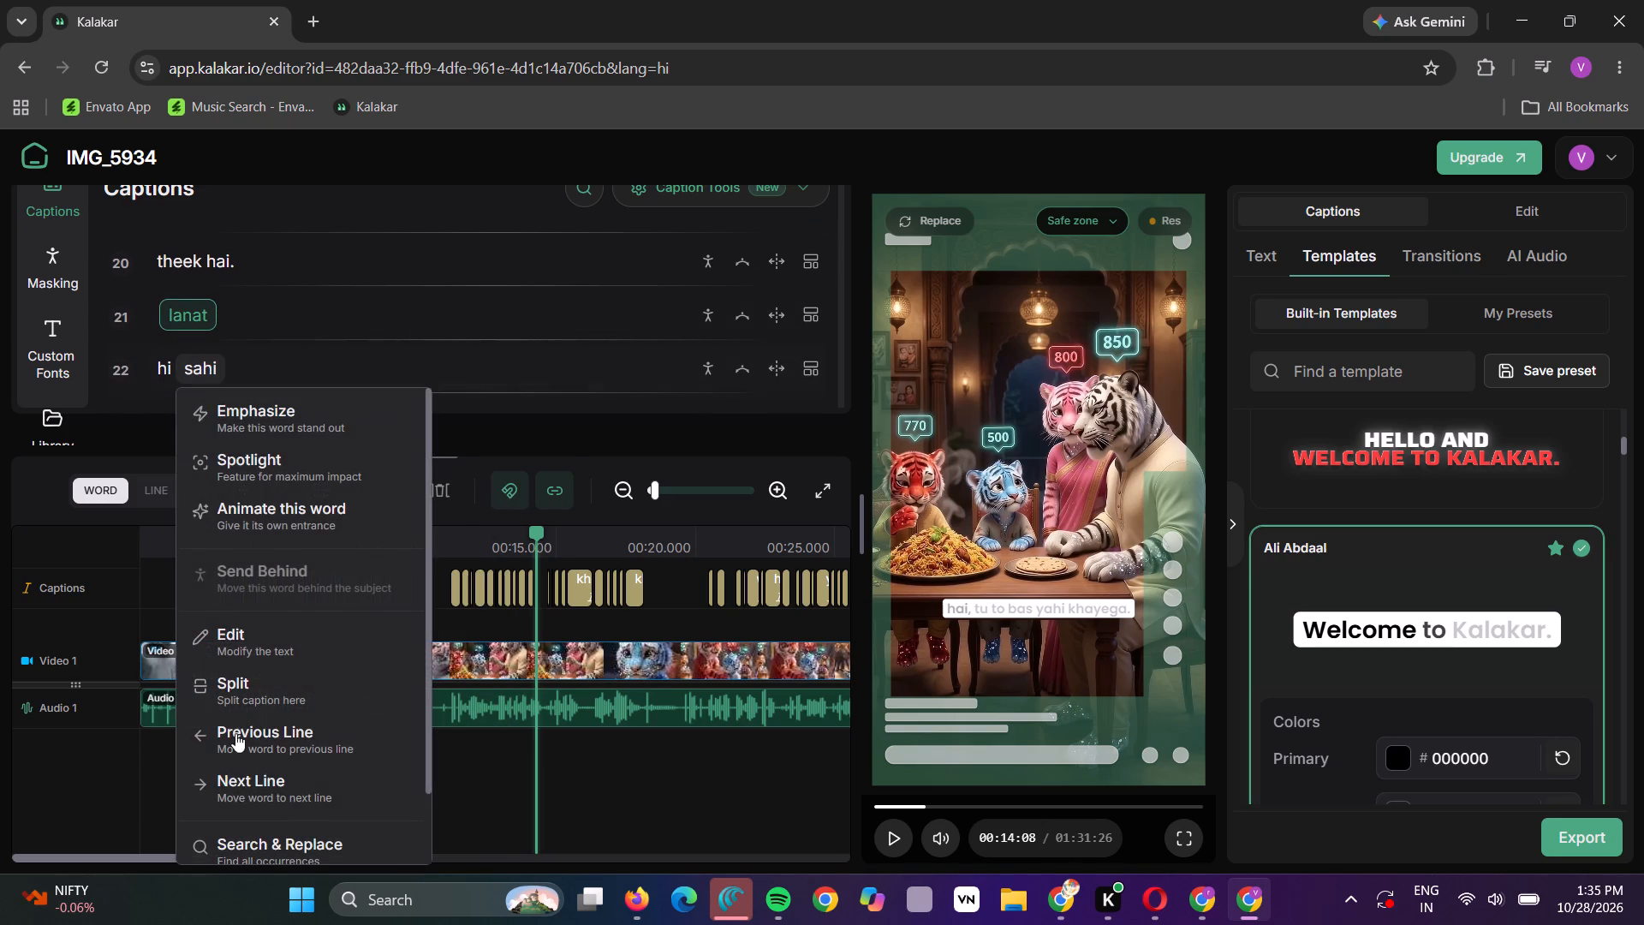
left_click(237, 743)
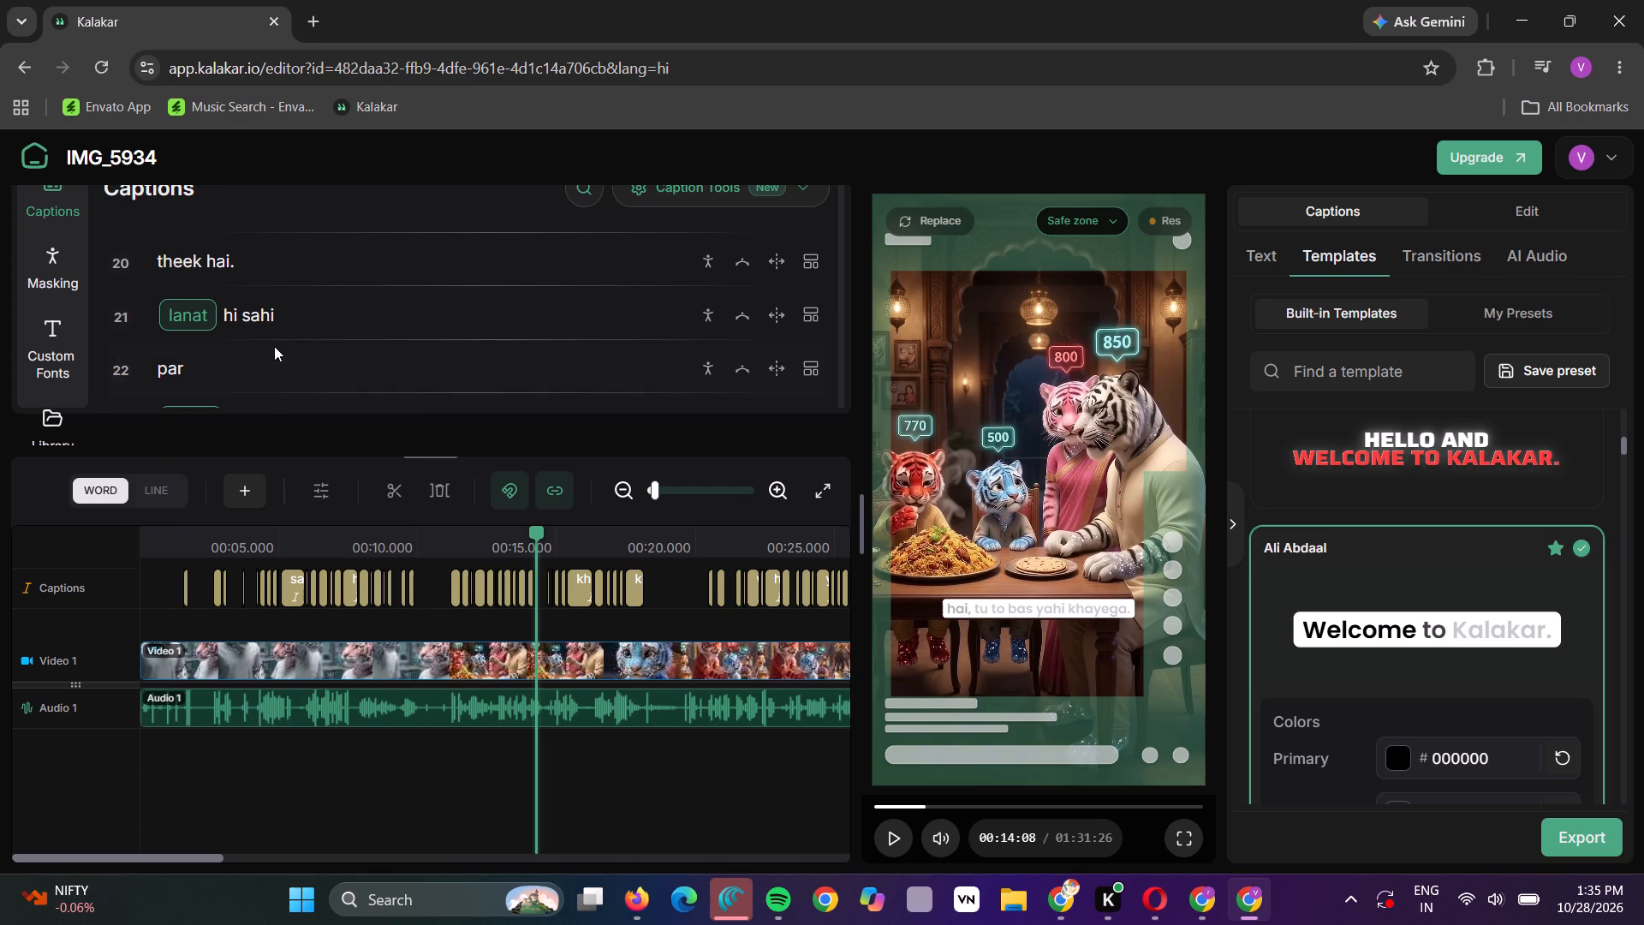
scroll(274, 346, "down", 1)
left_click(177, 342)
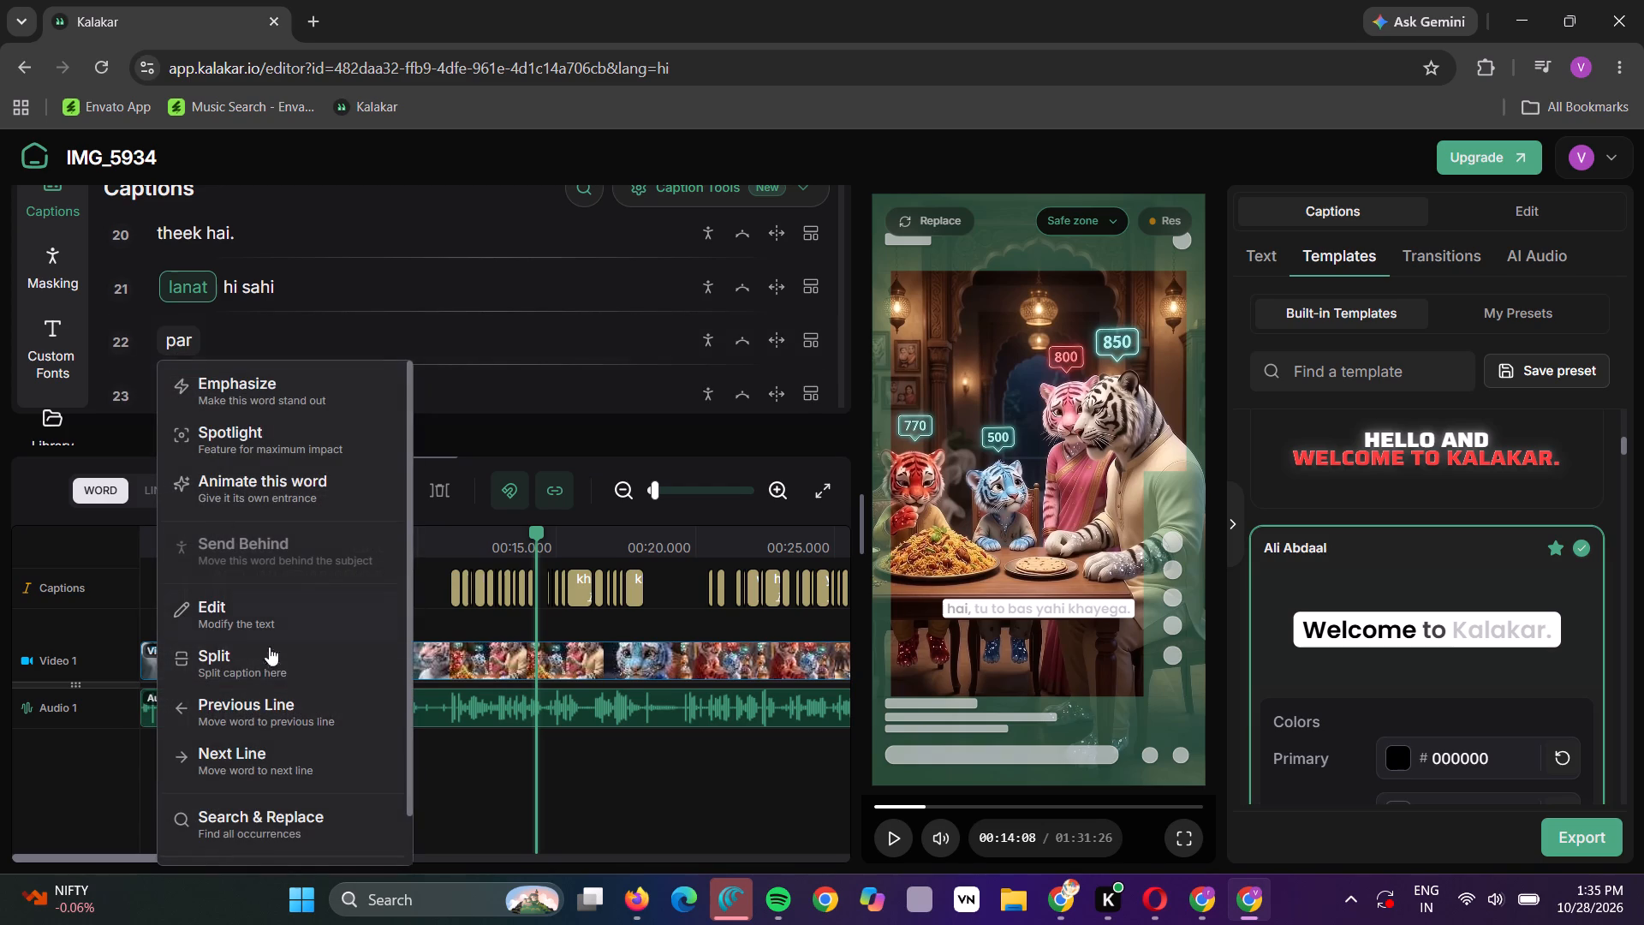
left_click(264, 703)
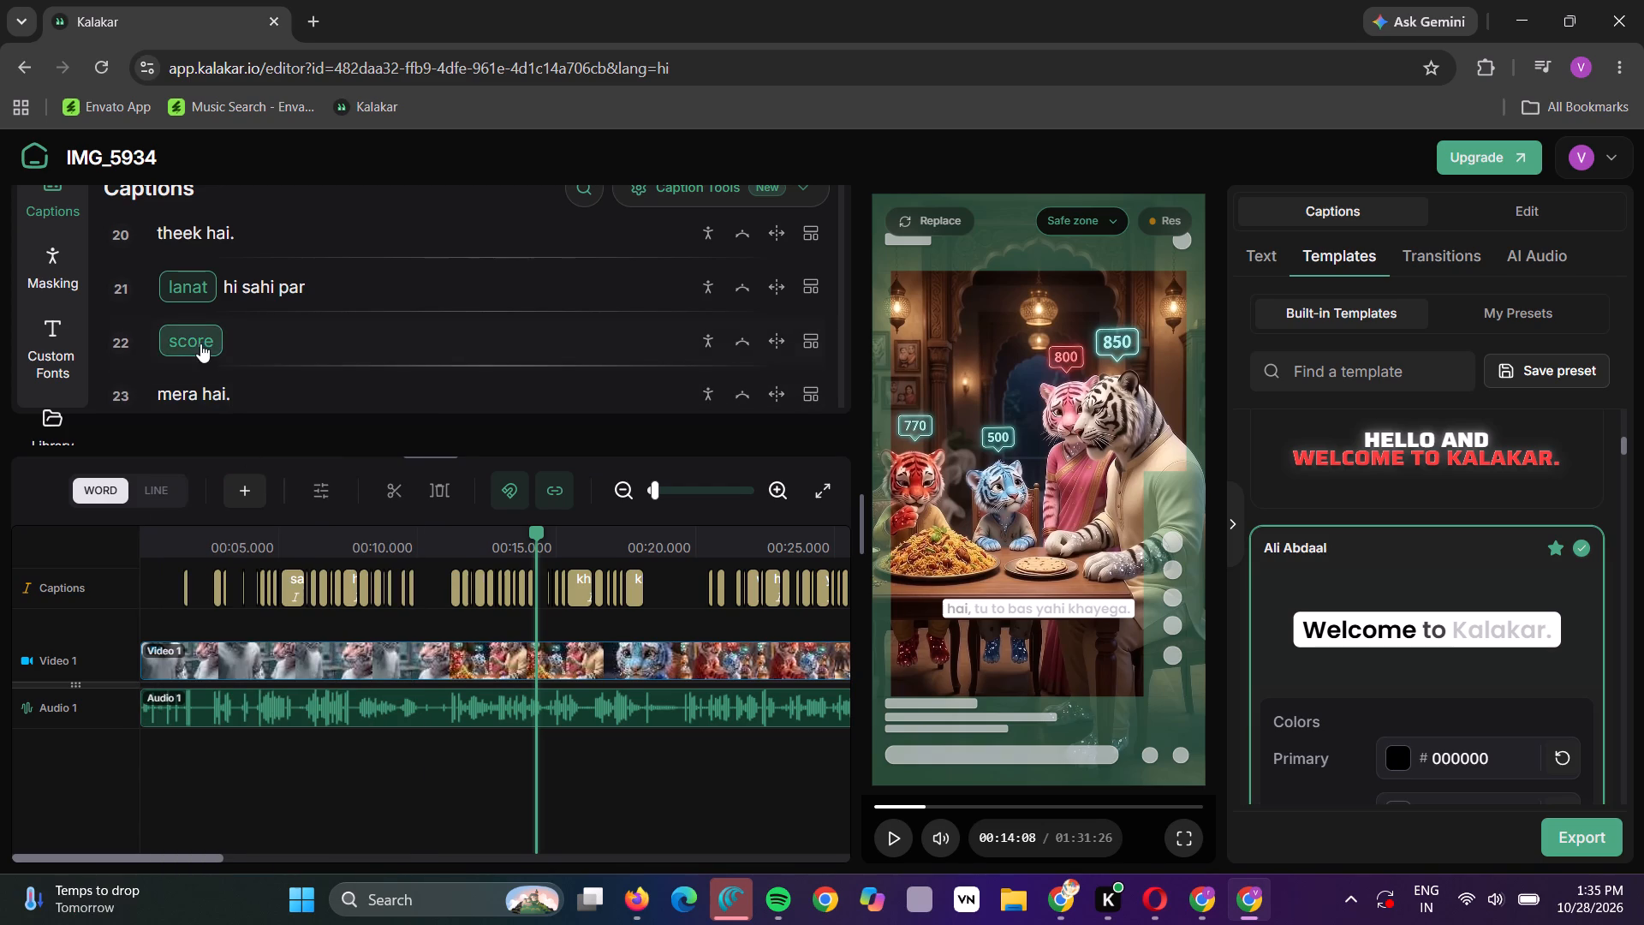
Move the word "score" from line 22 up, so that line 21 reads "lanat hi sahi par score".
left_click(200, 343)
left_click(241, 715)
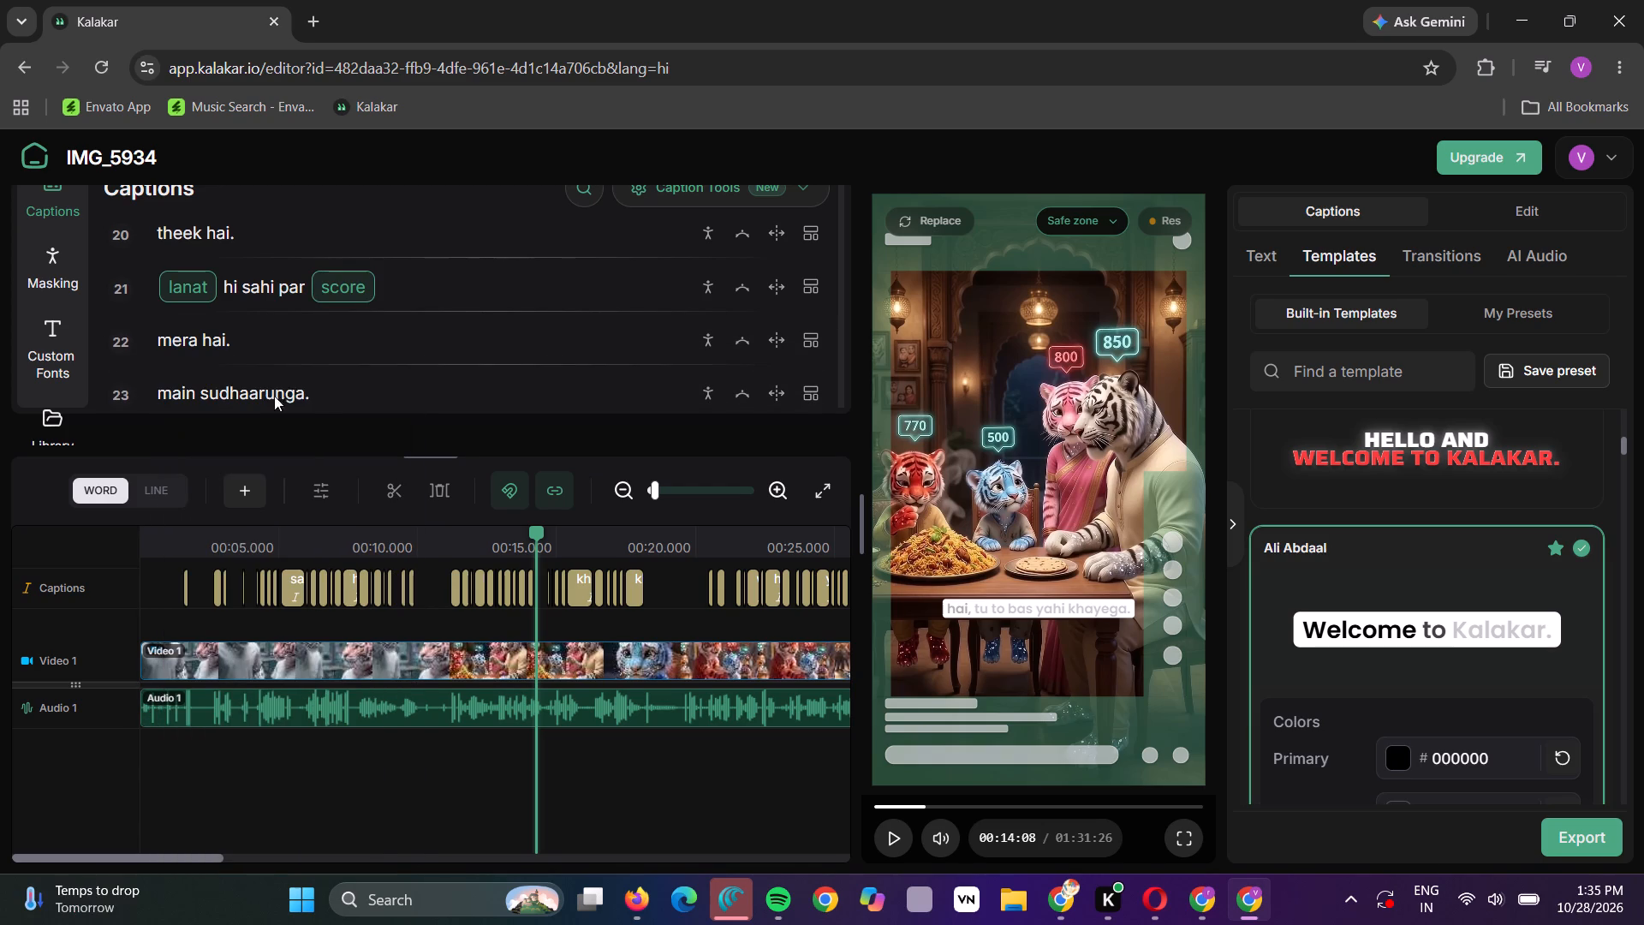
Move the word "score" in line 29 down to the next line, so that it reads "score girta chala gaya.".
scroll(282, 374, "down", 2)
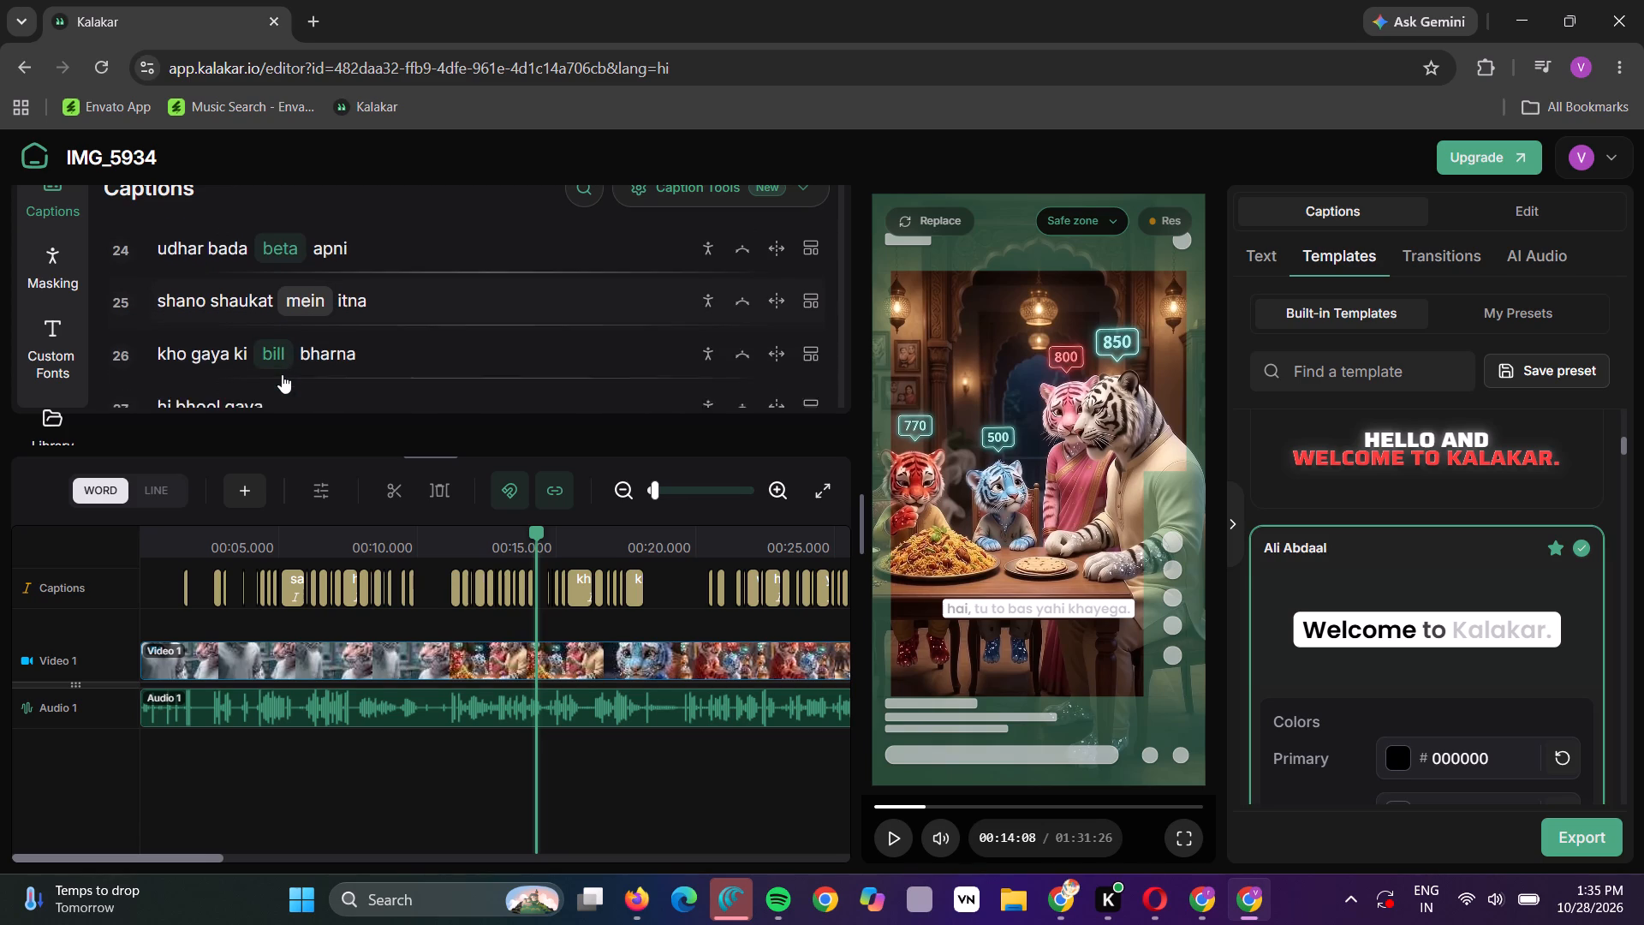
scroll(282, 374, "down", 3)
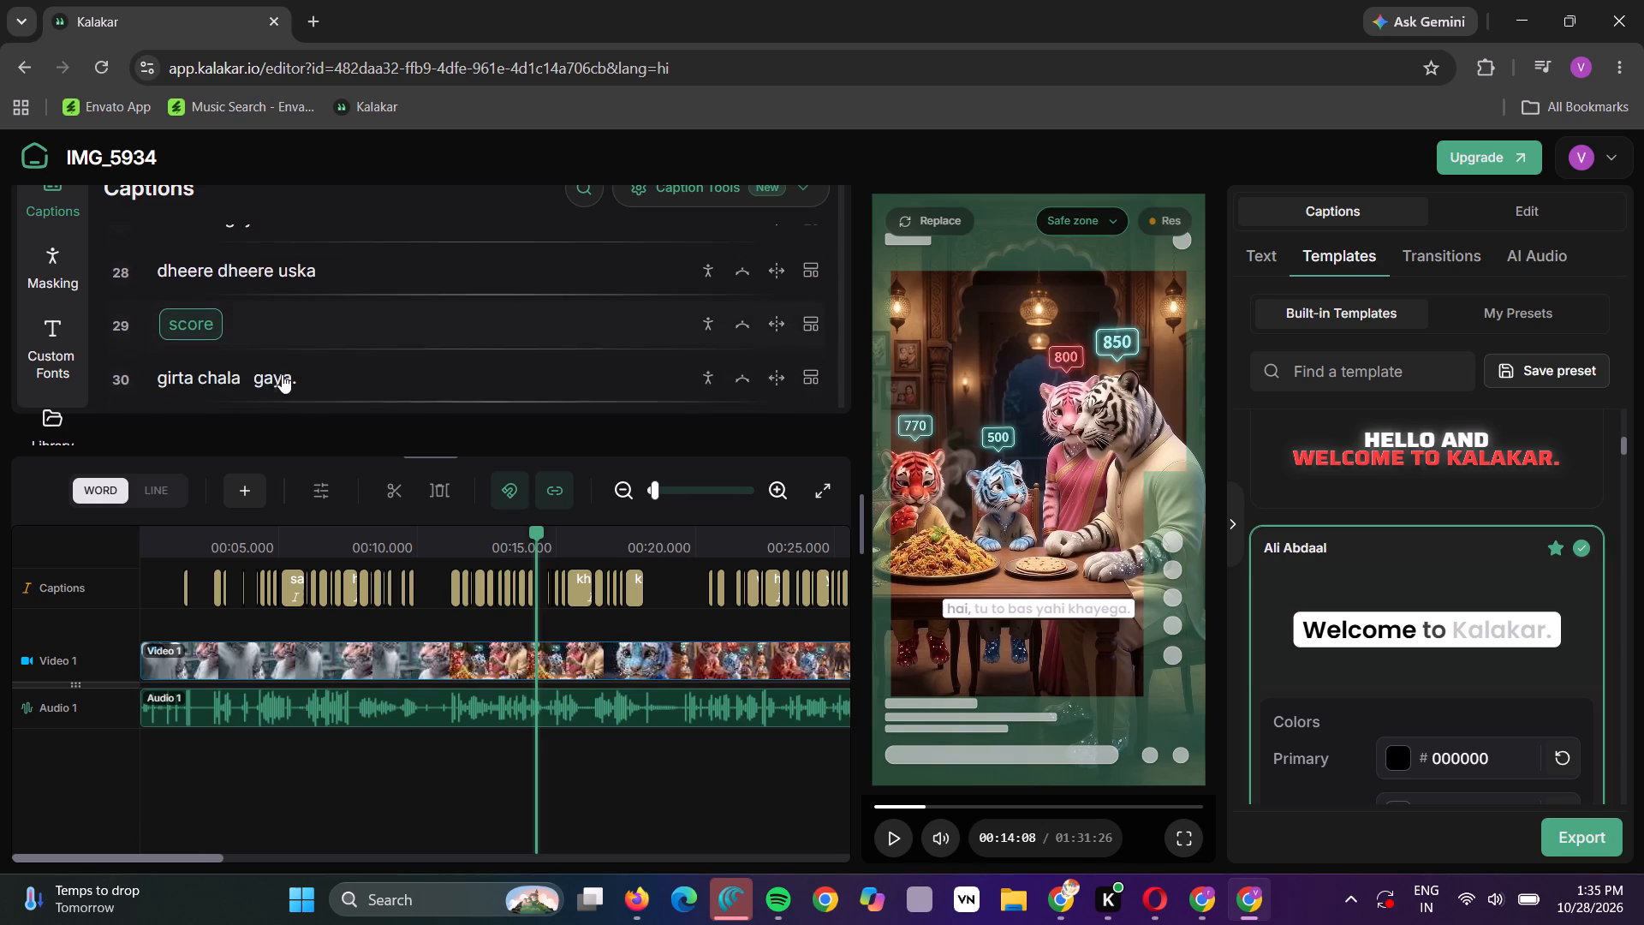
left_click(193, 338)
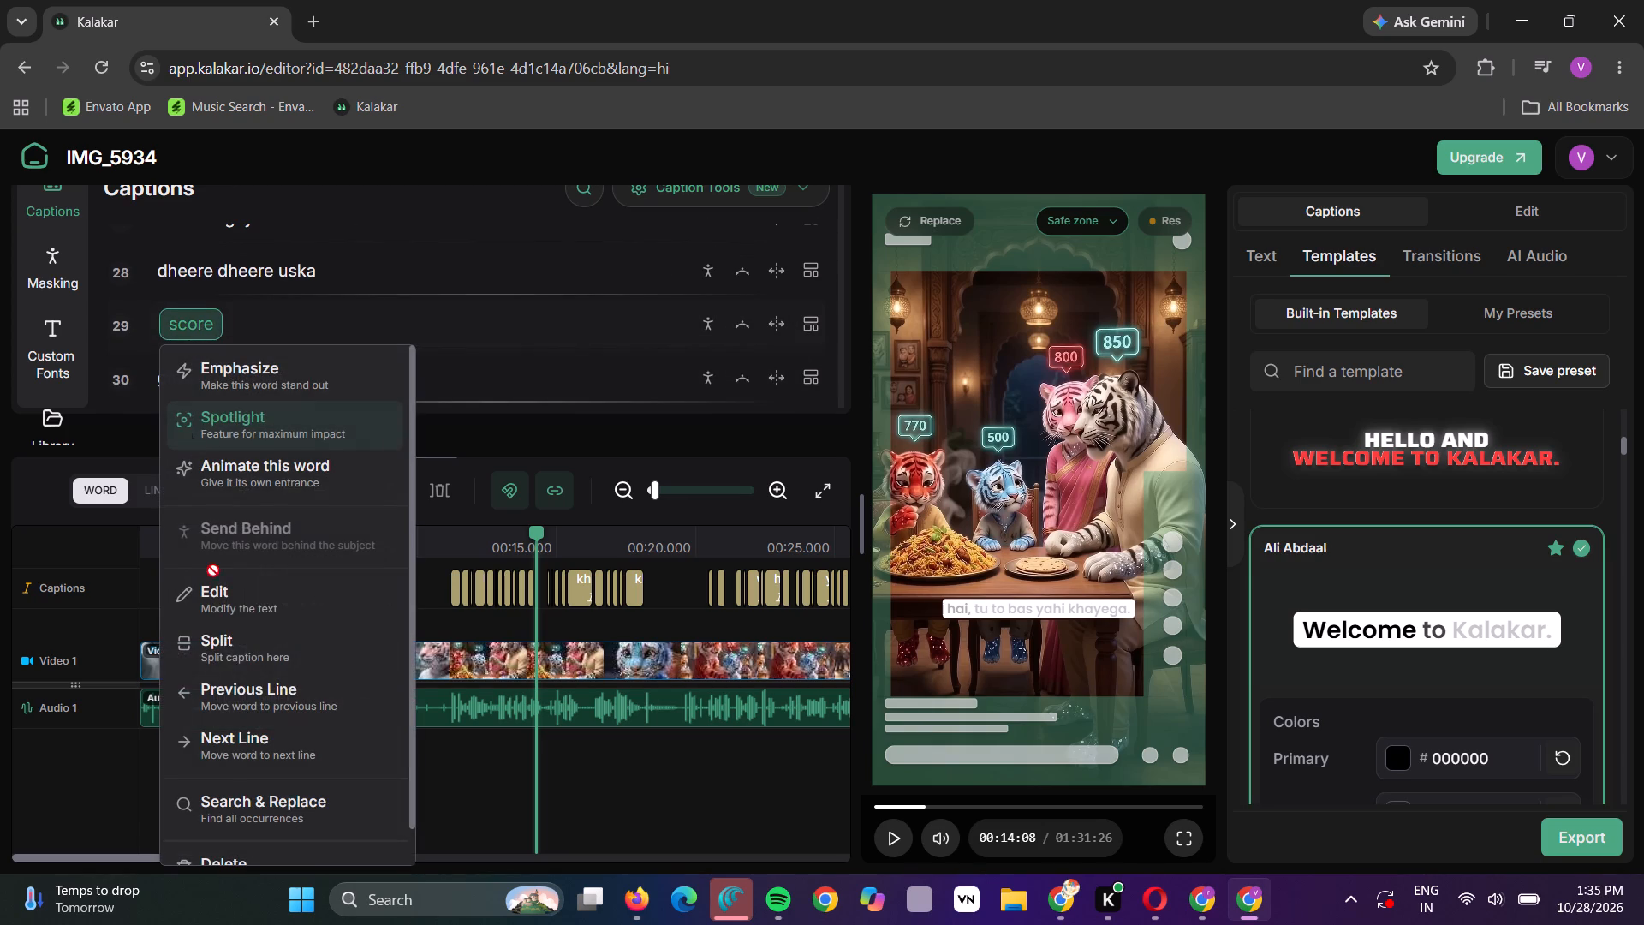
left_click(228, 742)
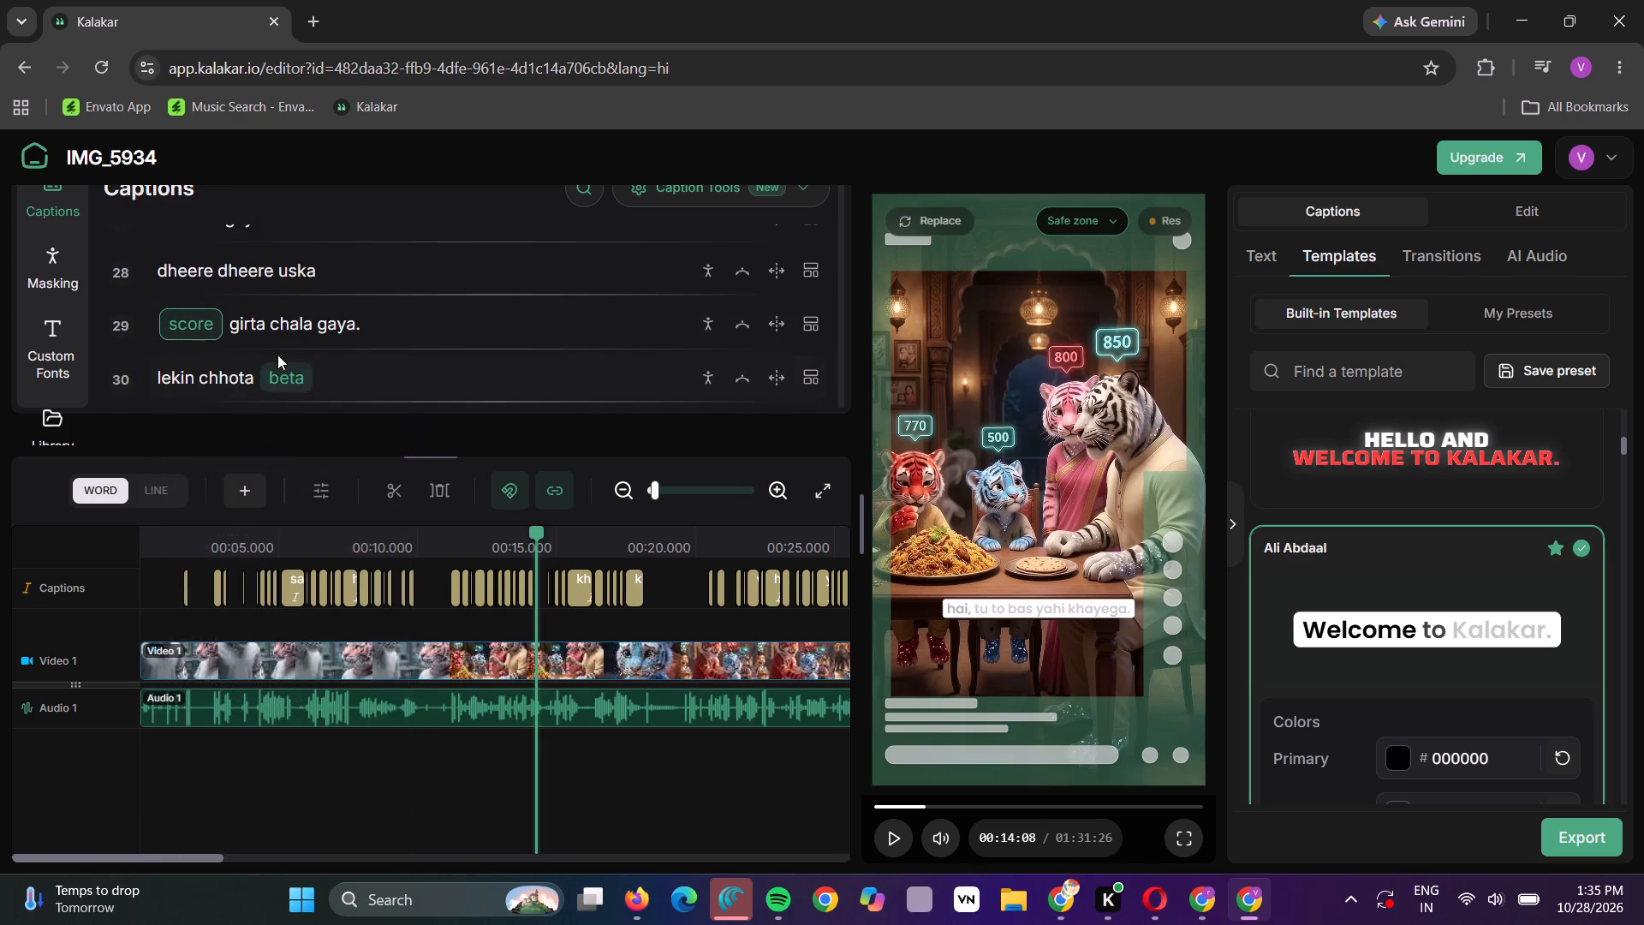
Move the words "mehnat karta raha." from line 32 up onto the "chupchaap" caption in line 31.
scroll(277, 355, "down", 2)
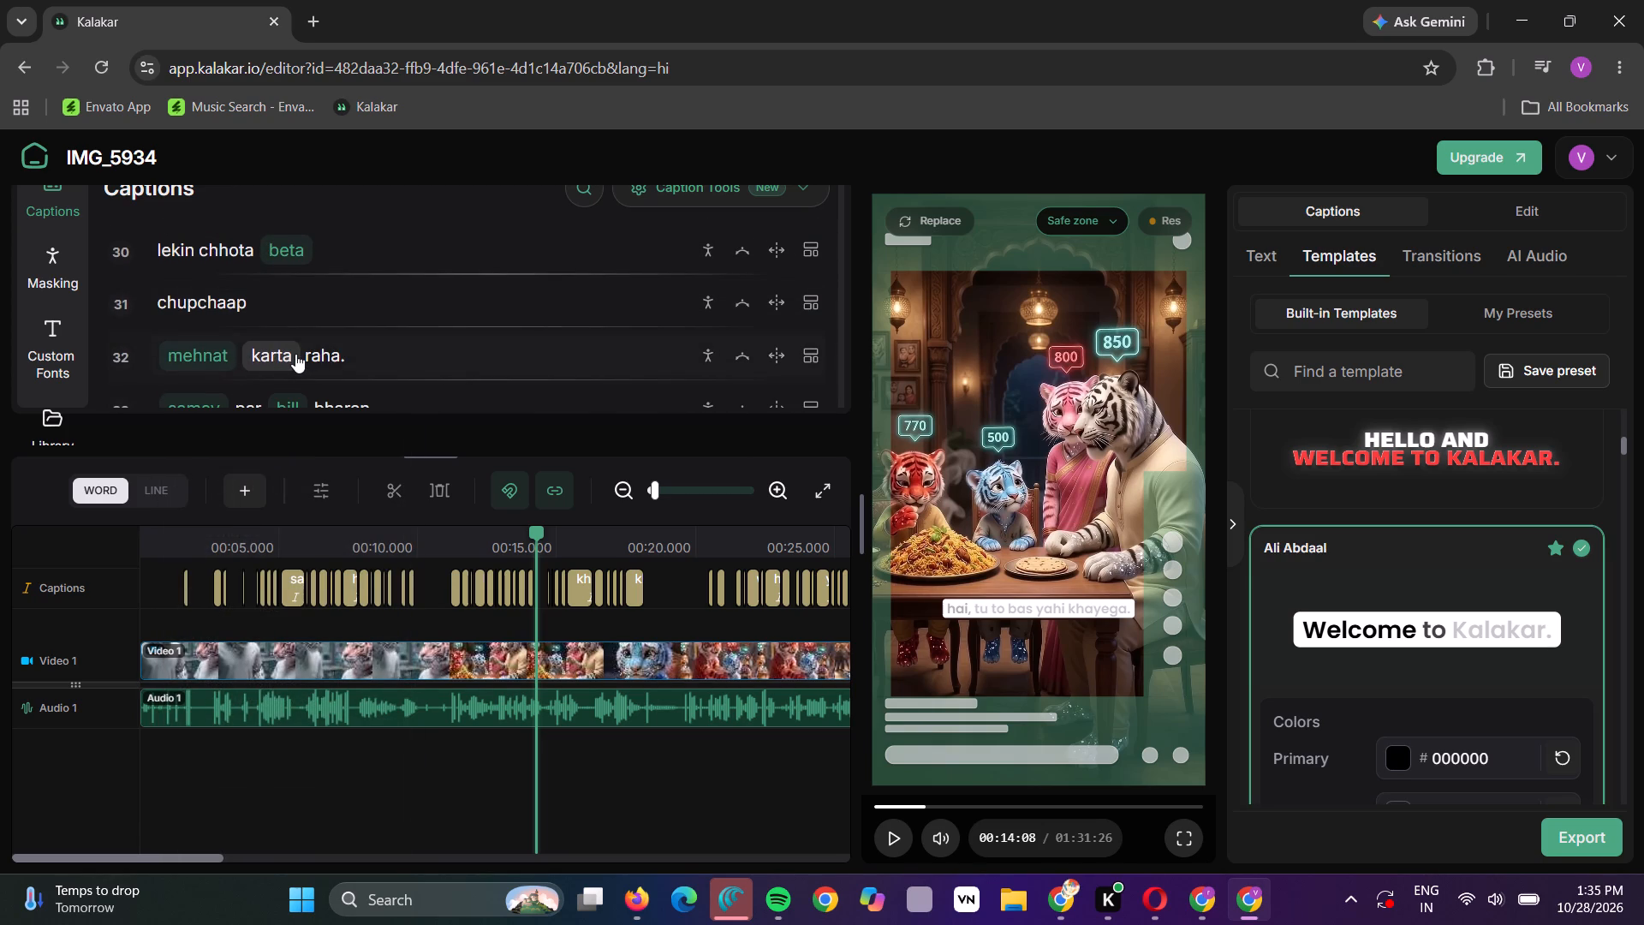
left_click(307, 355)
left_click(329, 729)
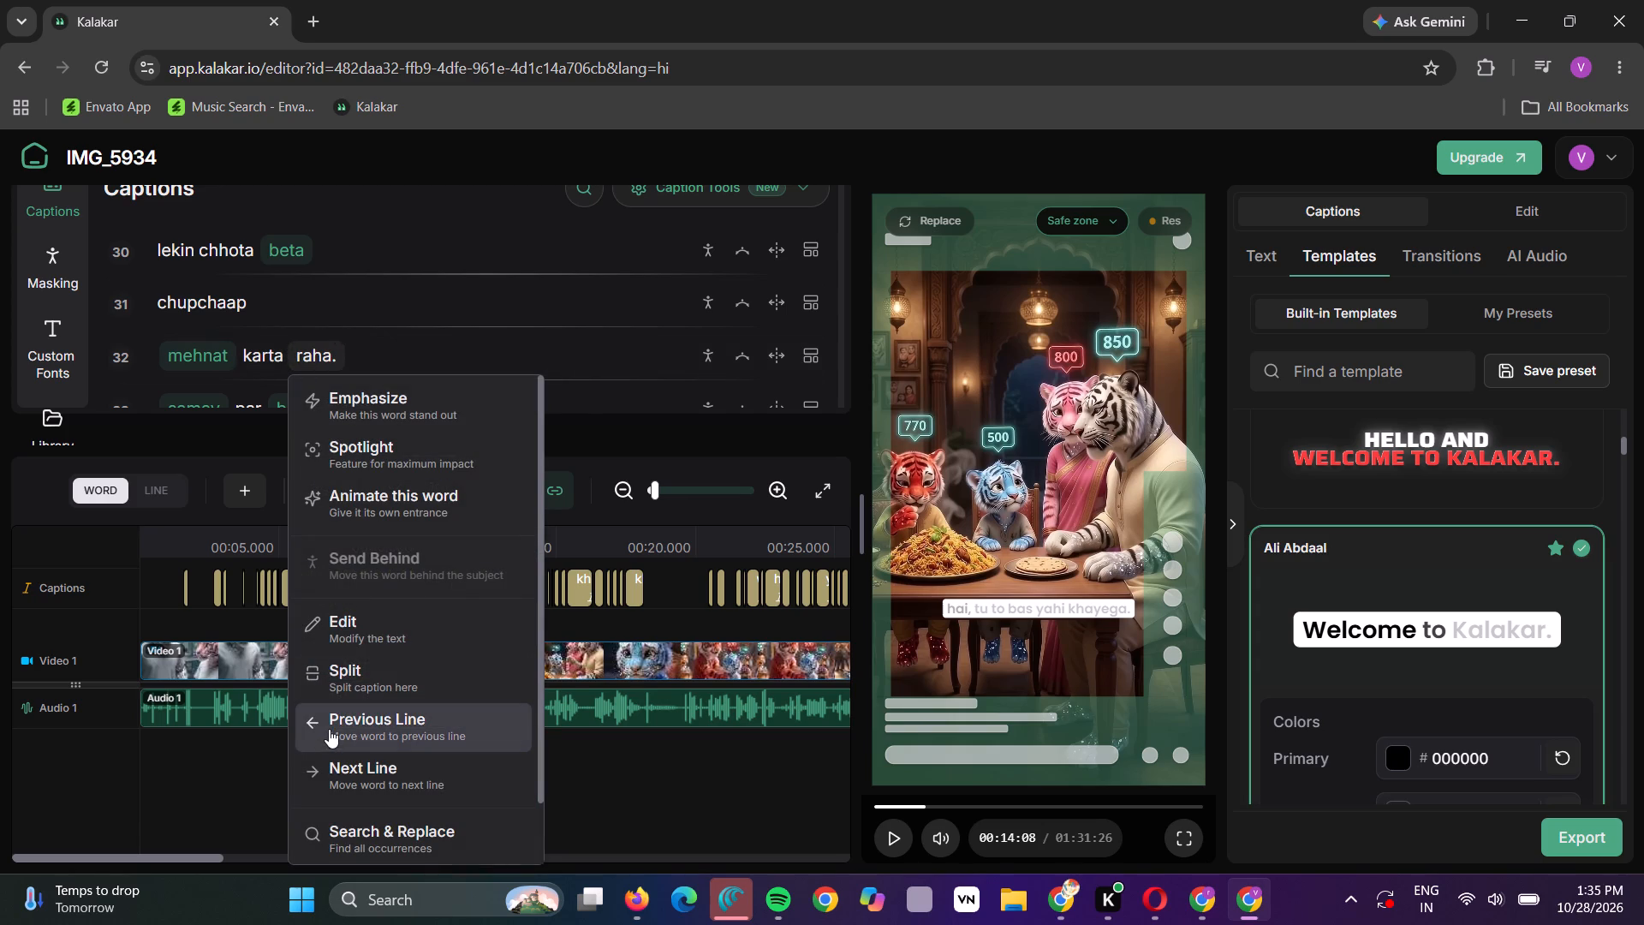
Merge the captions in lines 35 to 37 into one line reading "credit score badhaata gaya.".
scroll(342, 371, "down", 1)
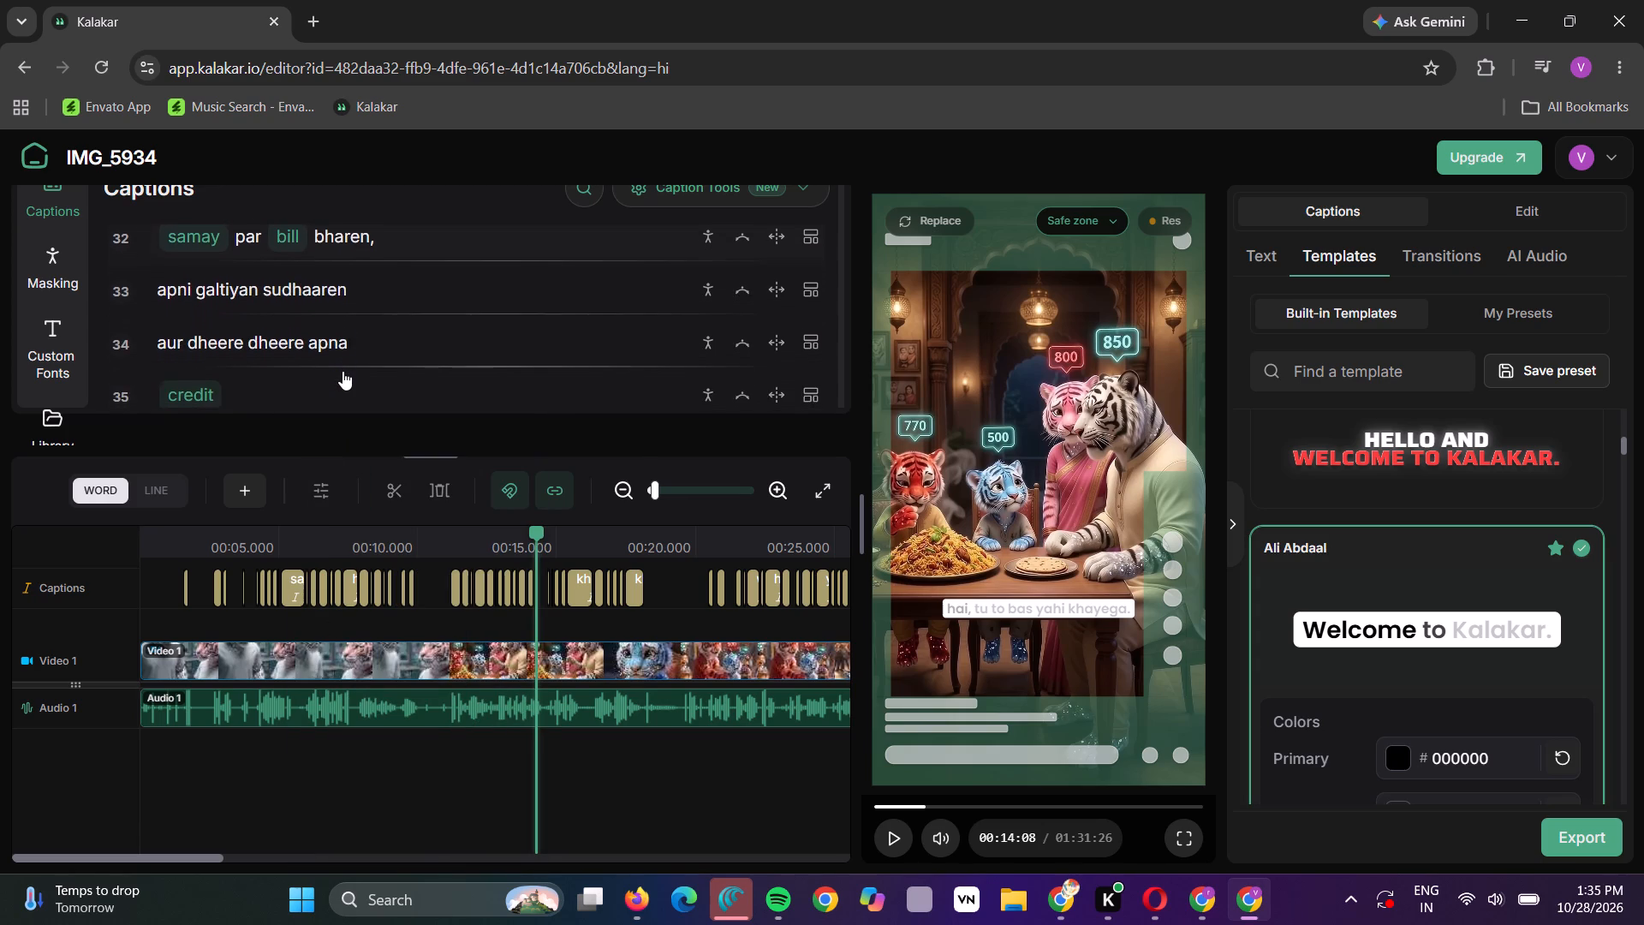
scroll(342, 371, "down", 3)
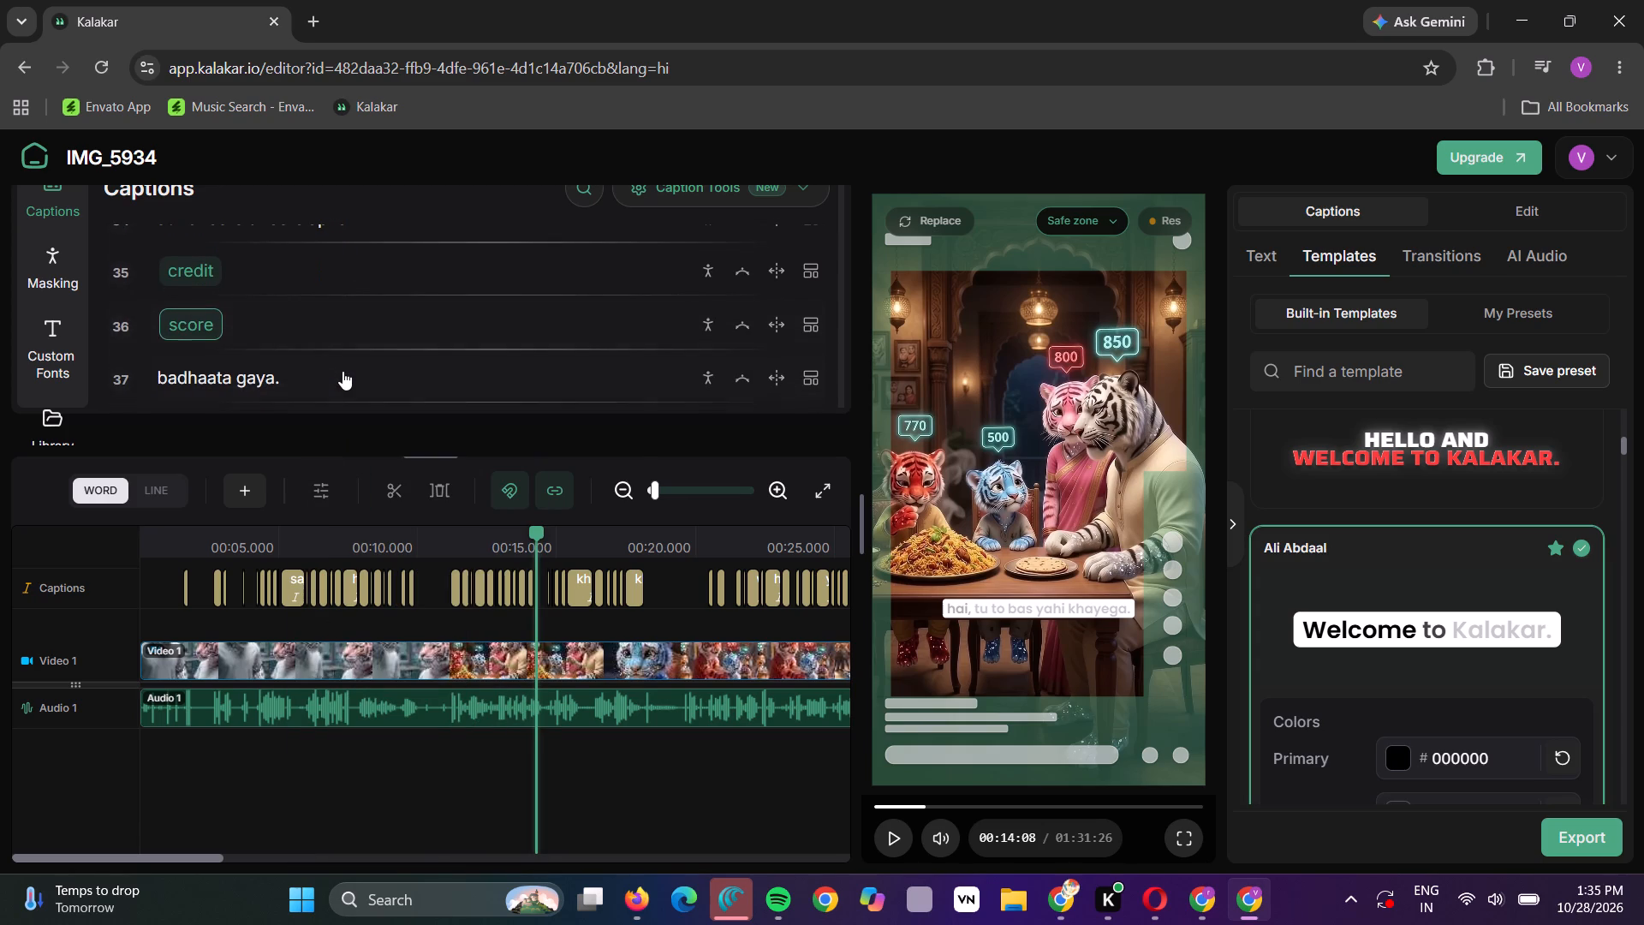
left_click(272, 373)
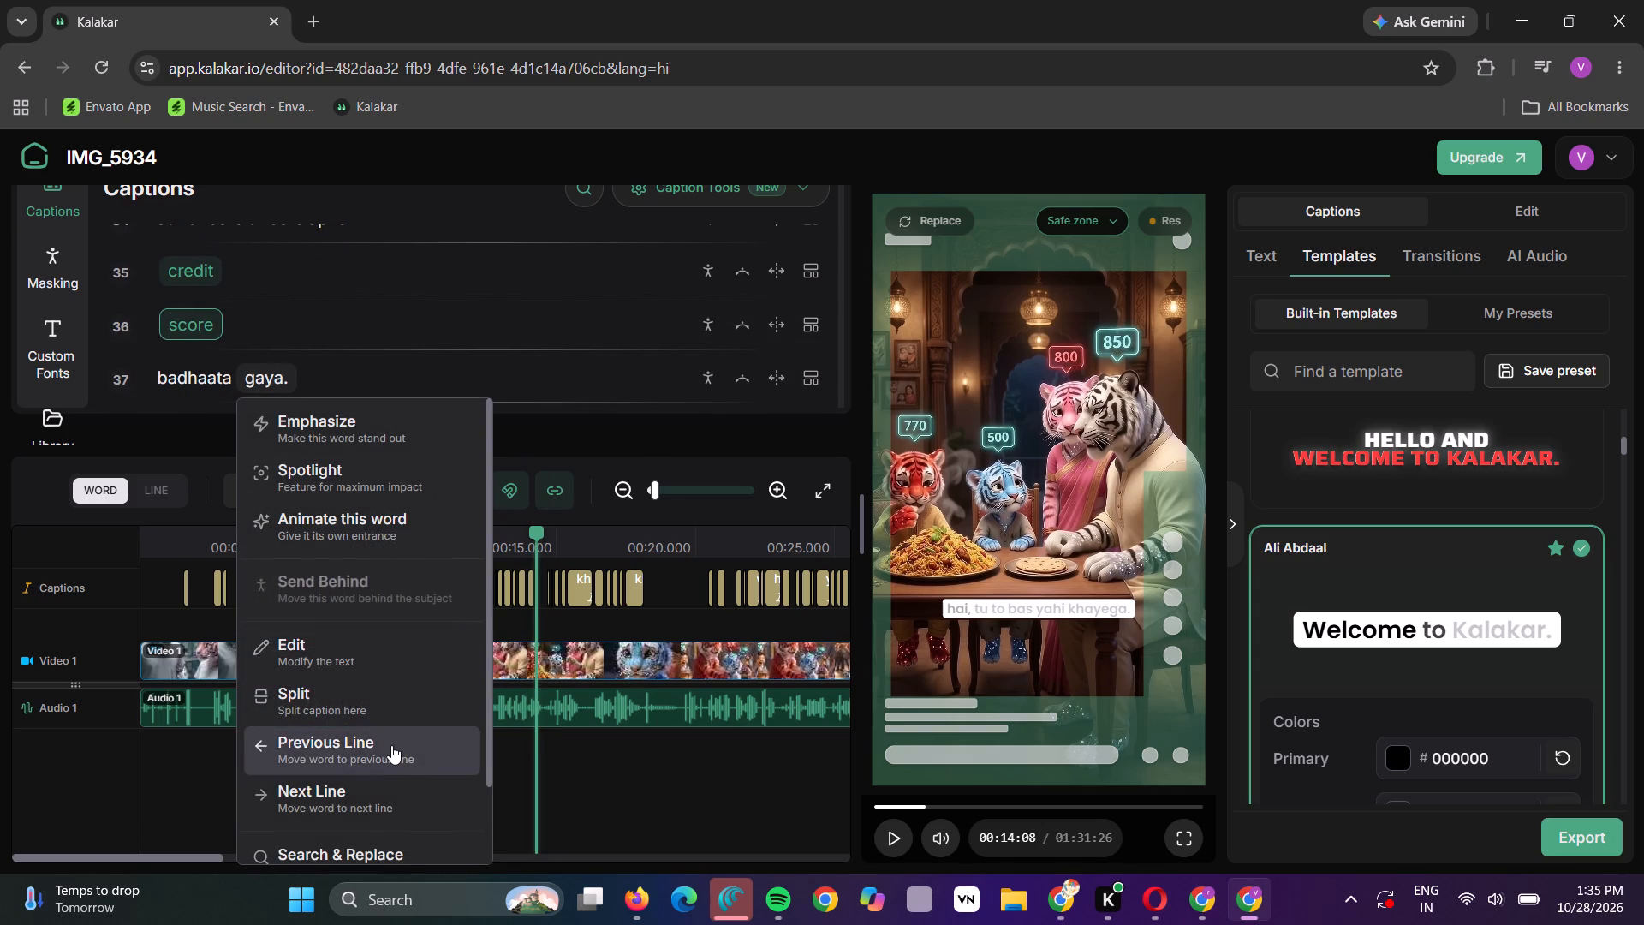
left_click(391, 745)
left_click(326, 334)
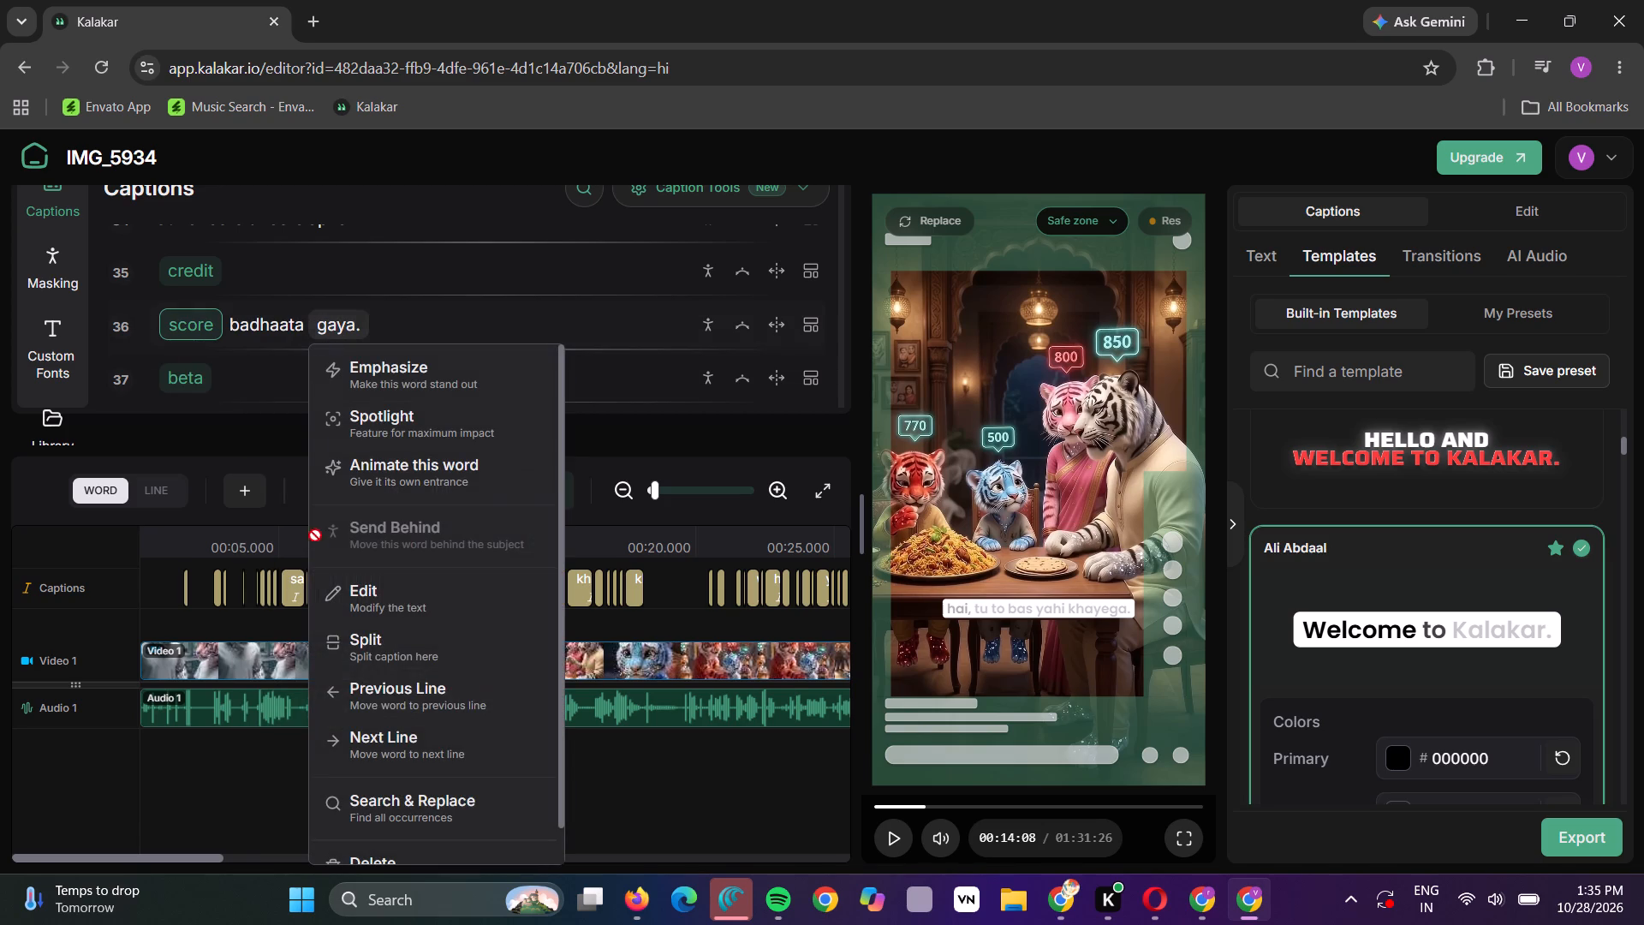
left_click(341, 685)
Move the word "paise." from line 37 up onto the "beta" caption in line 36.
scroll(323, 336, "down", 1)
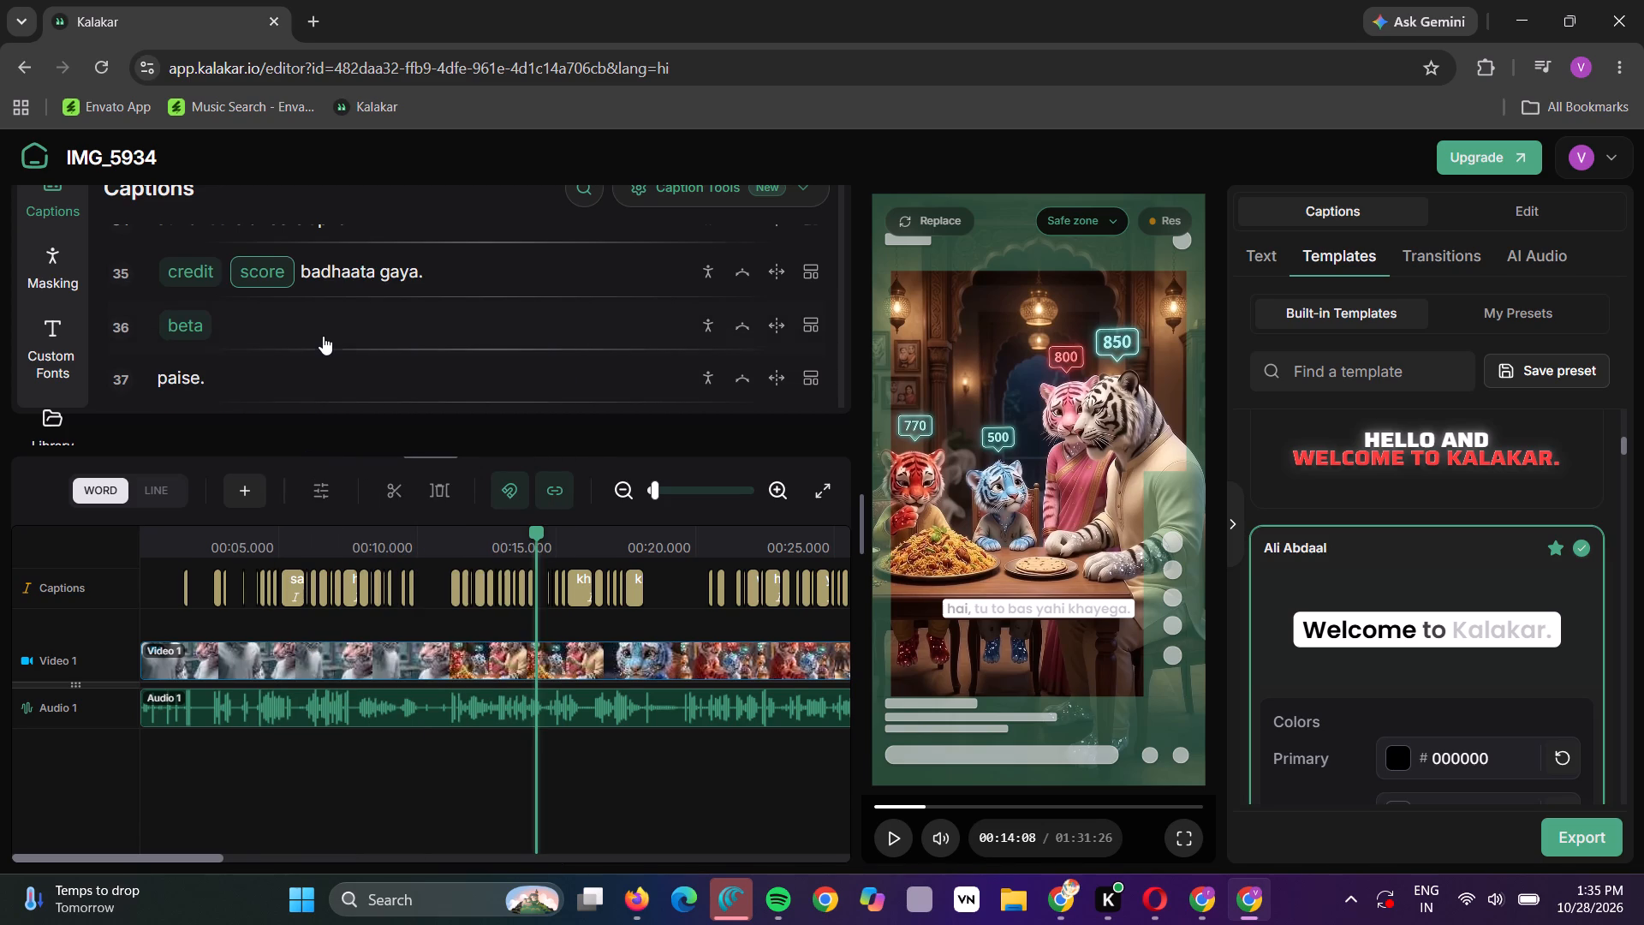
scroll(323, 336, "down", 1)
left_click(191, 324)
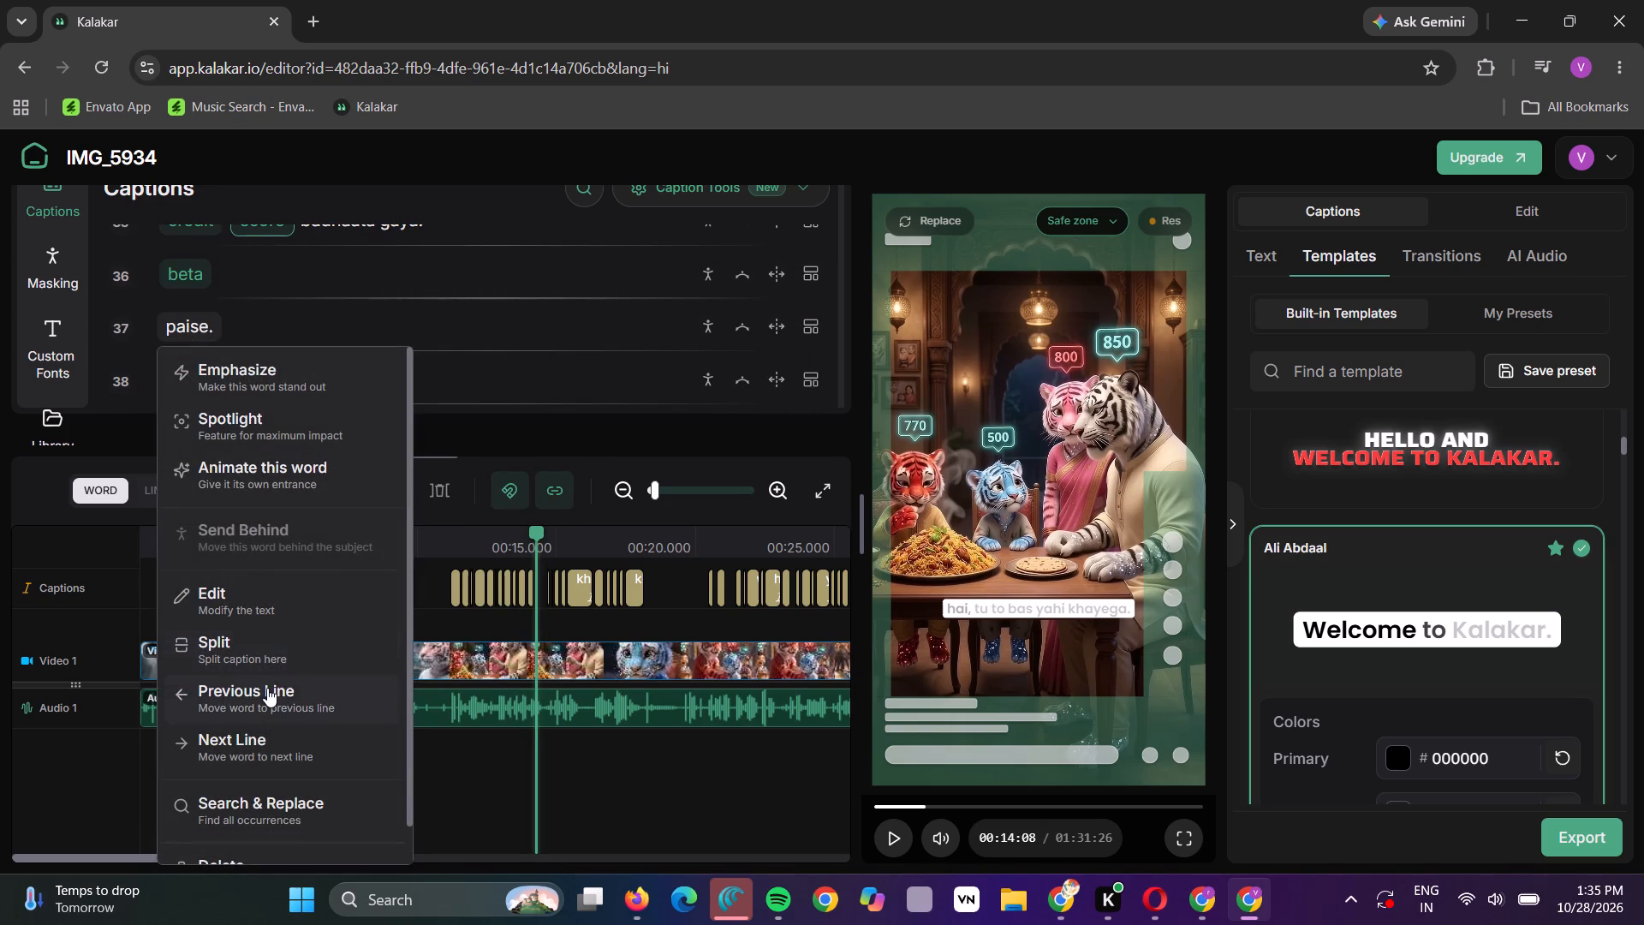
left_click(266, 690)
Merge the captions in lines 41 to 43 into one line reading "score paanch sau assi hai.".
scroll(328, 341, "down", 1)
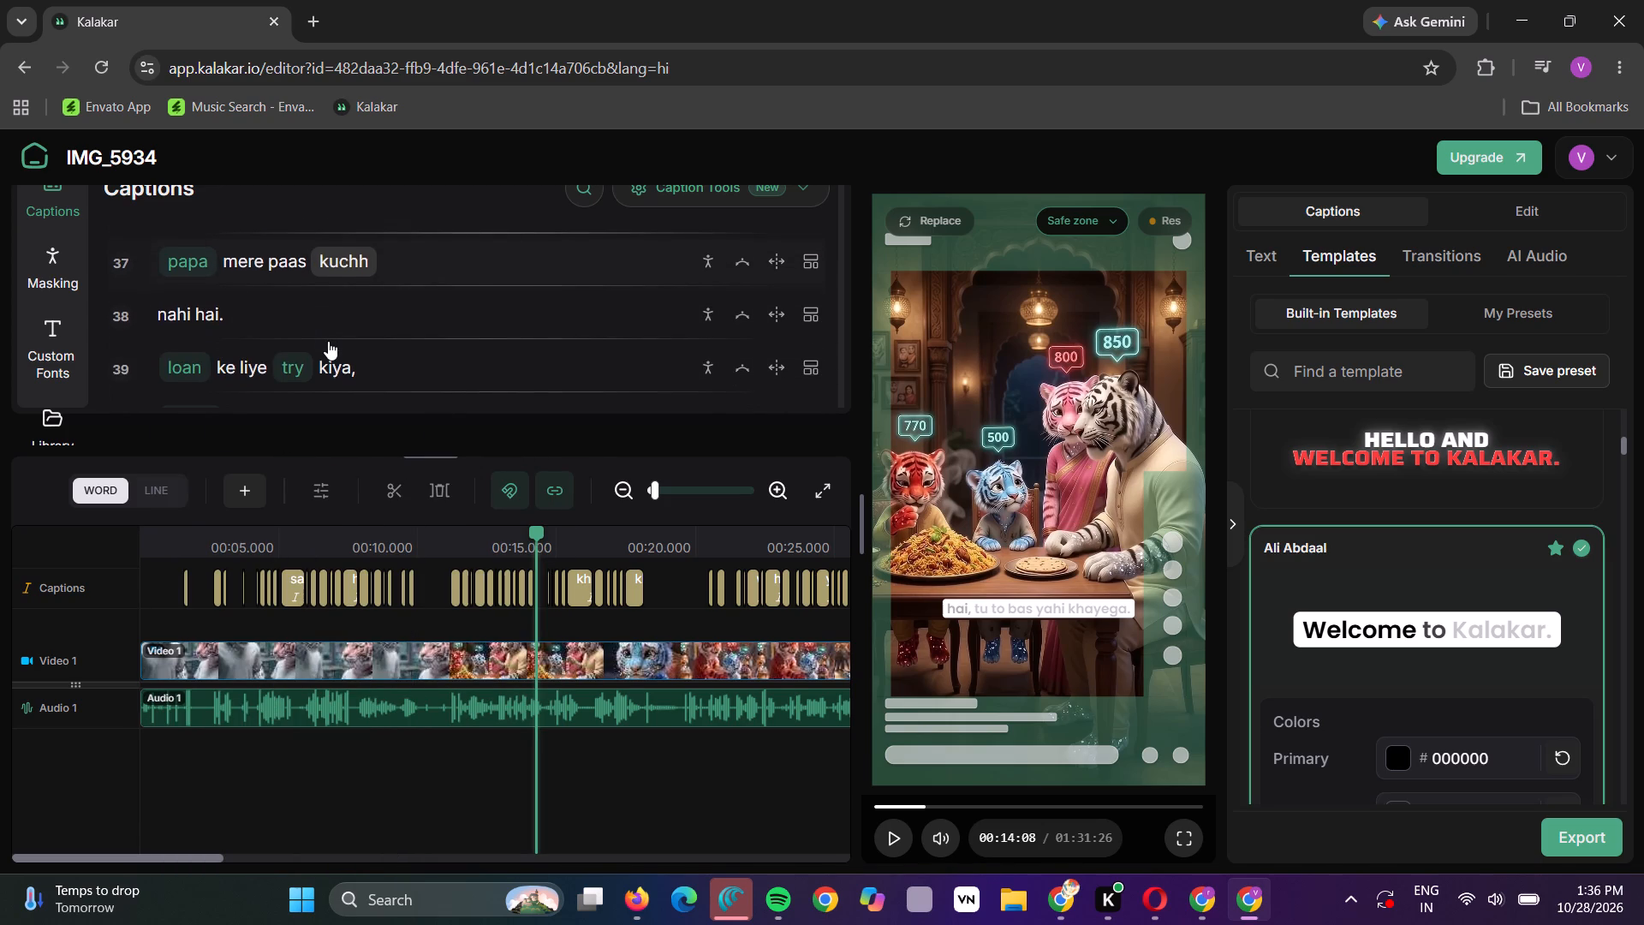
scroll(328, 341, "down", 2)
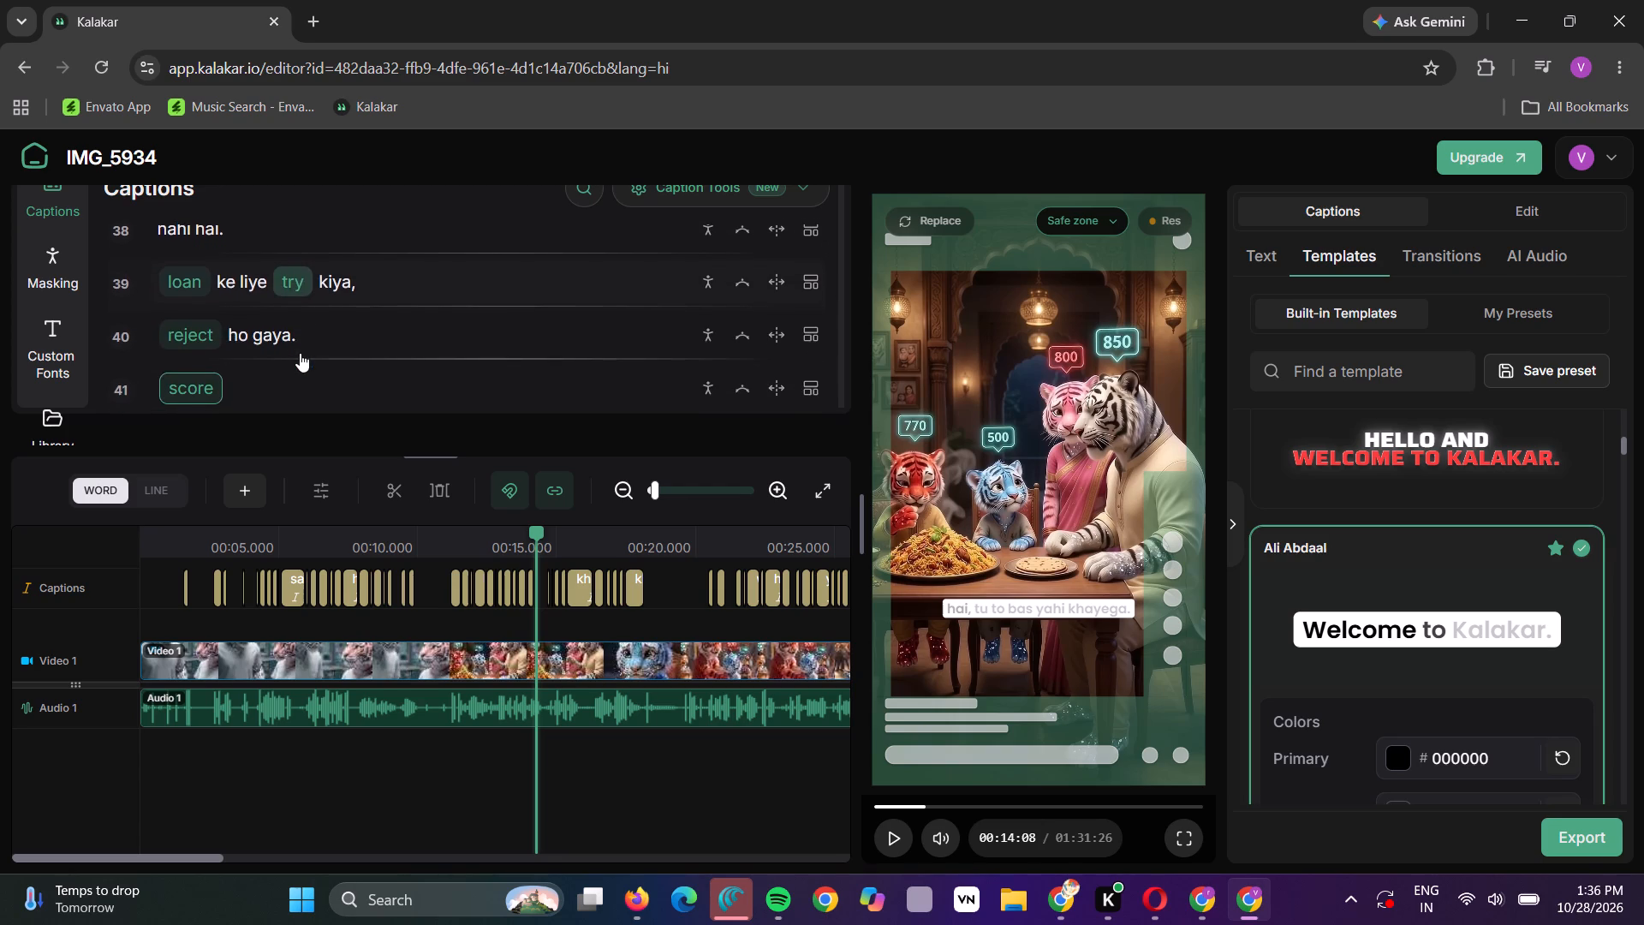
scroll(300, 353, "down", 2)
left_click(212, 359)
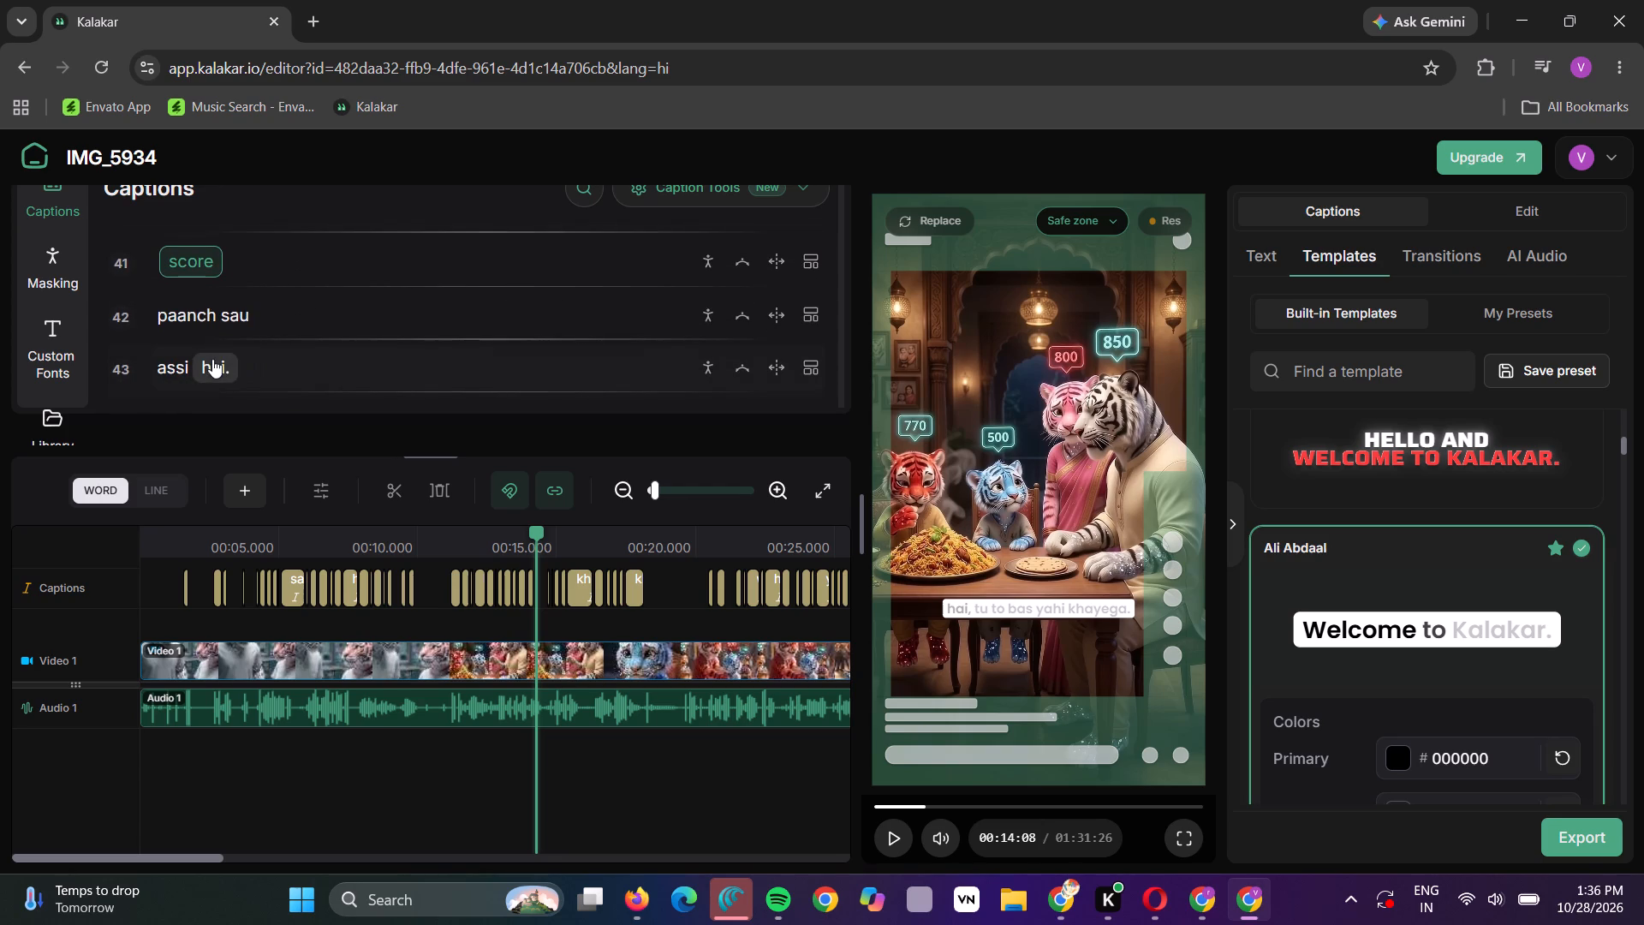
left_click(275, 732)
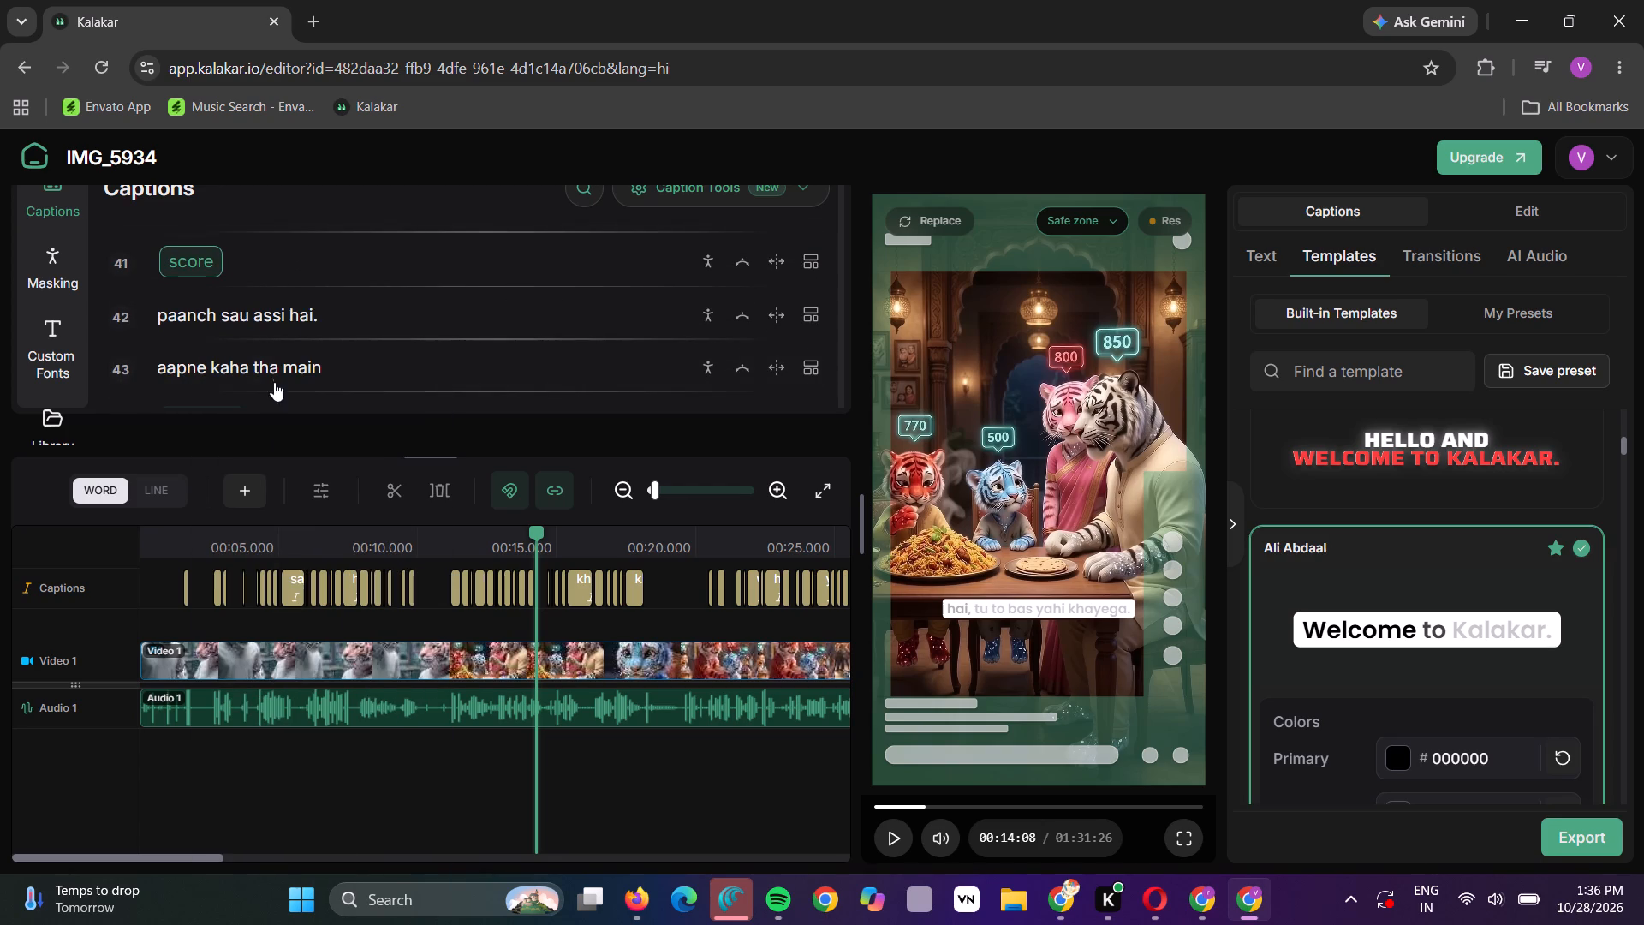
left_click(289, 309)
left_click(317, 687)
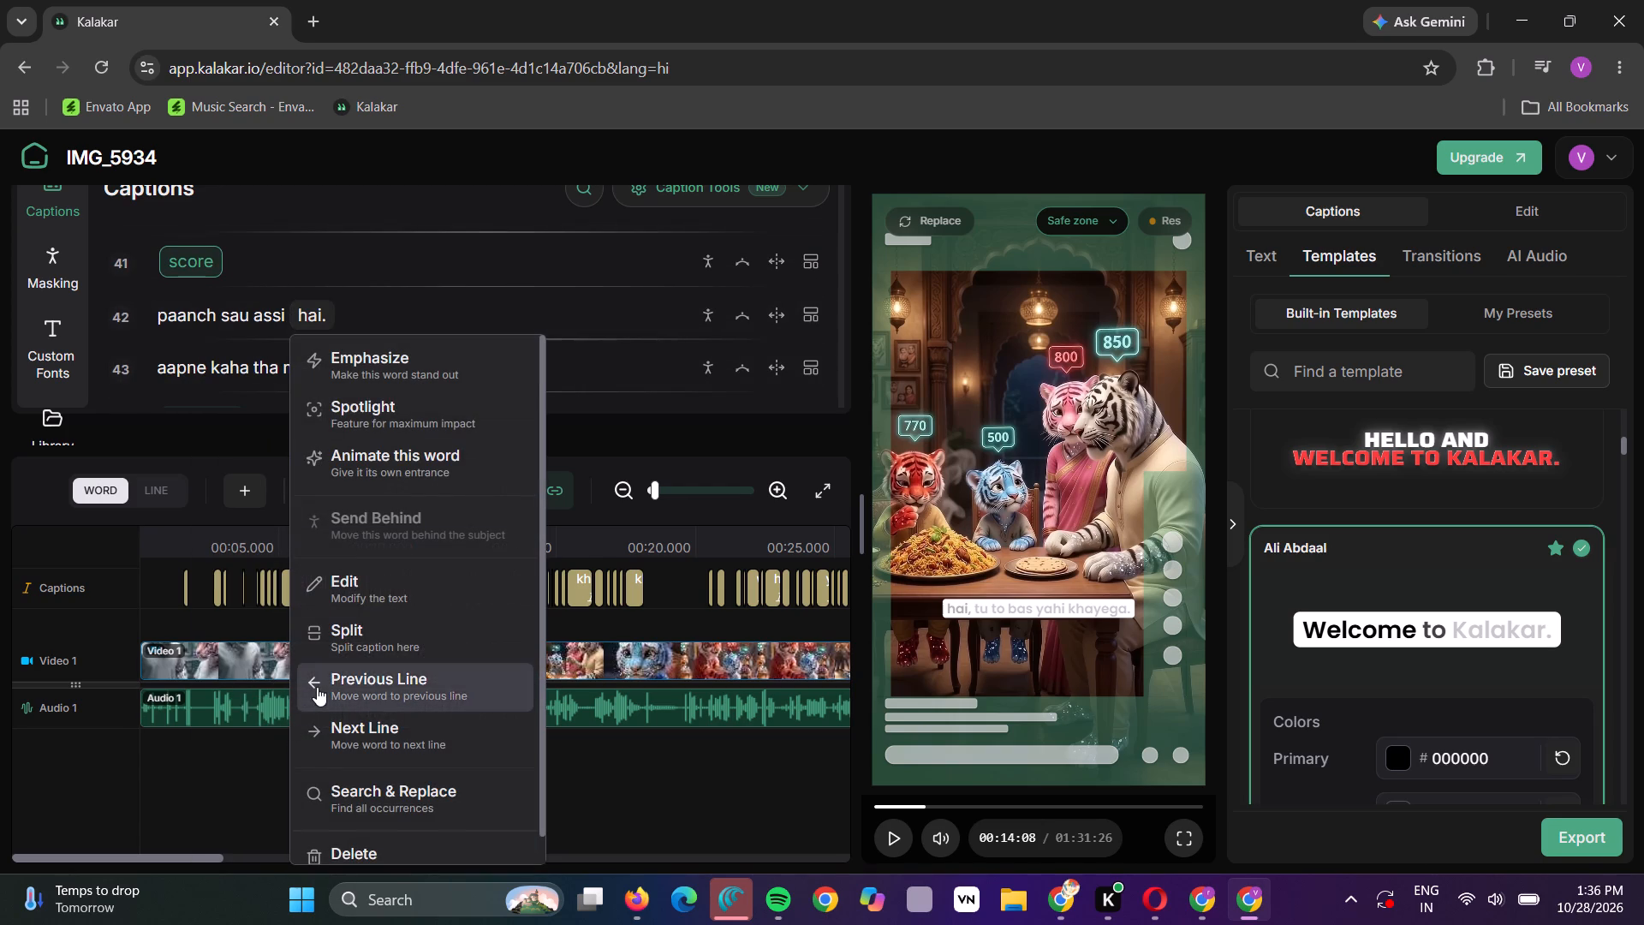
Move "lanat" and "hoon." up into line 43, so that it reads "khandan par lanat hoon.".
scroll(281, 350, "right", 1)
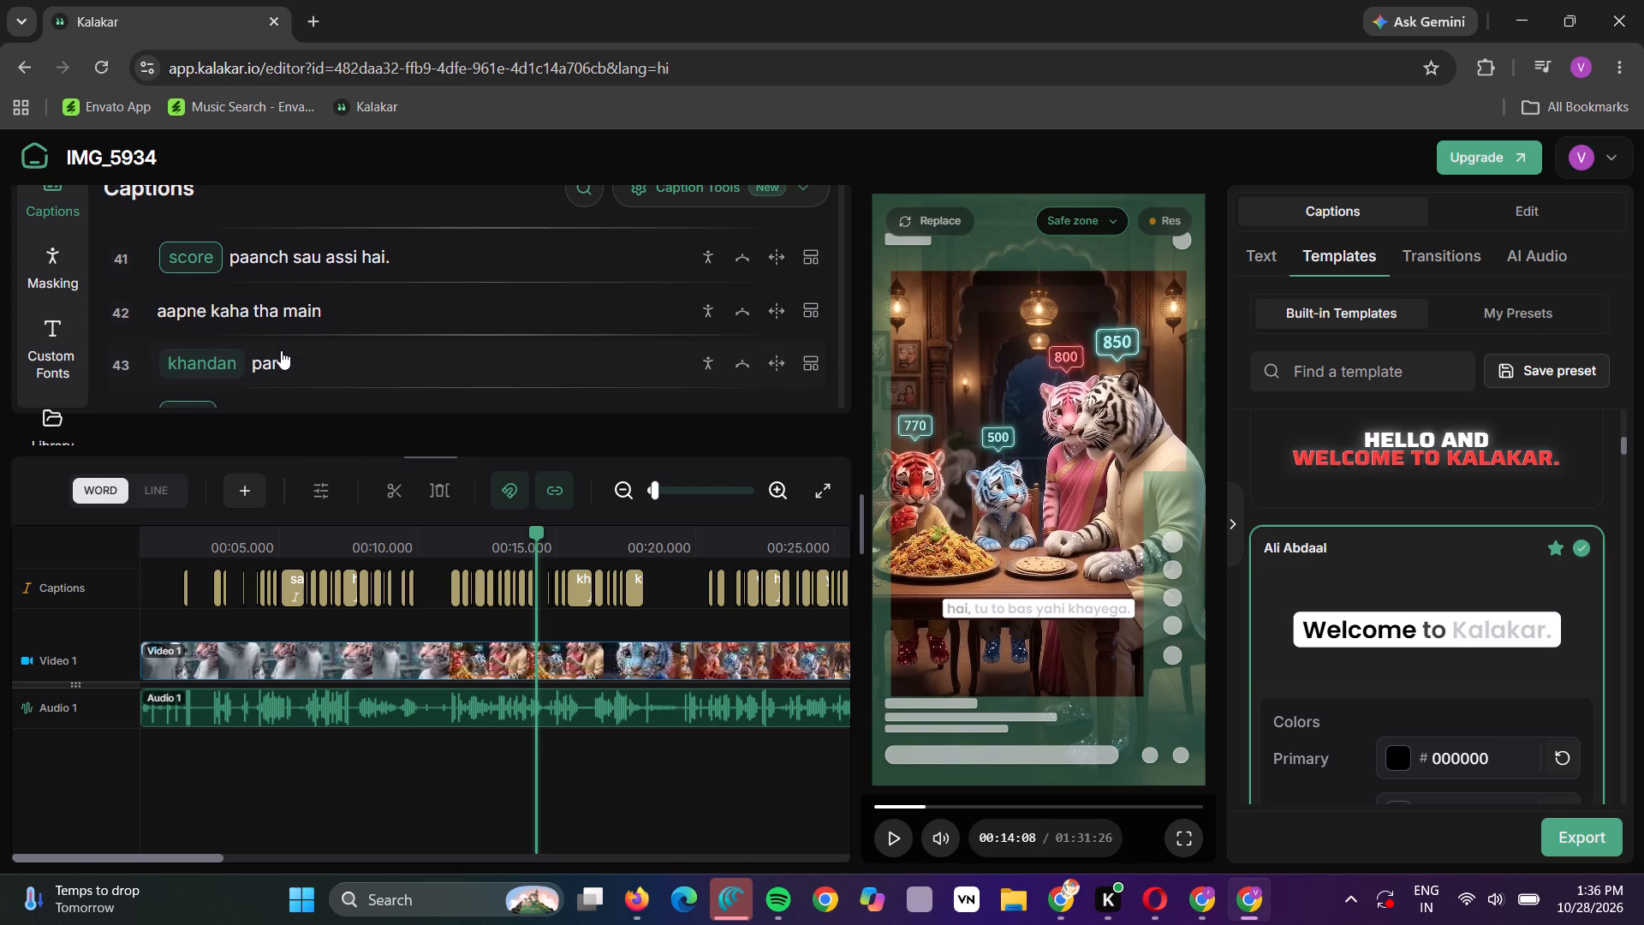
scroll(281, 350, "down", 1)
left_click(179, 358)
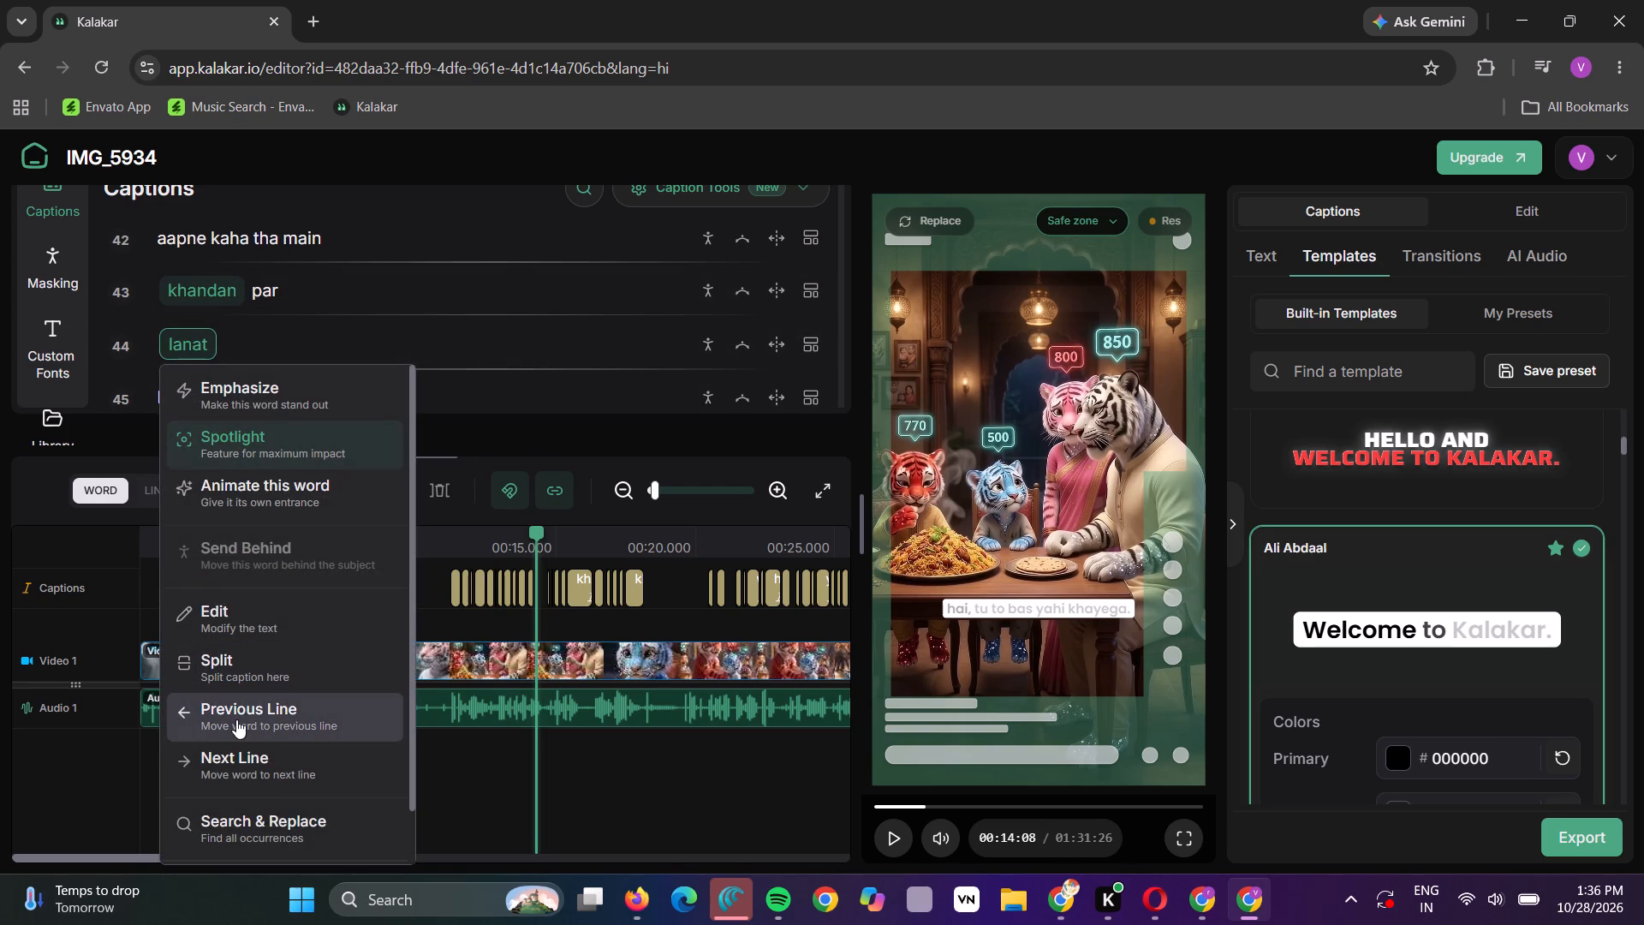
left_click(236, 719)
left_click(180, 344)
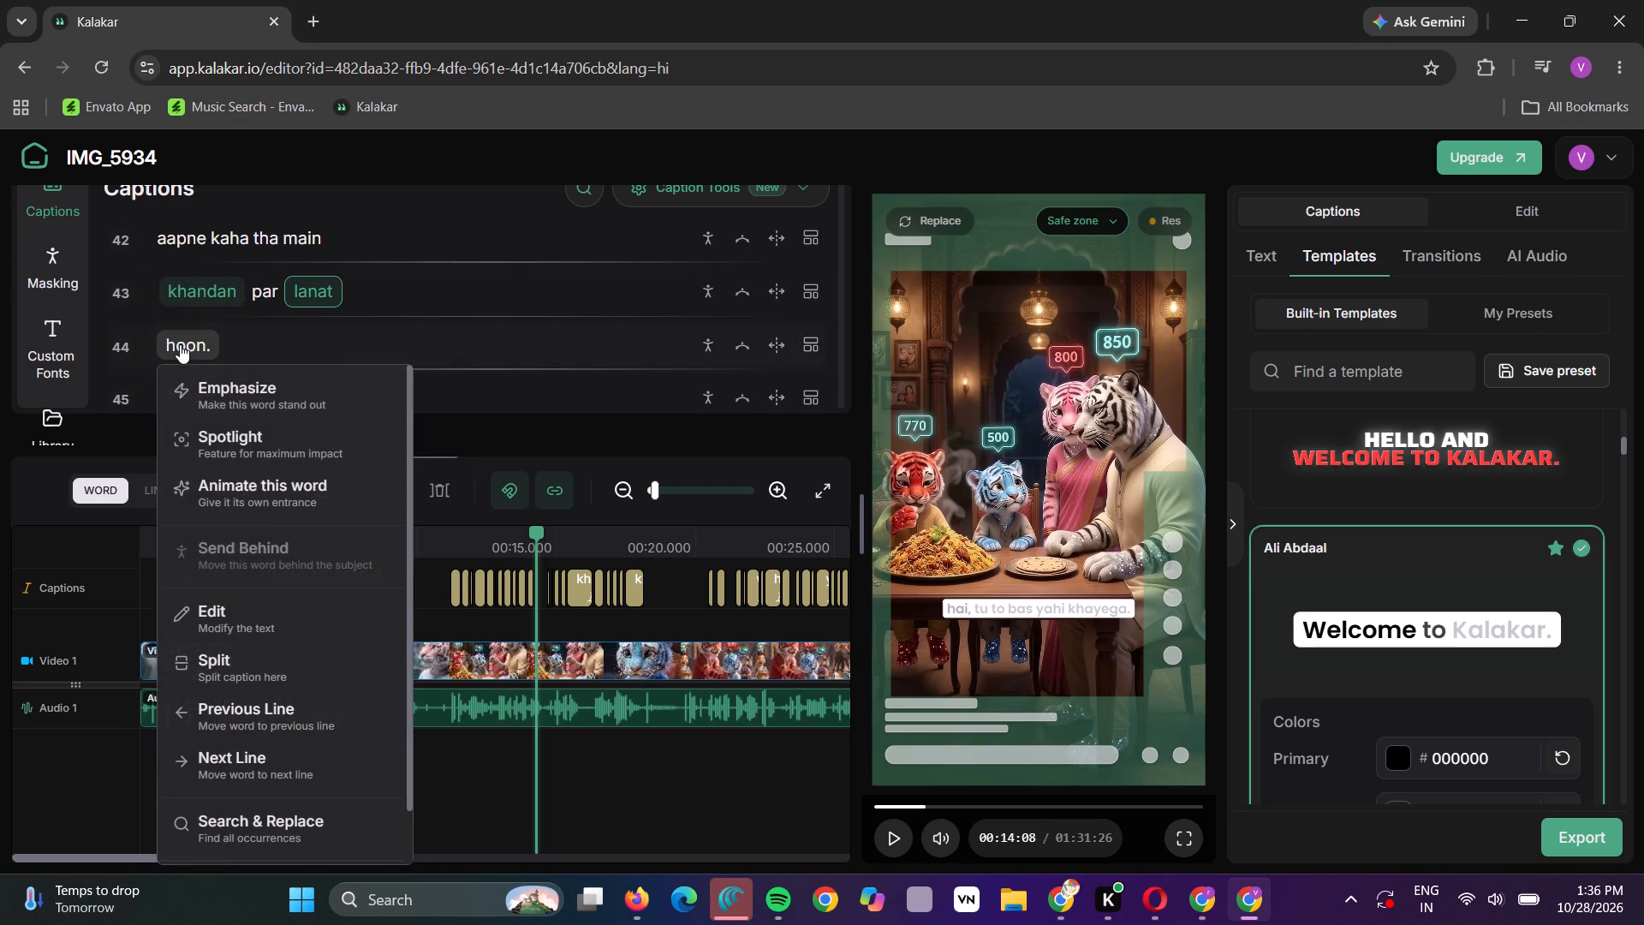
left_click(280, 714)
Merge the captions in lines 44 to 47 into one line reading "chalo aaj lanat hi kaam".
scroll(298, 335, "down", 1)
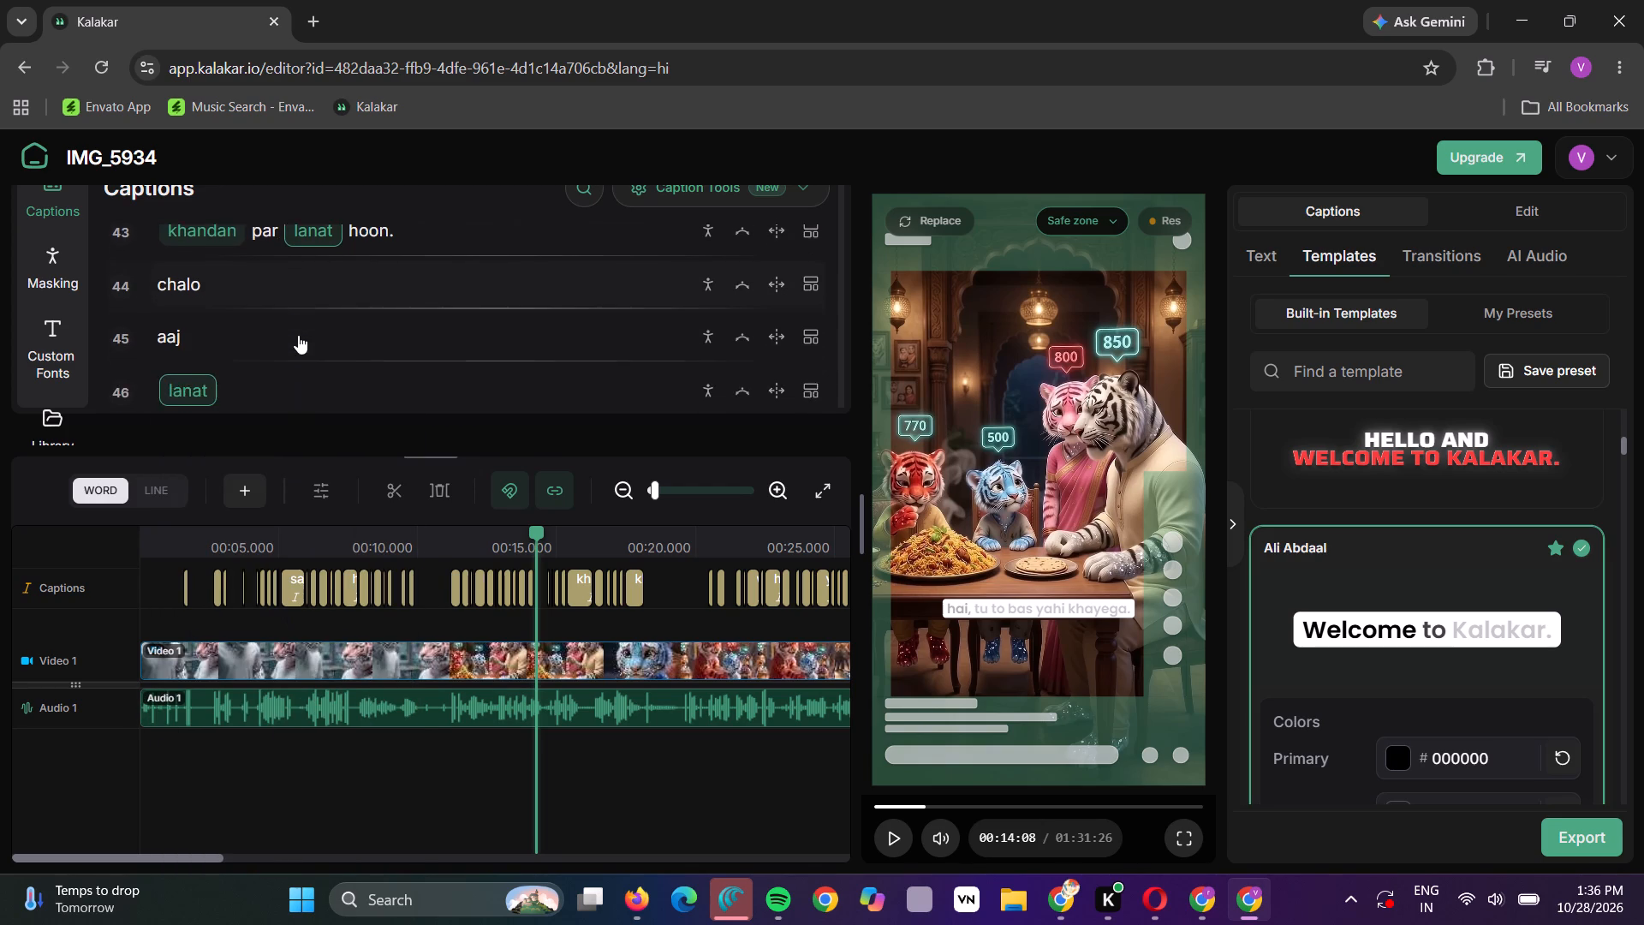
scroll(298, 335, "down", 2)
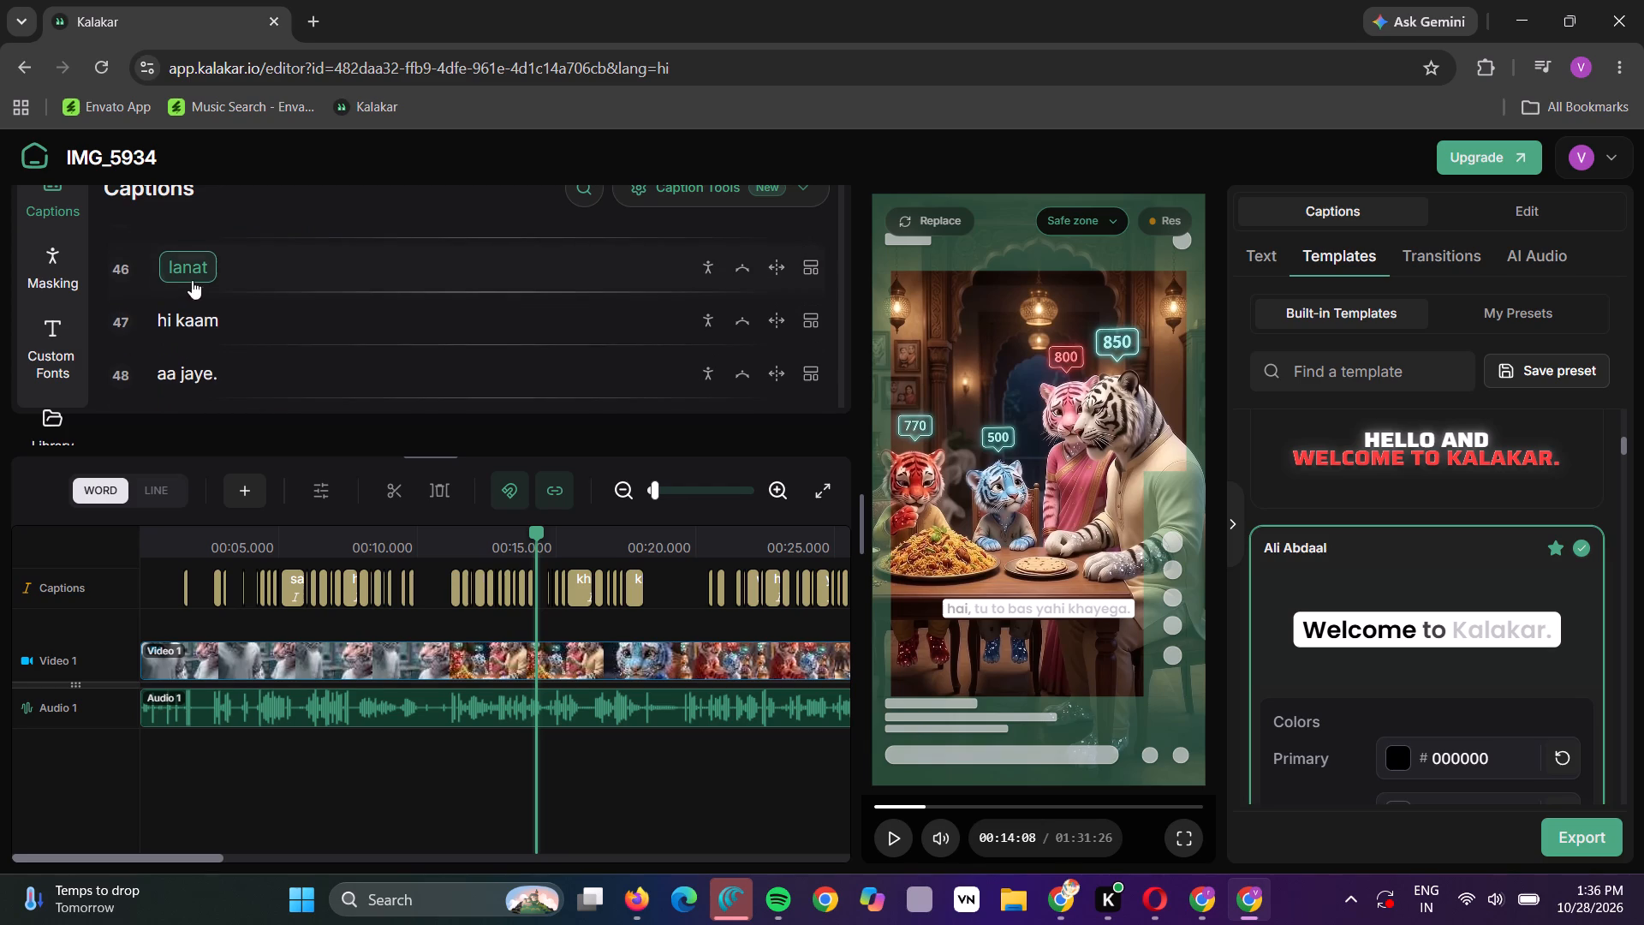
left_click(186, 314)
left_click(248, 691)
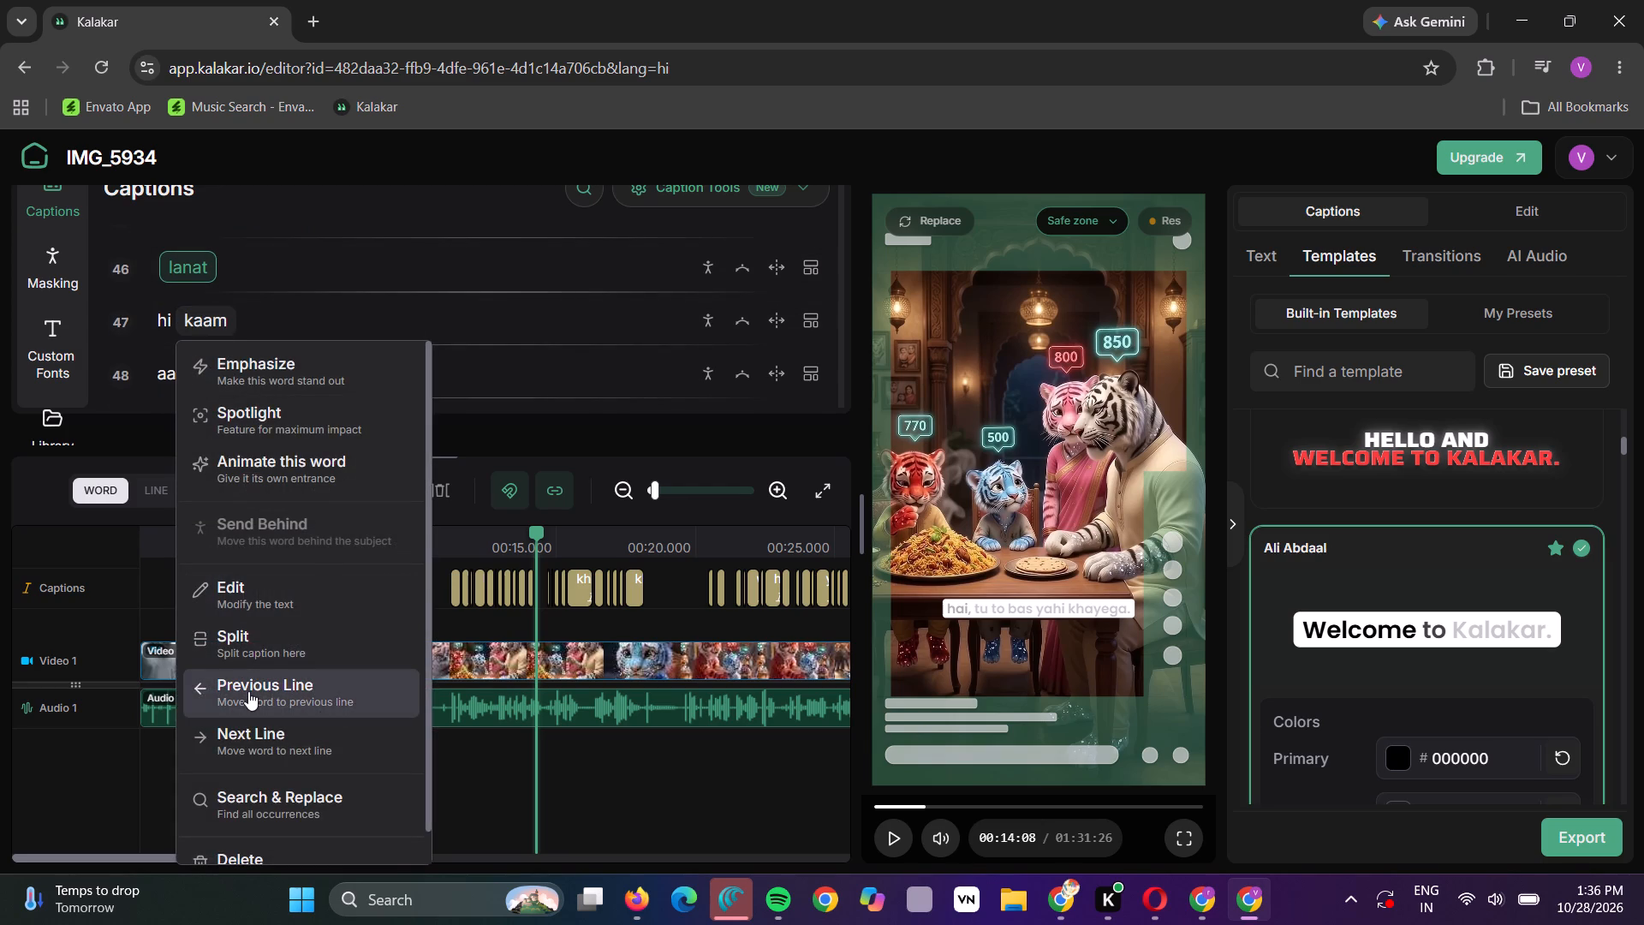
scroll(248, 304, "up", 1)
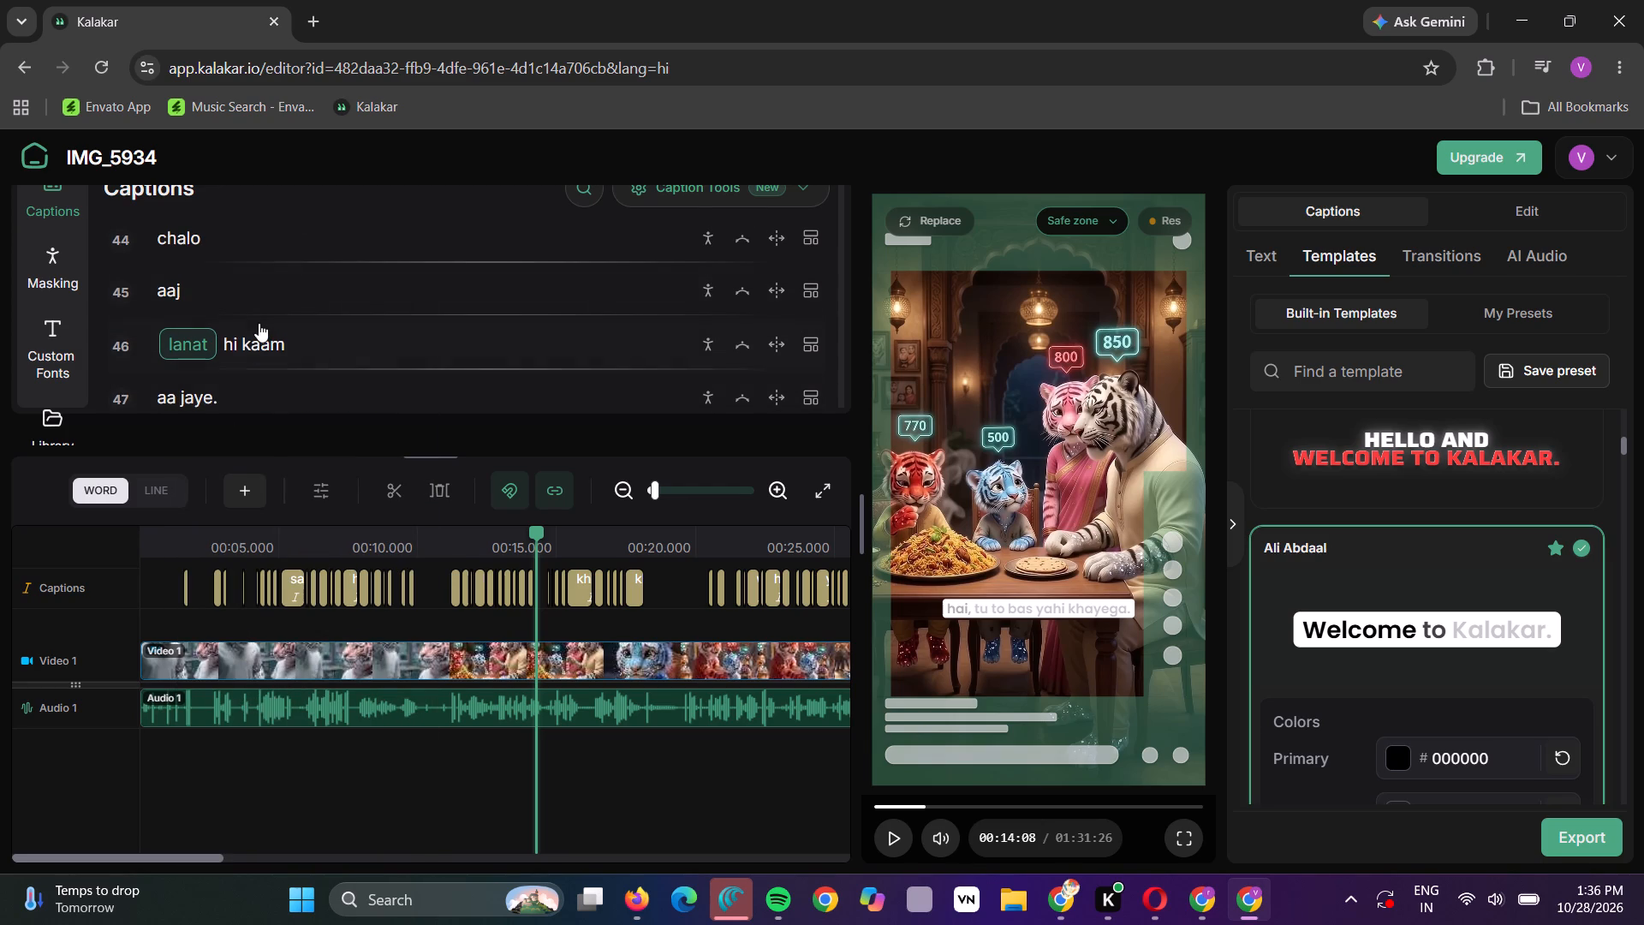
left_click(259, 323)
left_click(261, 329)
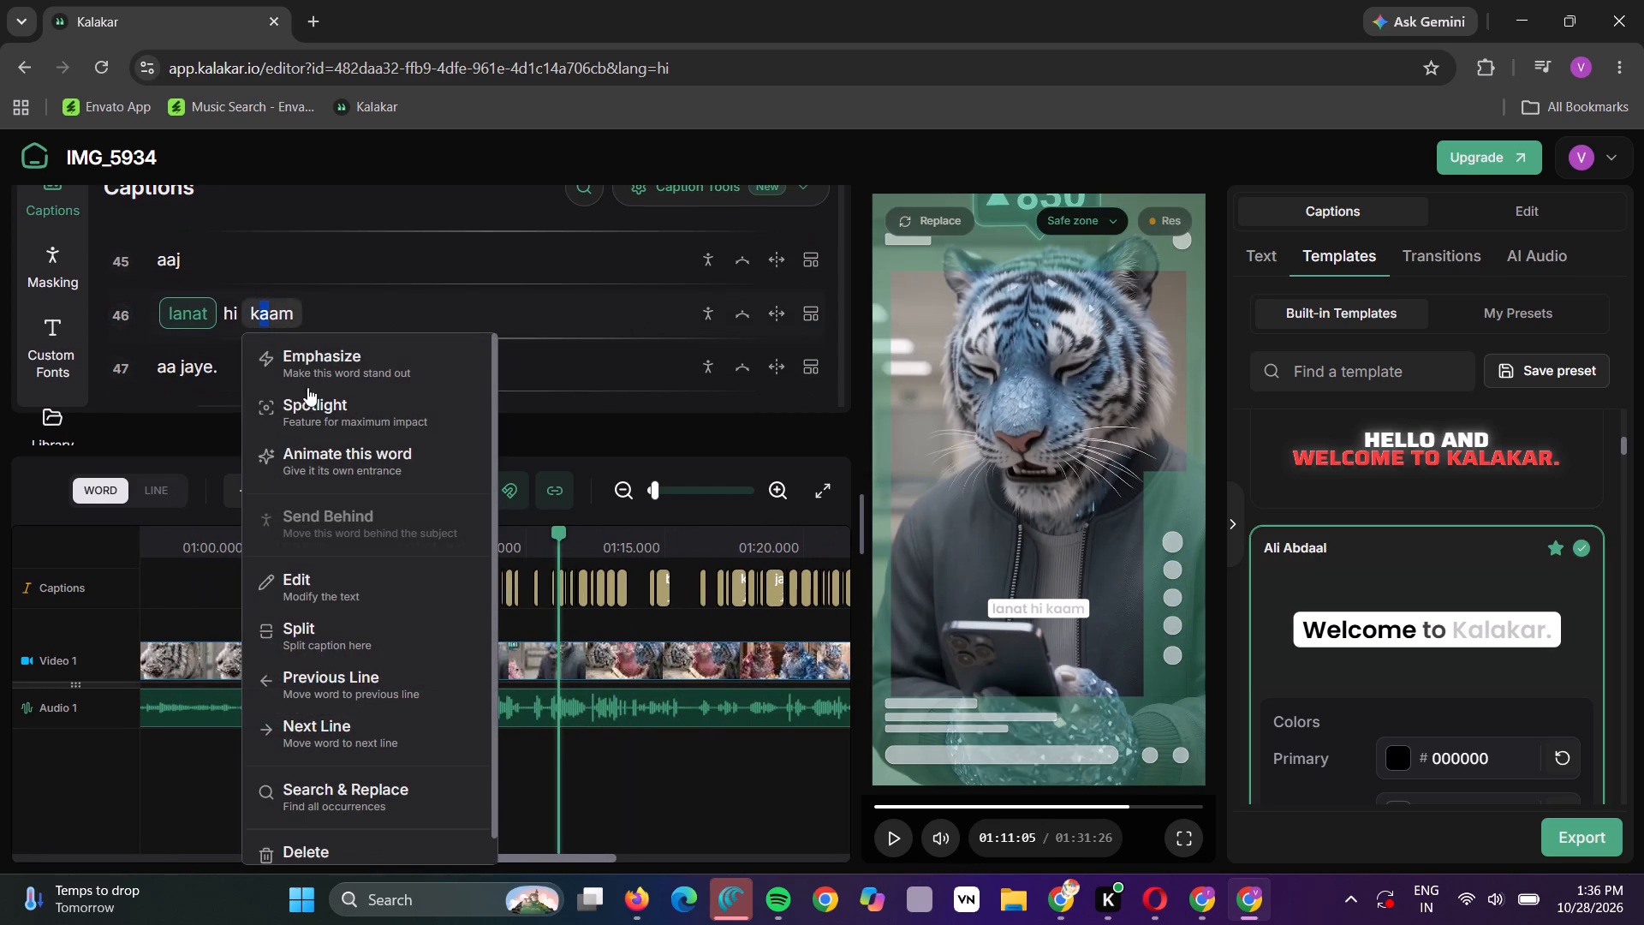
left_click(293, 674)
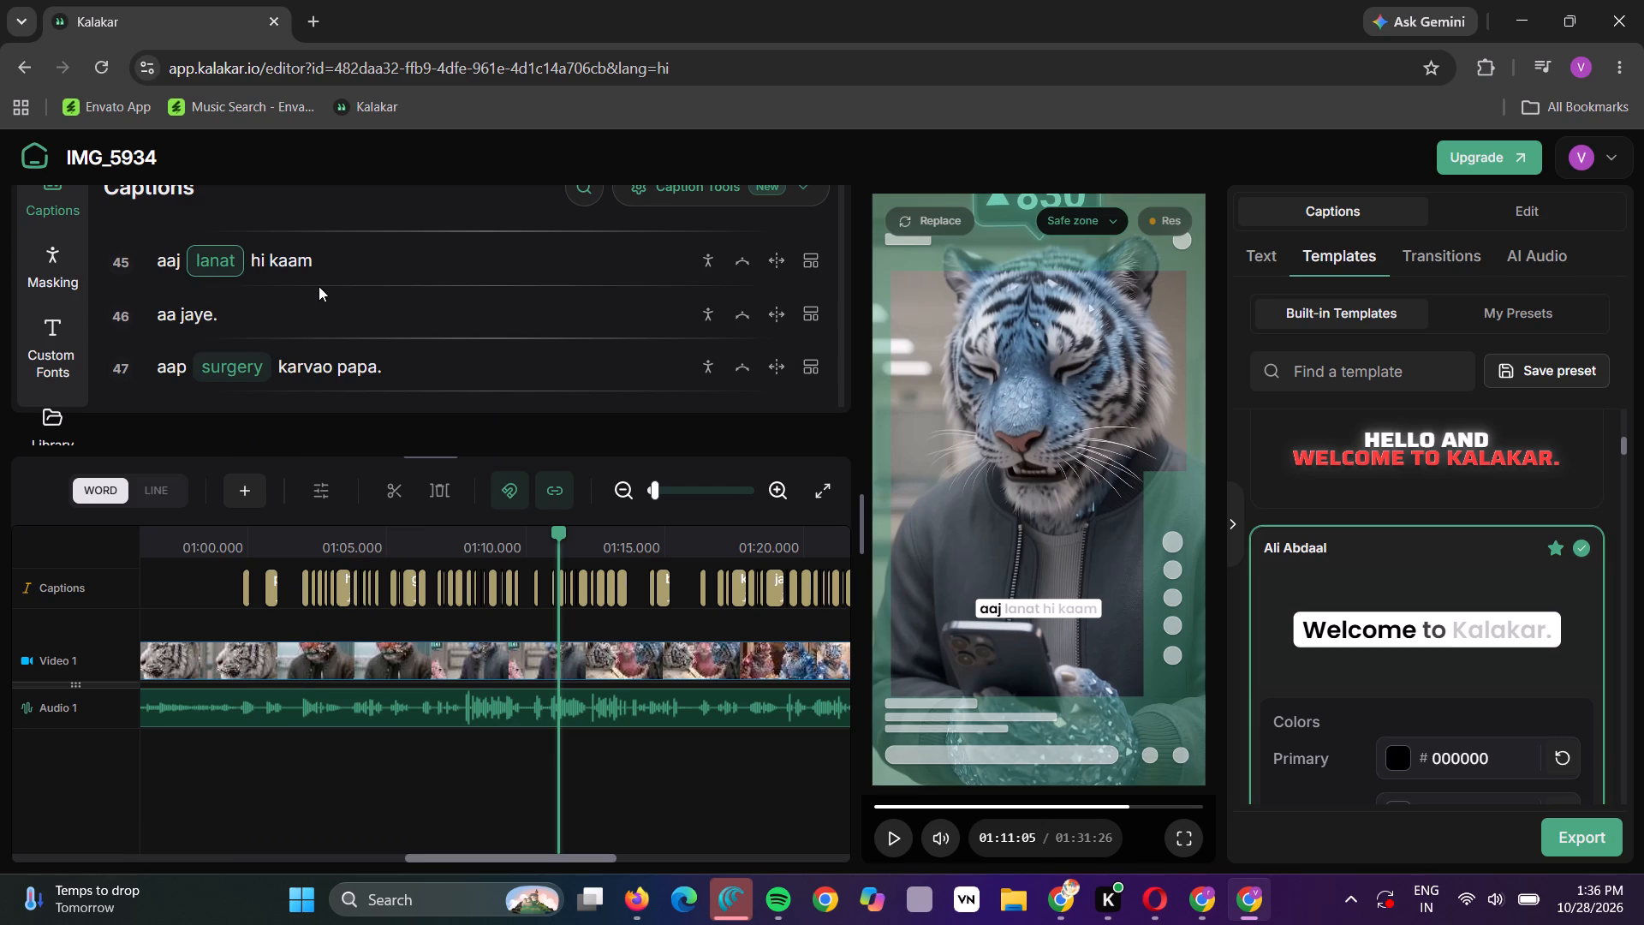
scroll(321, 286, "up", 1)
left_click(310, 319)
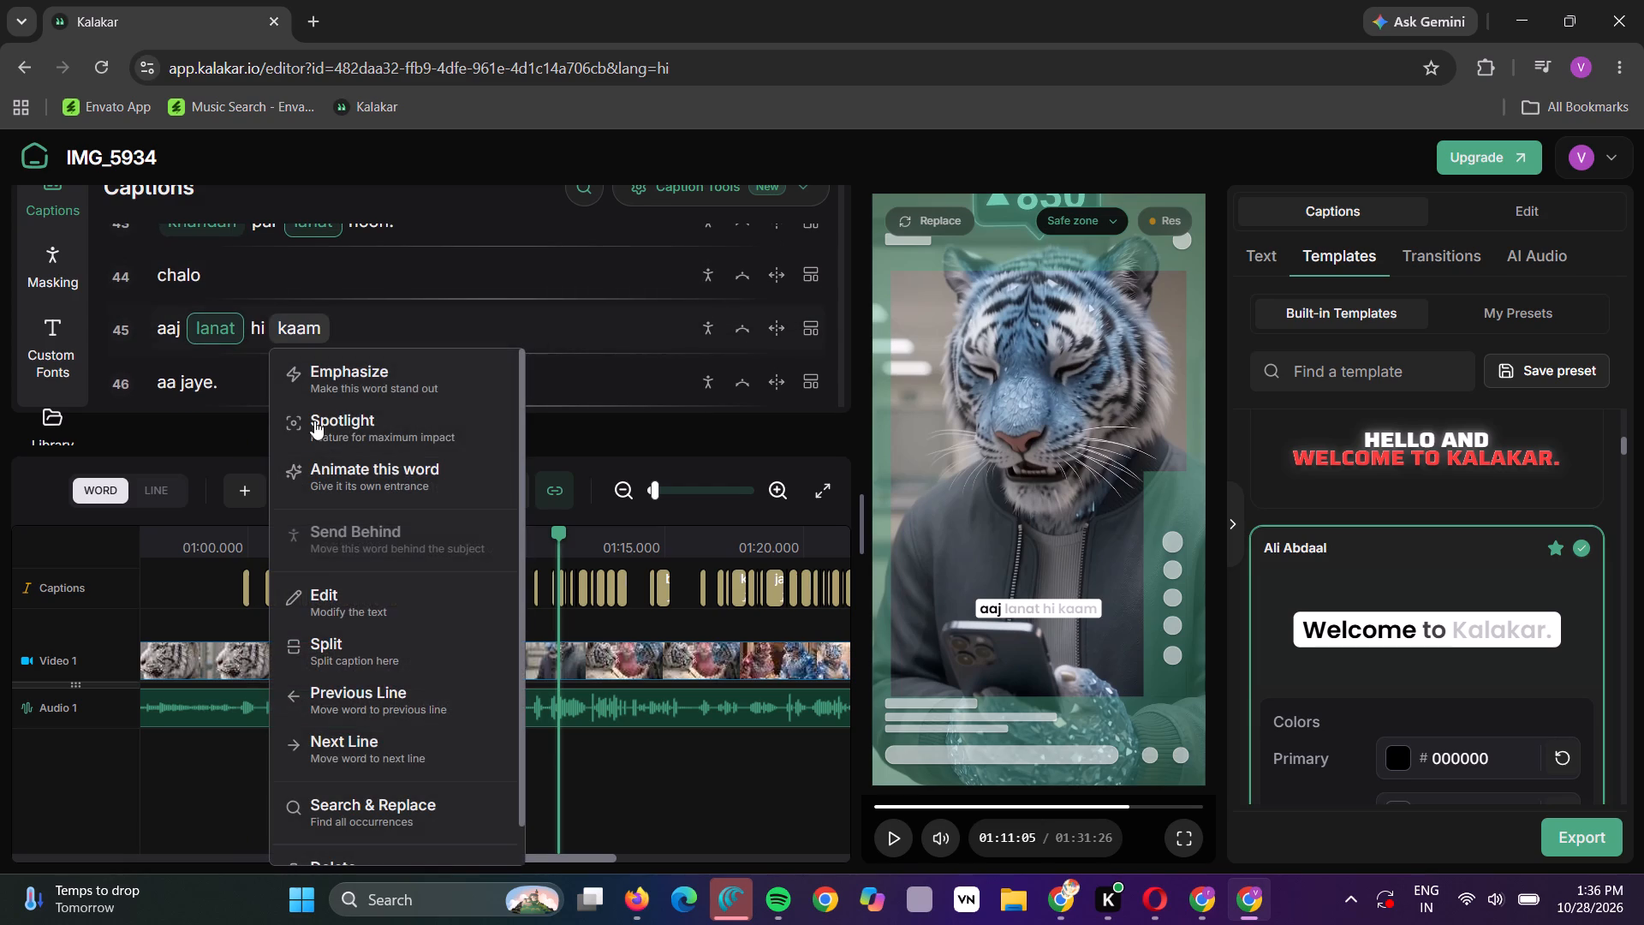
left_click(331, 686)
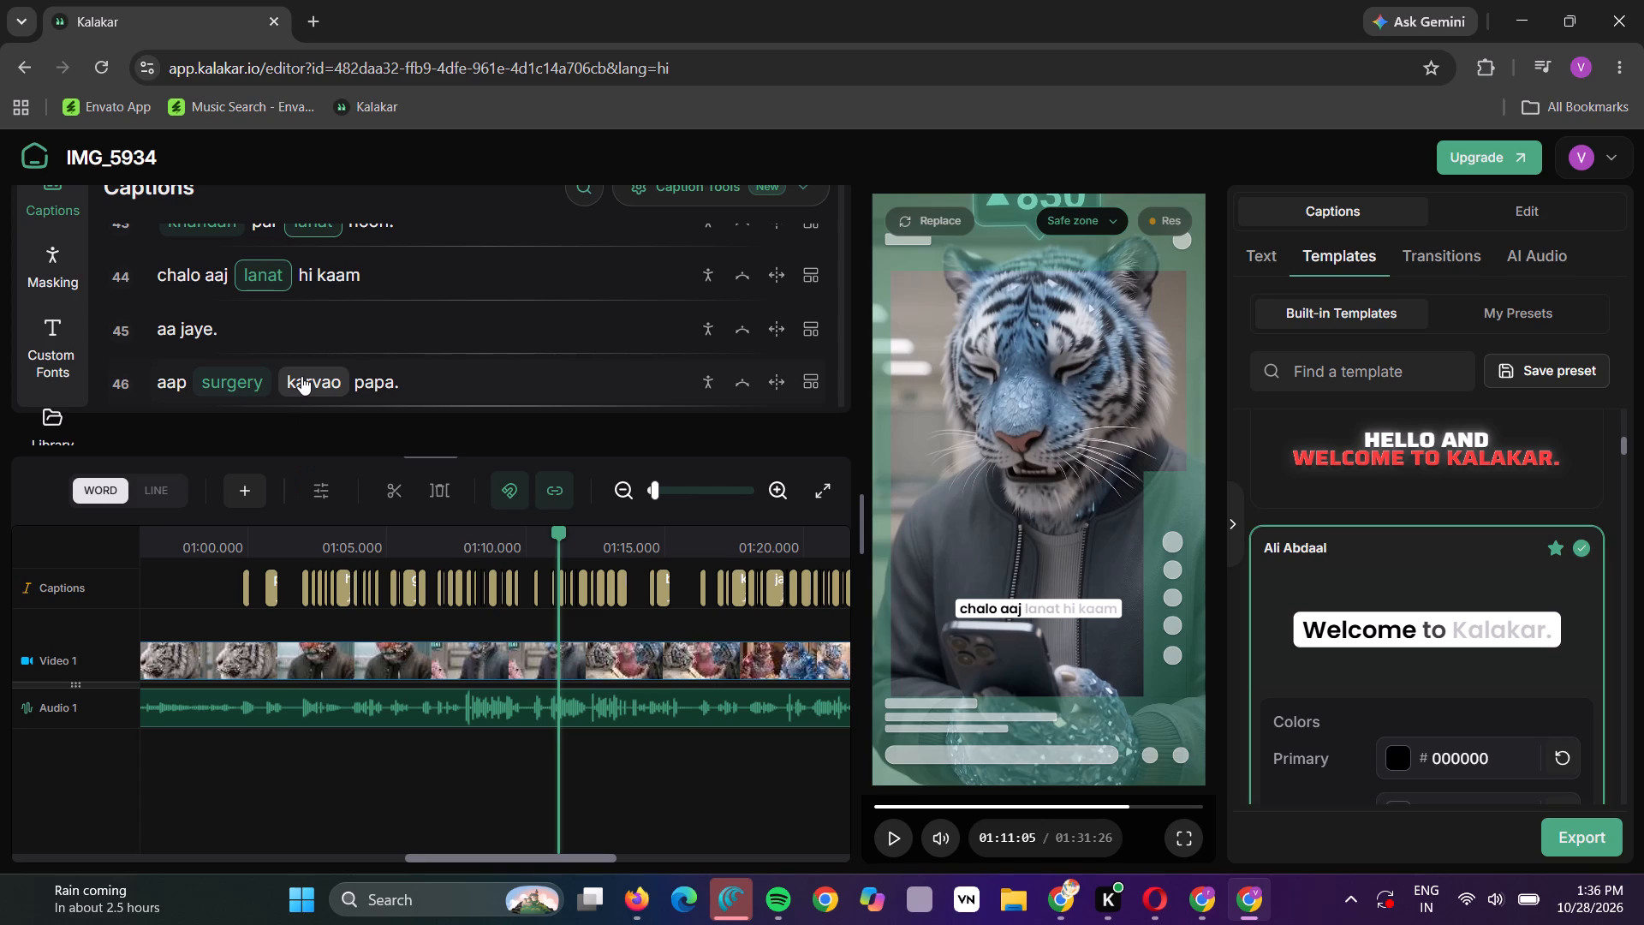
Move the words "janm se nahi milta," from line 54 up onto the "score" caption in line 53.
scroll(241, 277, "down", 1)
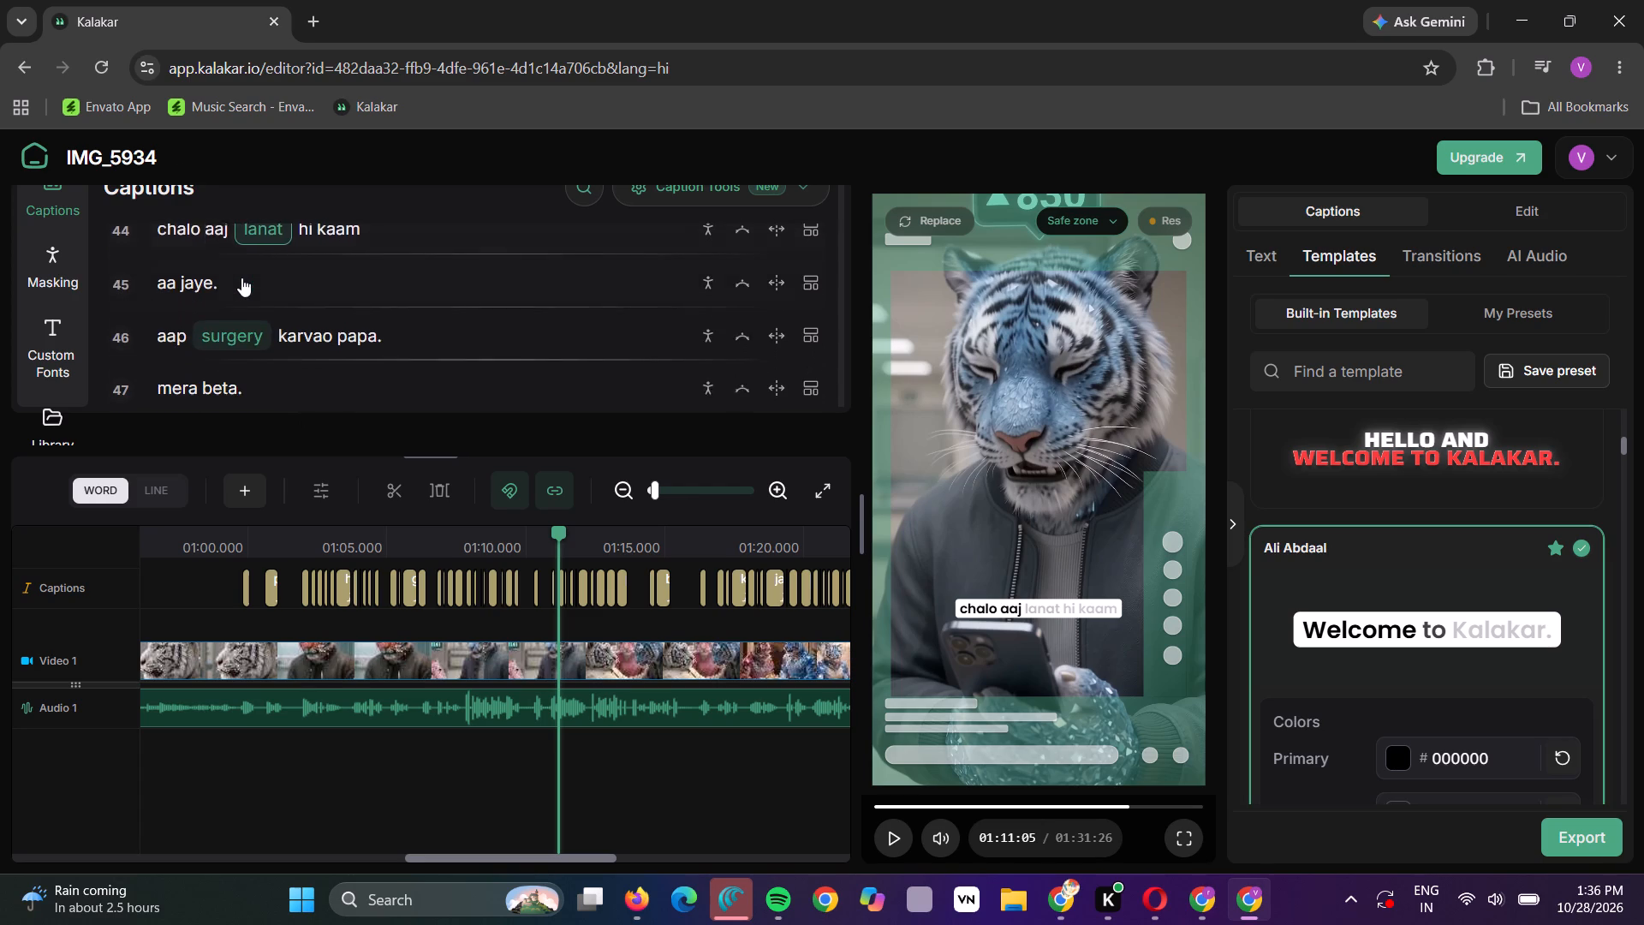
scroll(241, 277, "down", 2)
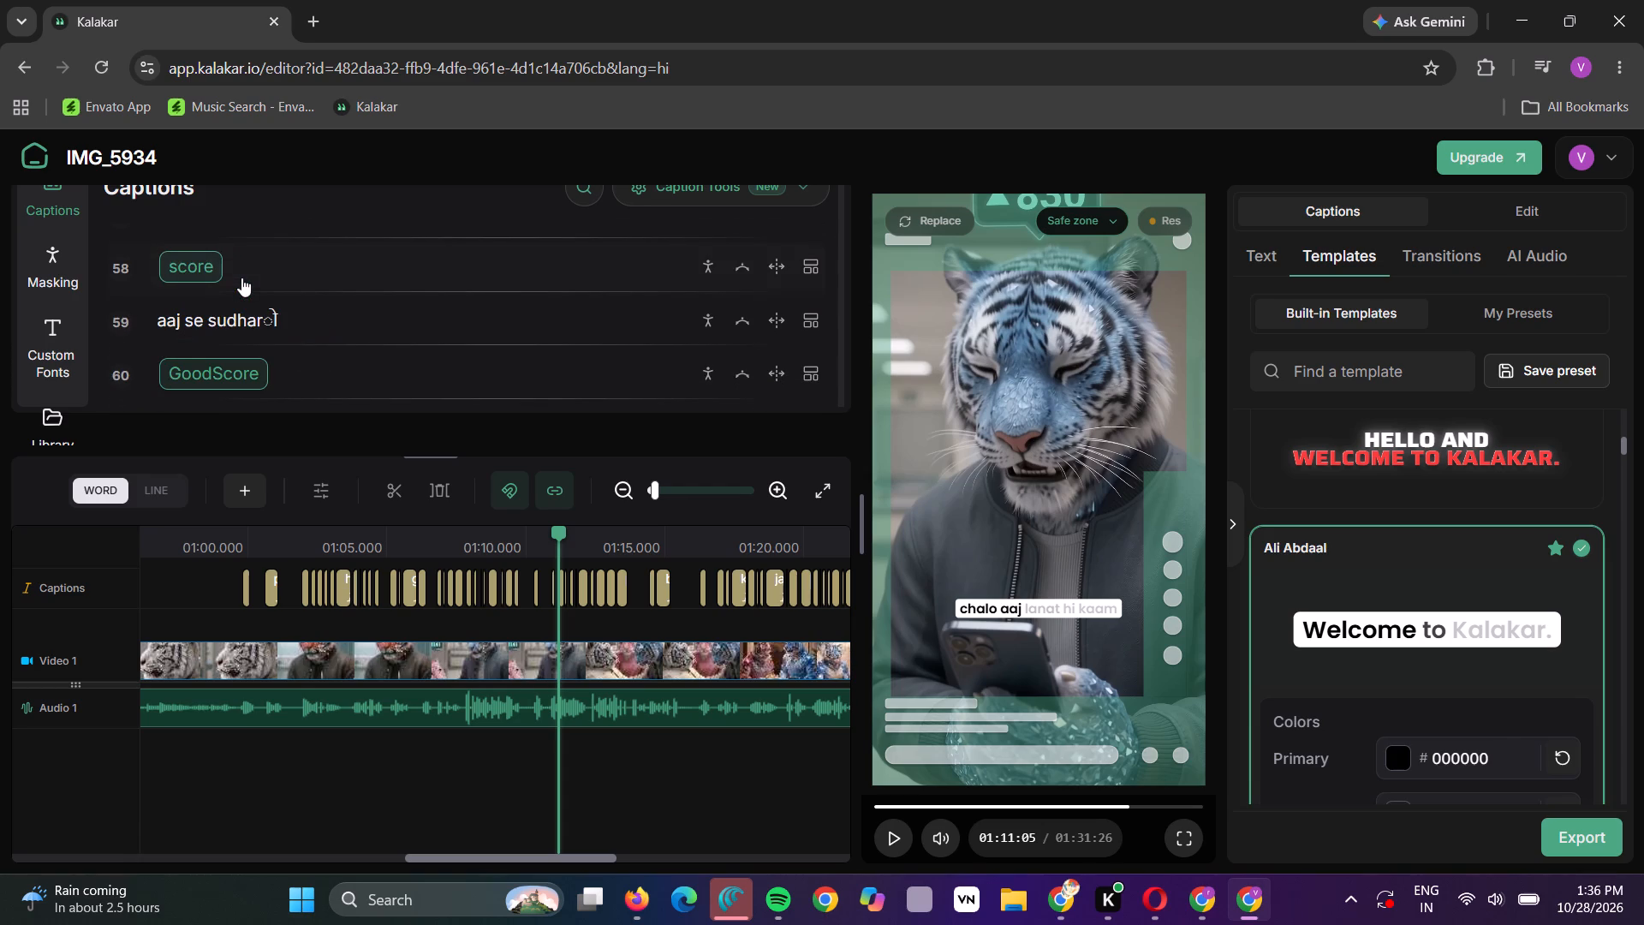
scroll(241, 277, "up", 5)
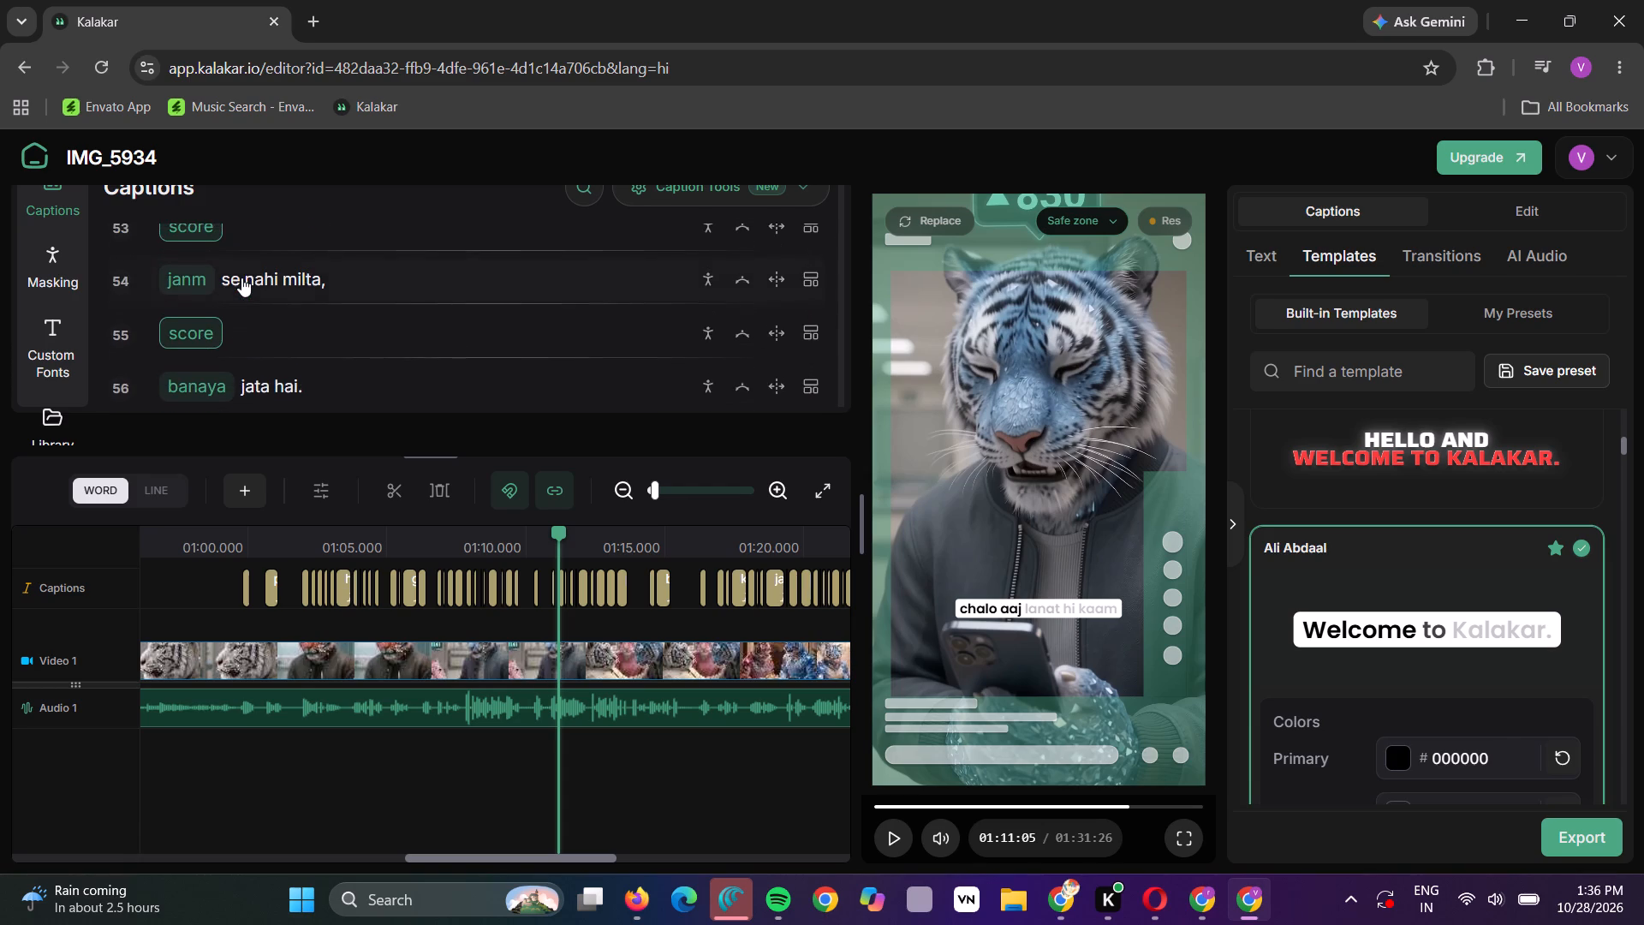
scroll(241, 277, "up", 1)
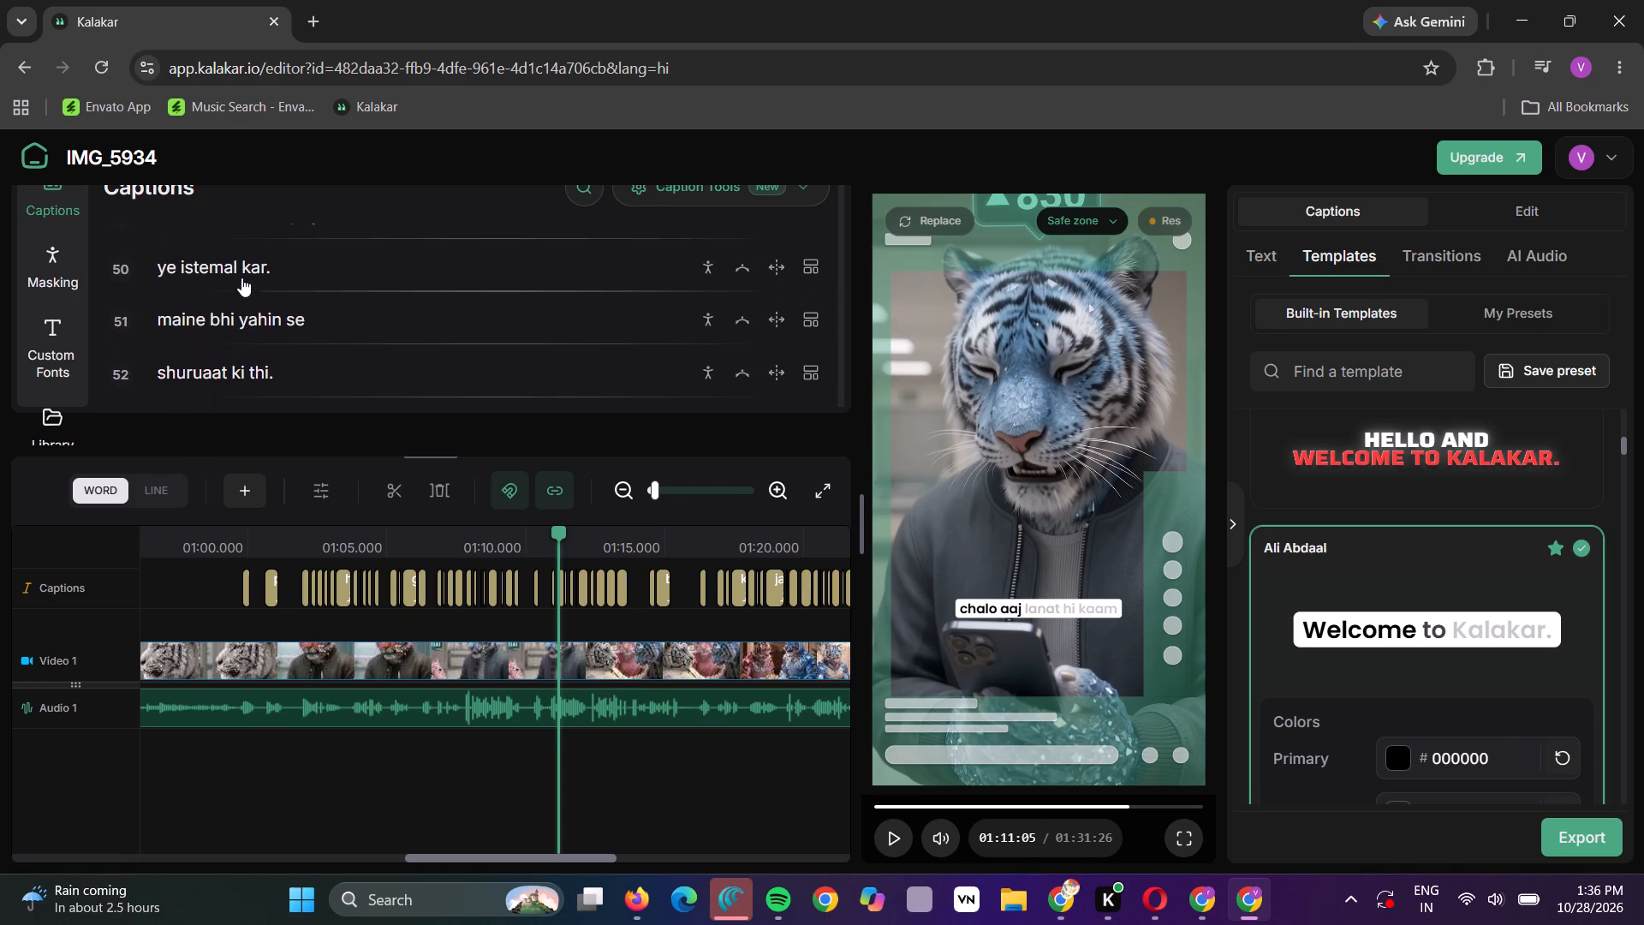
scroll(241, 277, "up", 1)
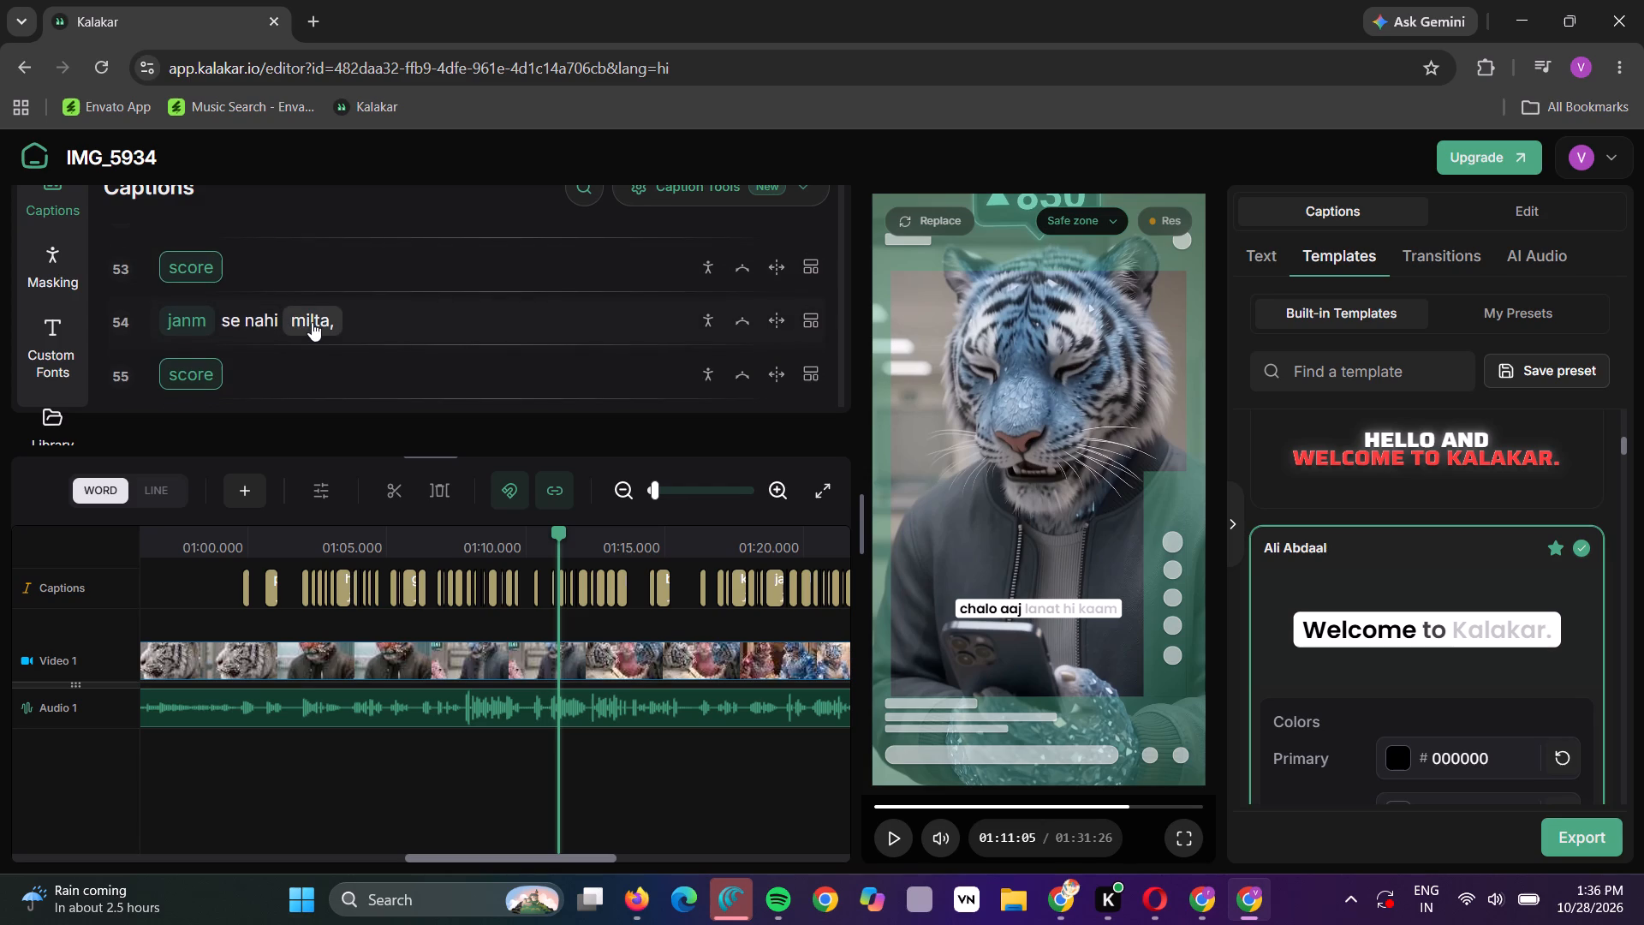
left_click(313, 319)
left_click(354, 712)
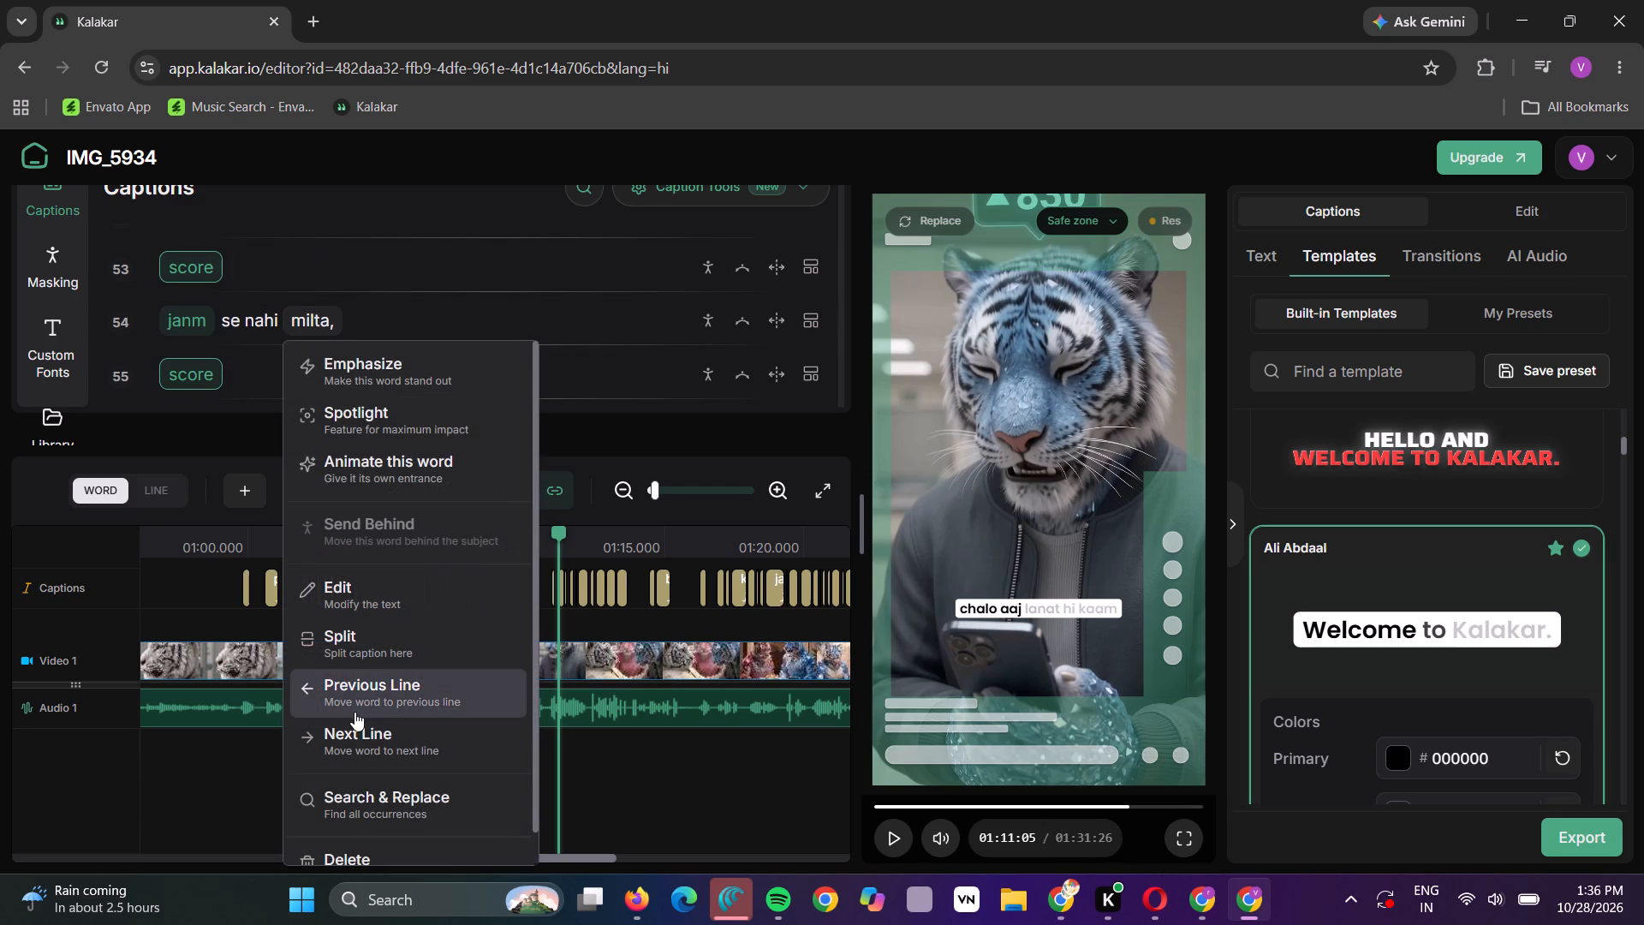
Move "banaya jata hai." from line 55 up onto the "score" caption in line 54.
left_click(287, 367)
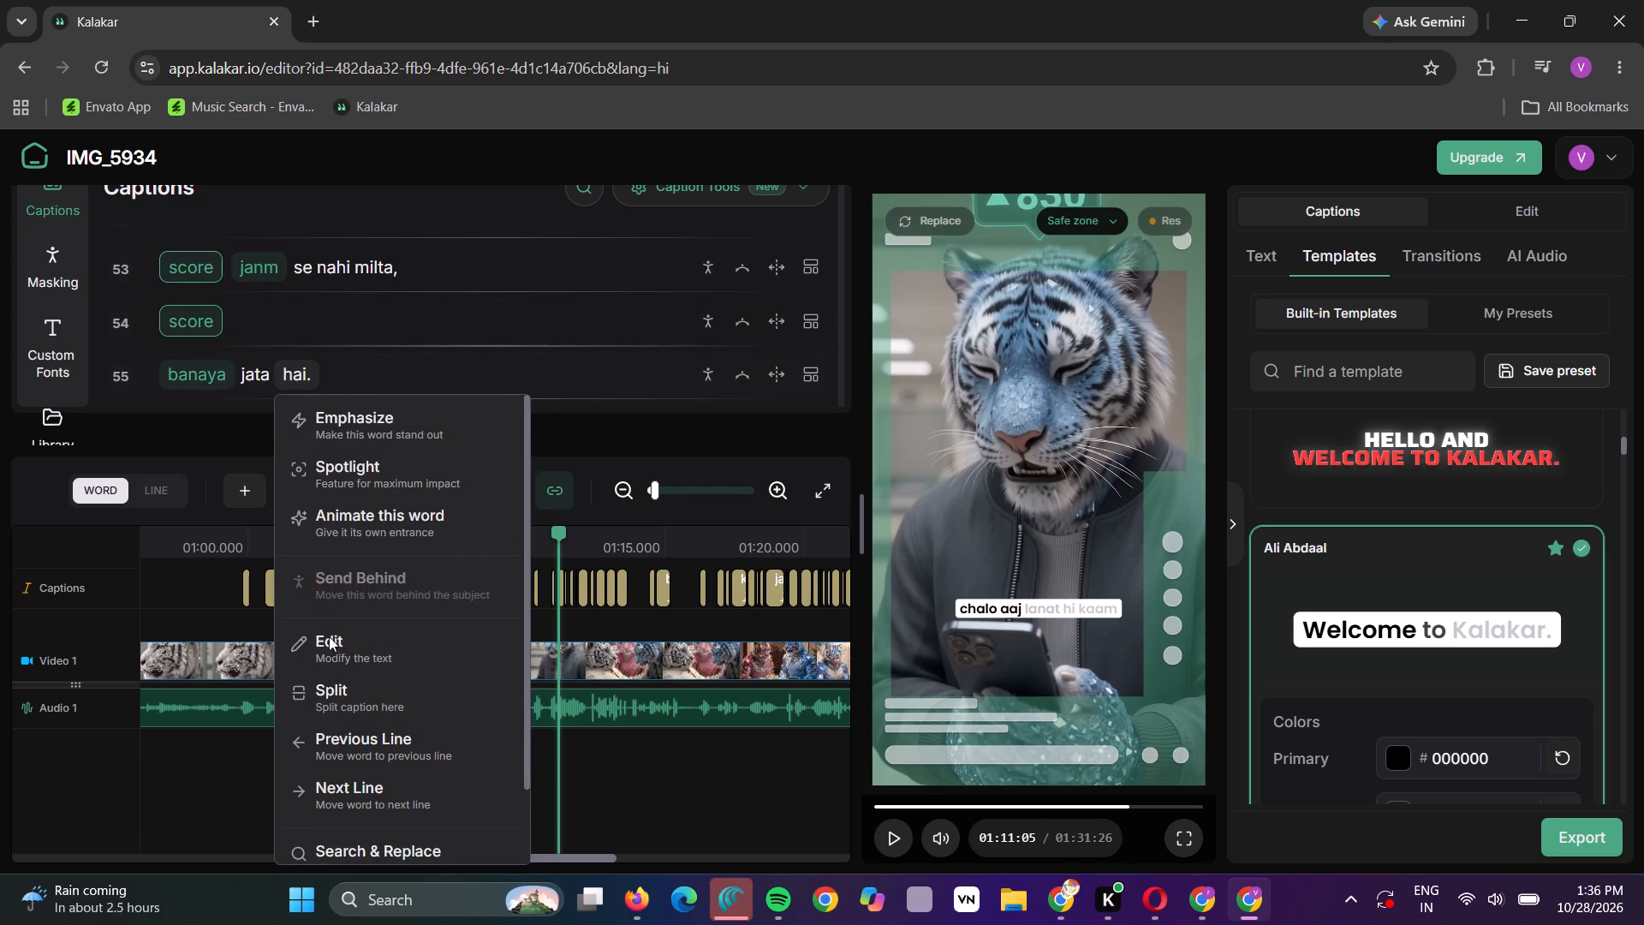
left_click(356, 738)
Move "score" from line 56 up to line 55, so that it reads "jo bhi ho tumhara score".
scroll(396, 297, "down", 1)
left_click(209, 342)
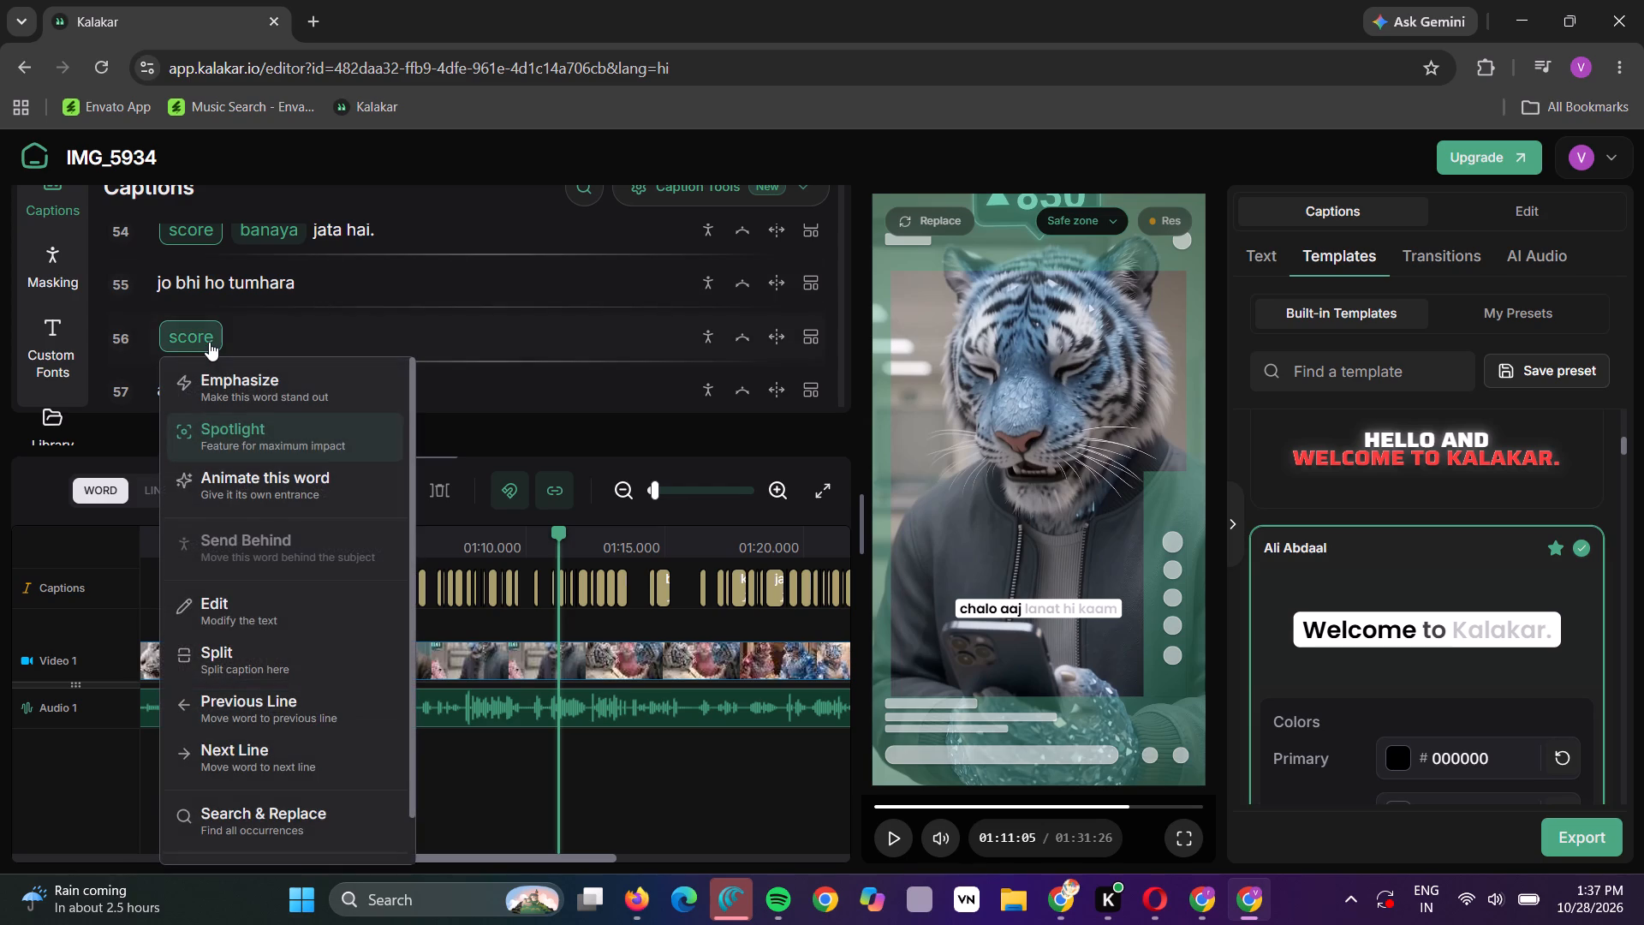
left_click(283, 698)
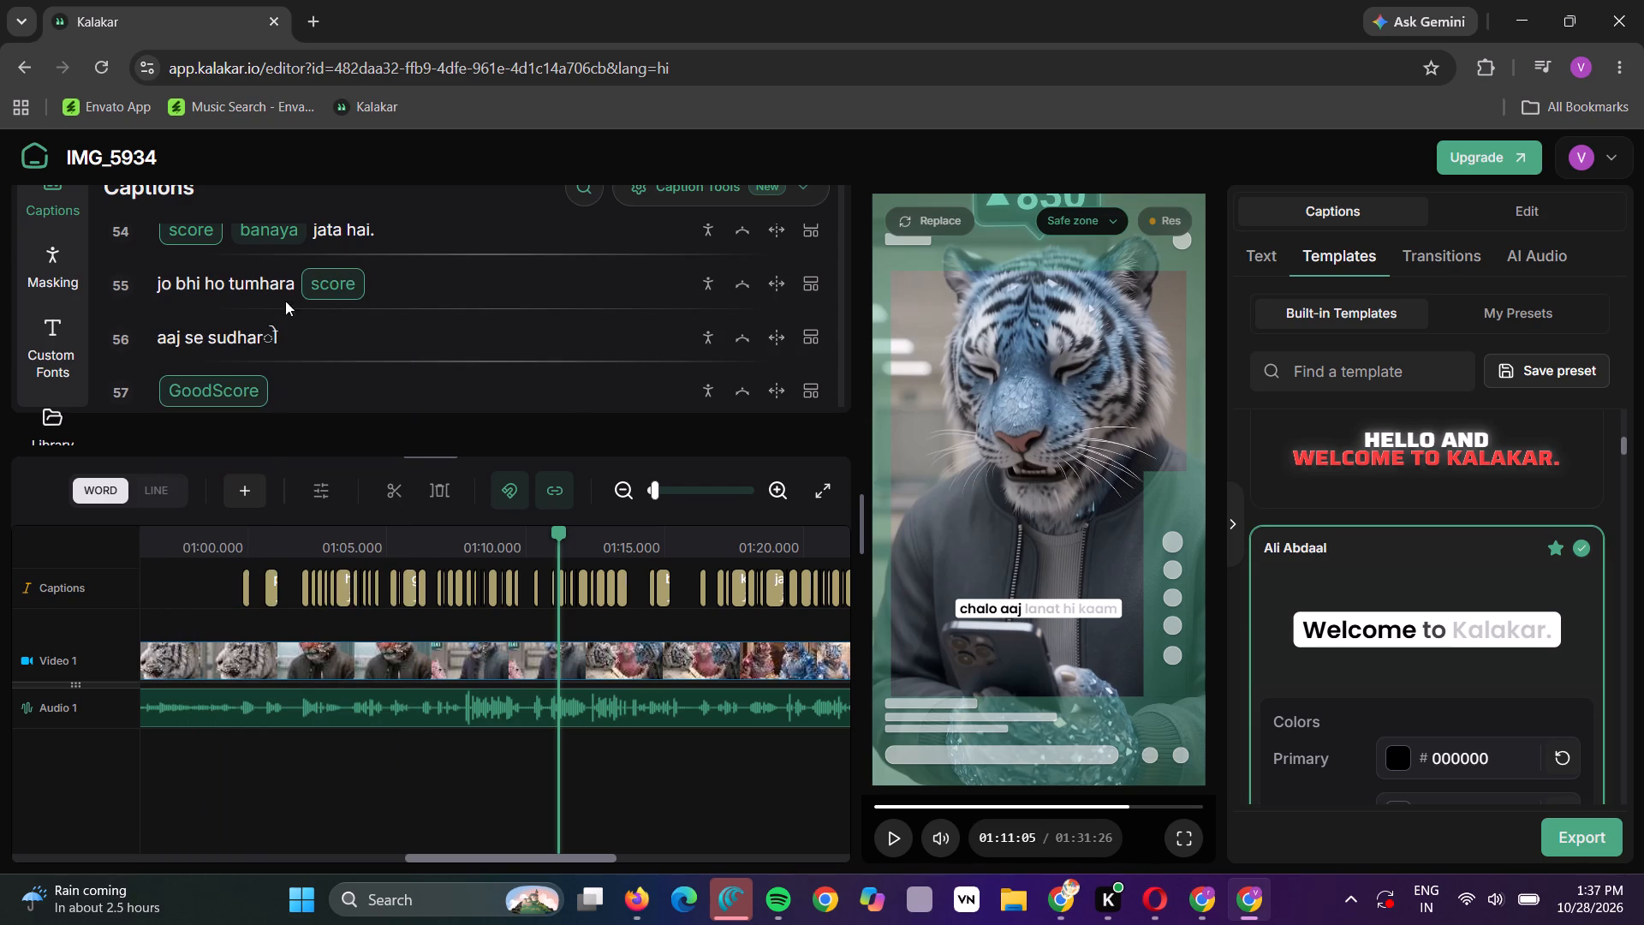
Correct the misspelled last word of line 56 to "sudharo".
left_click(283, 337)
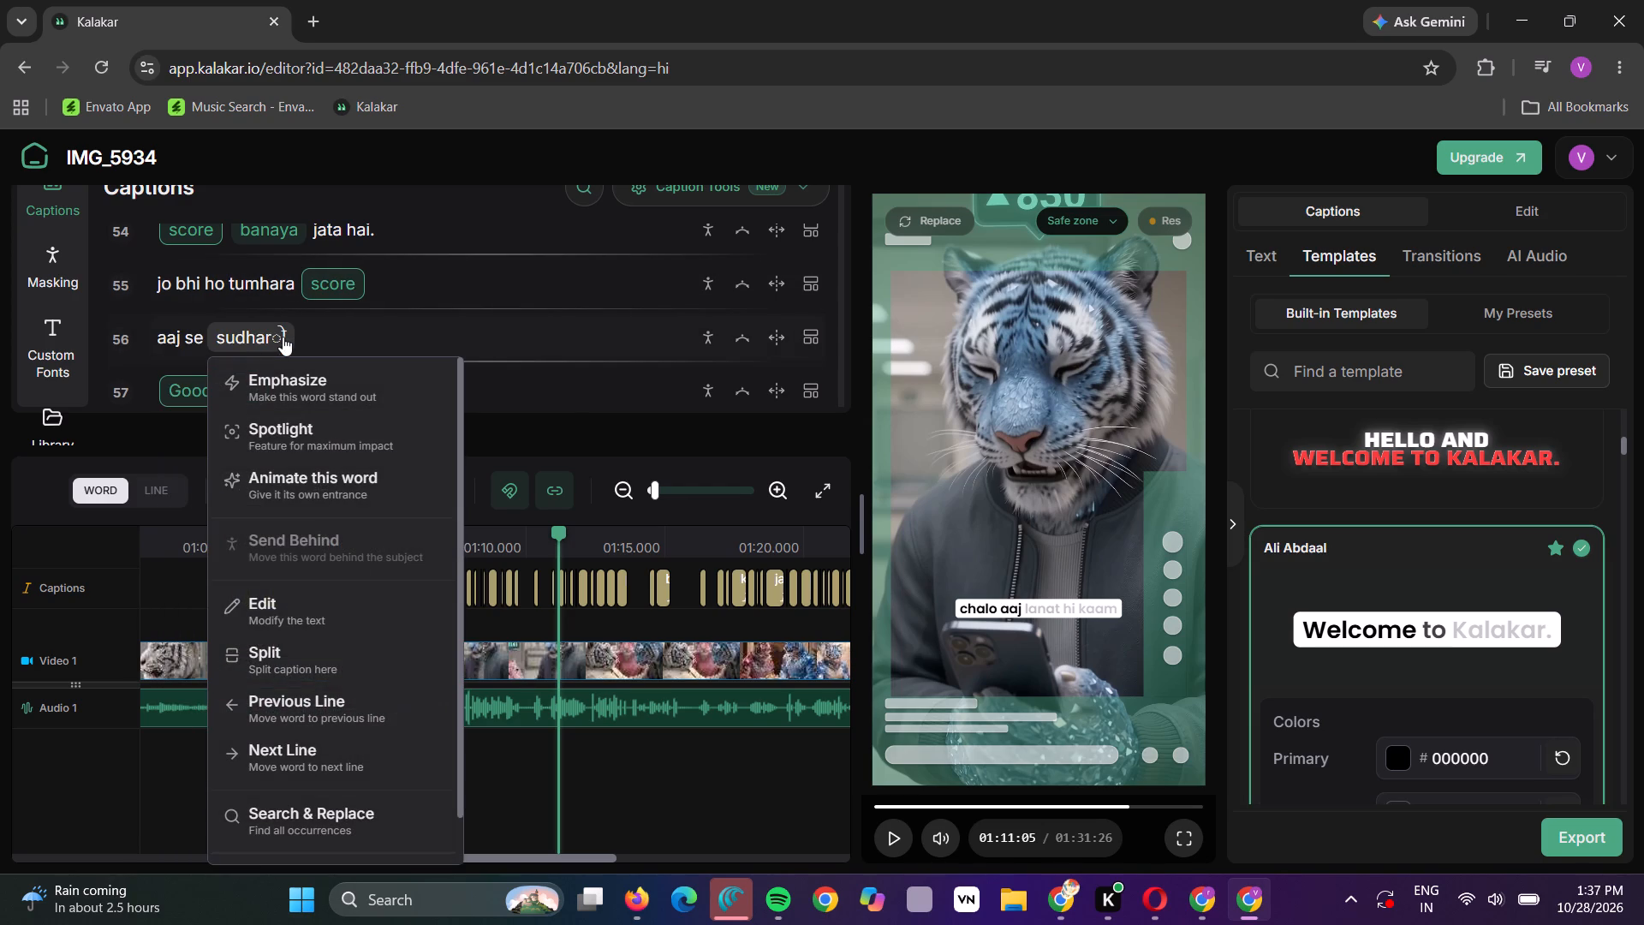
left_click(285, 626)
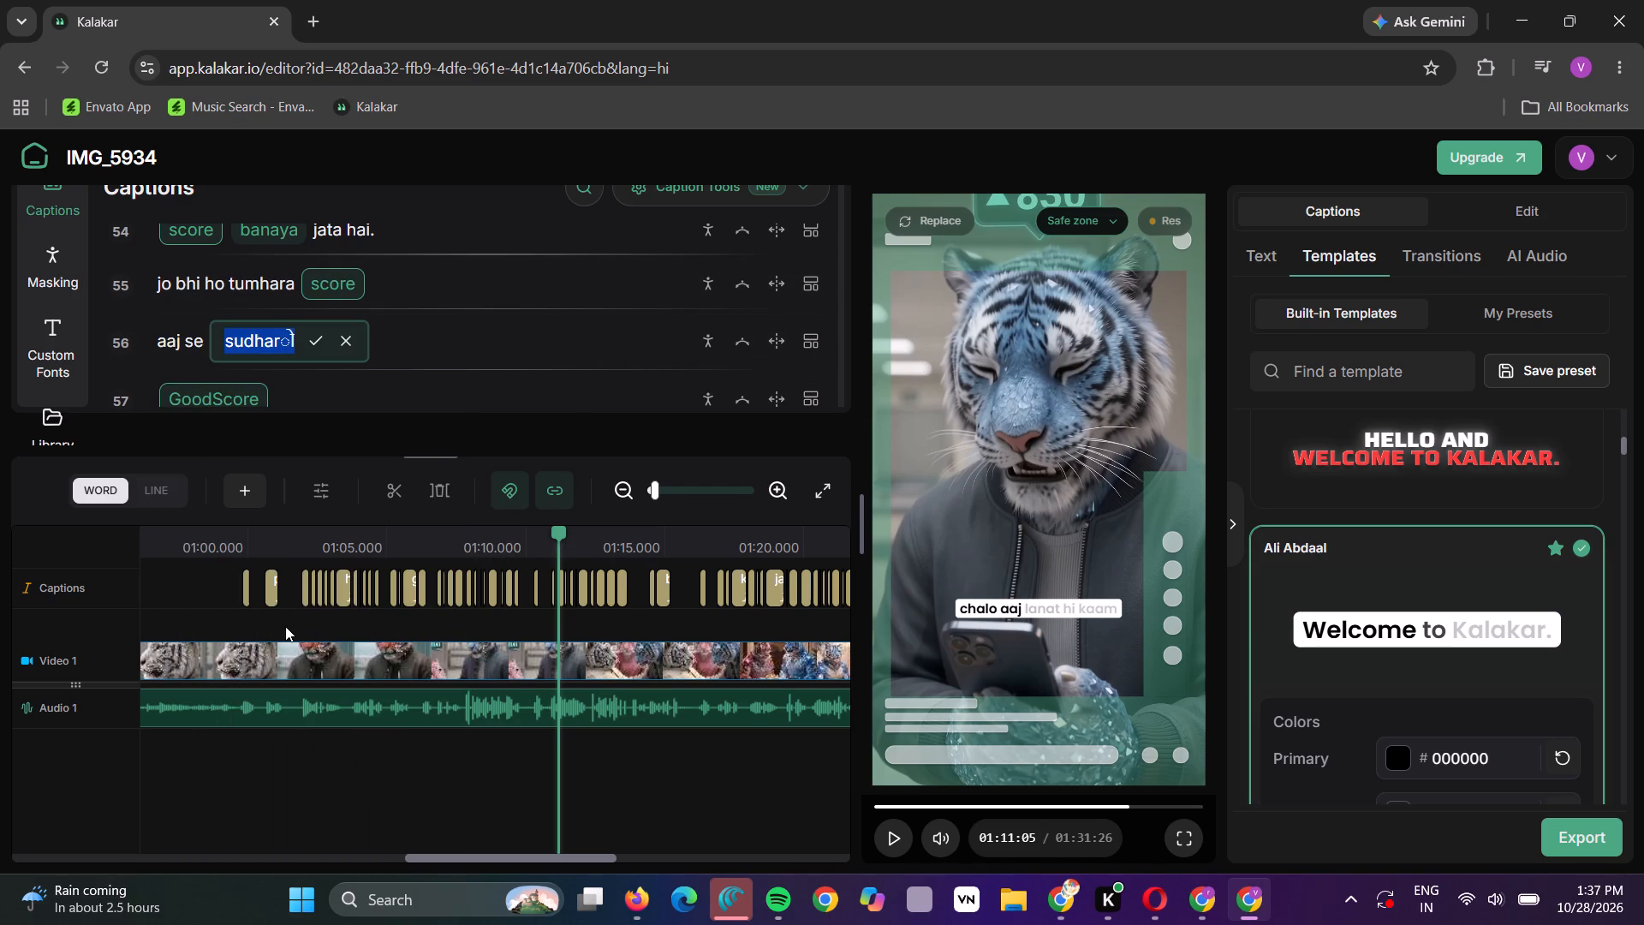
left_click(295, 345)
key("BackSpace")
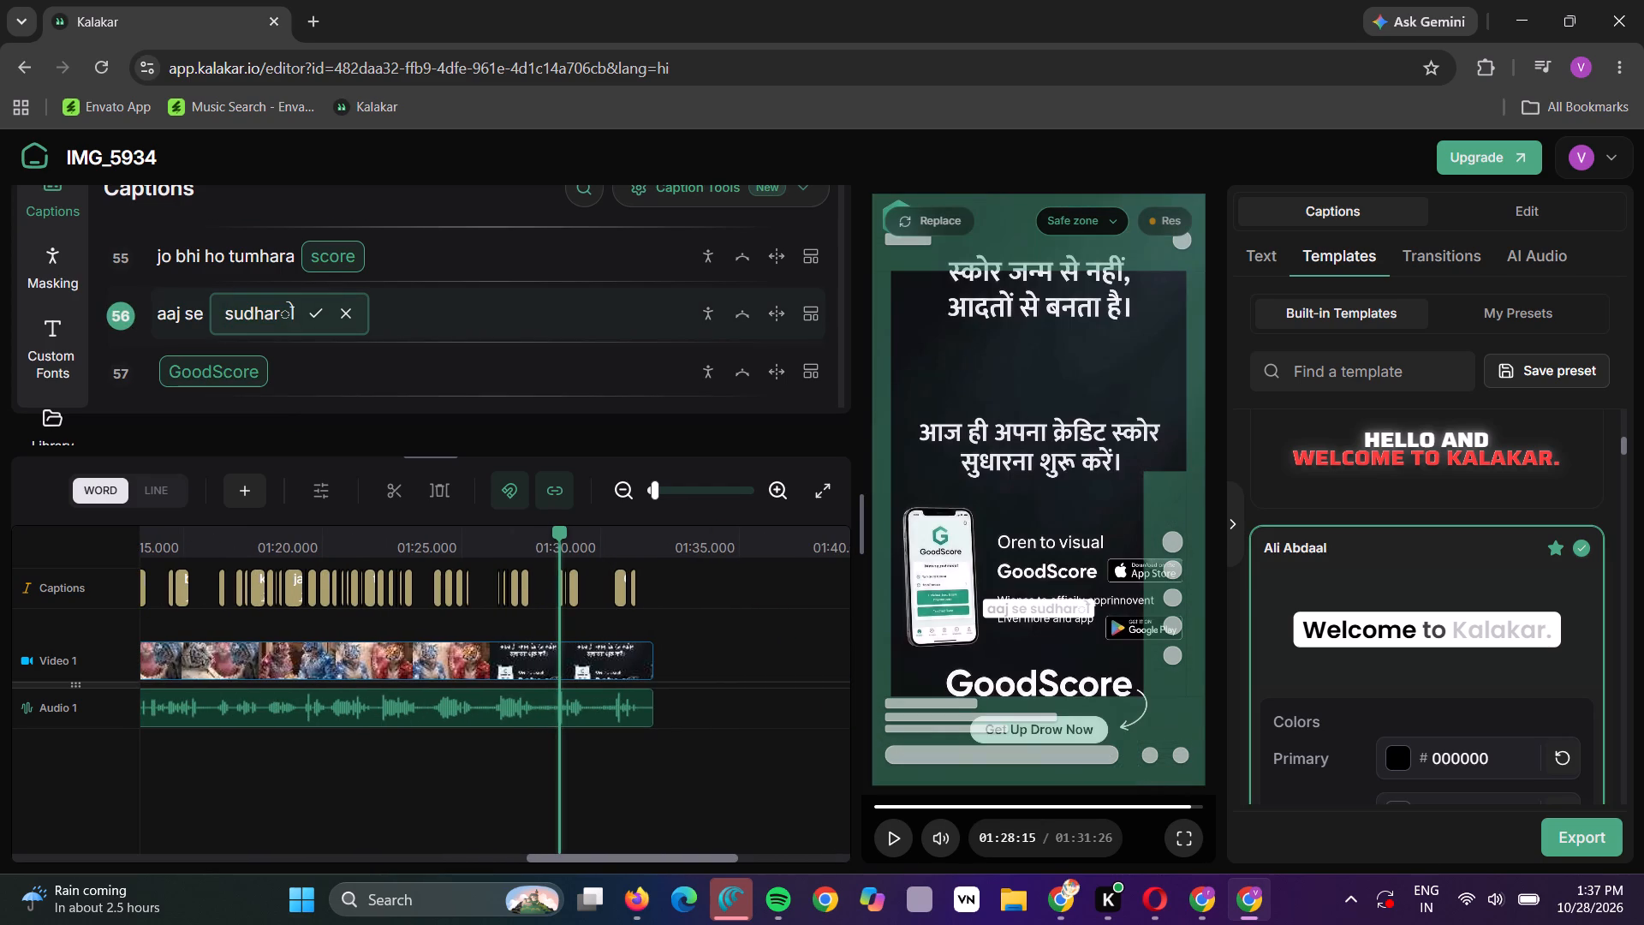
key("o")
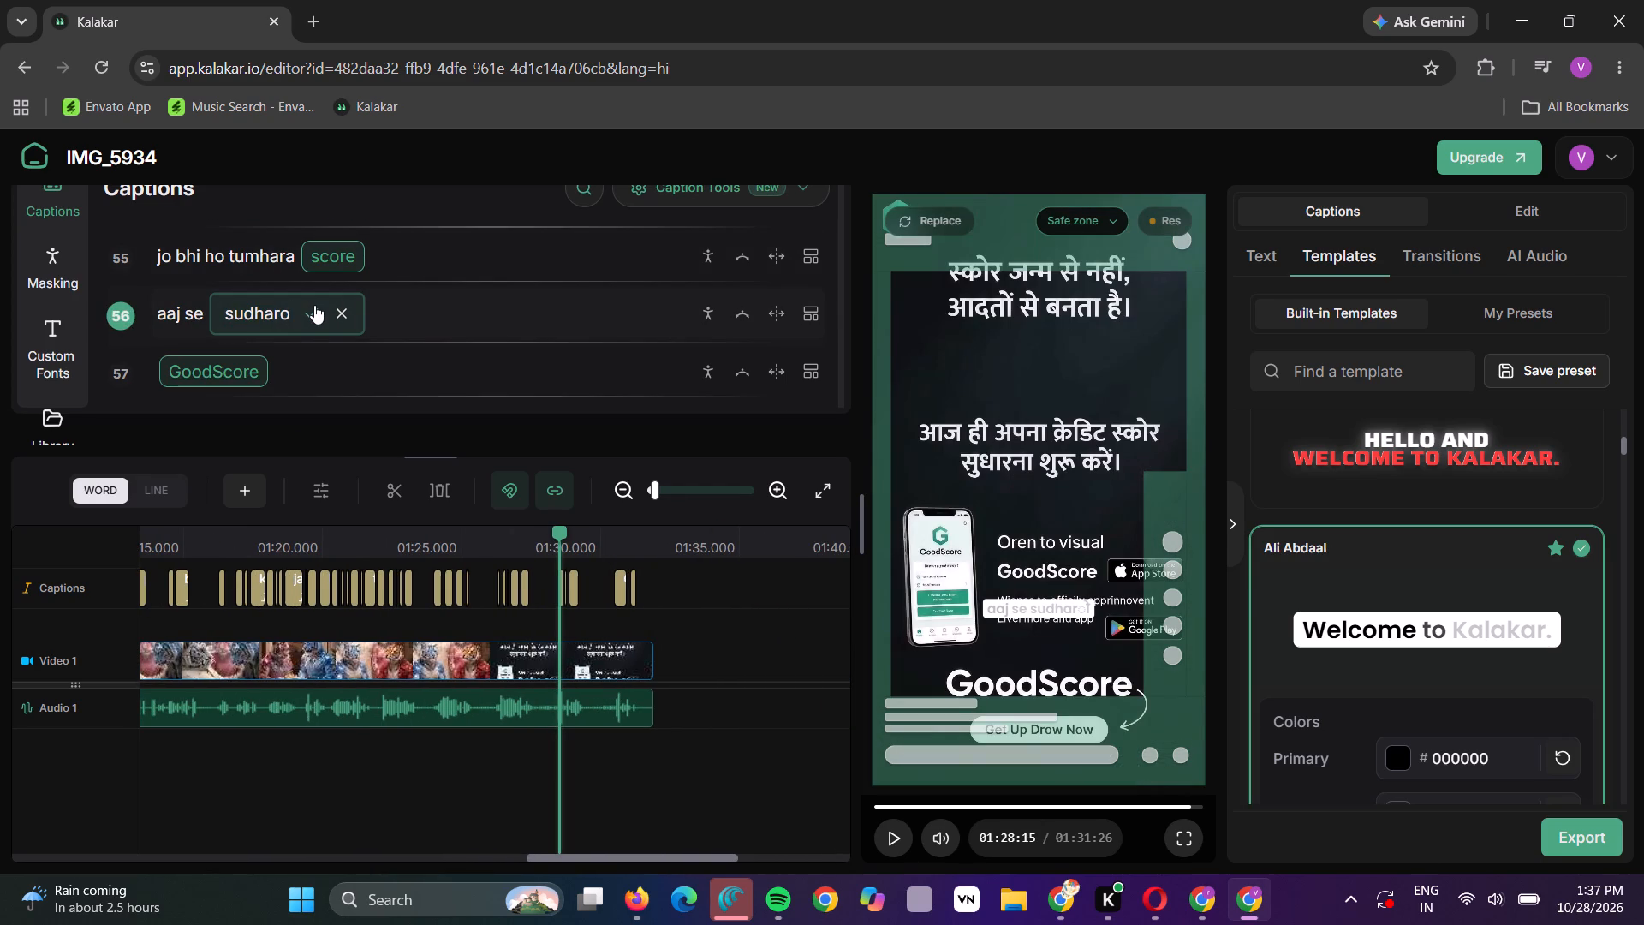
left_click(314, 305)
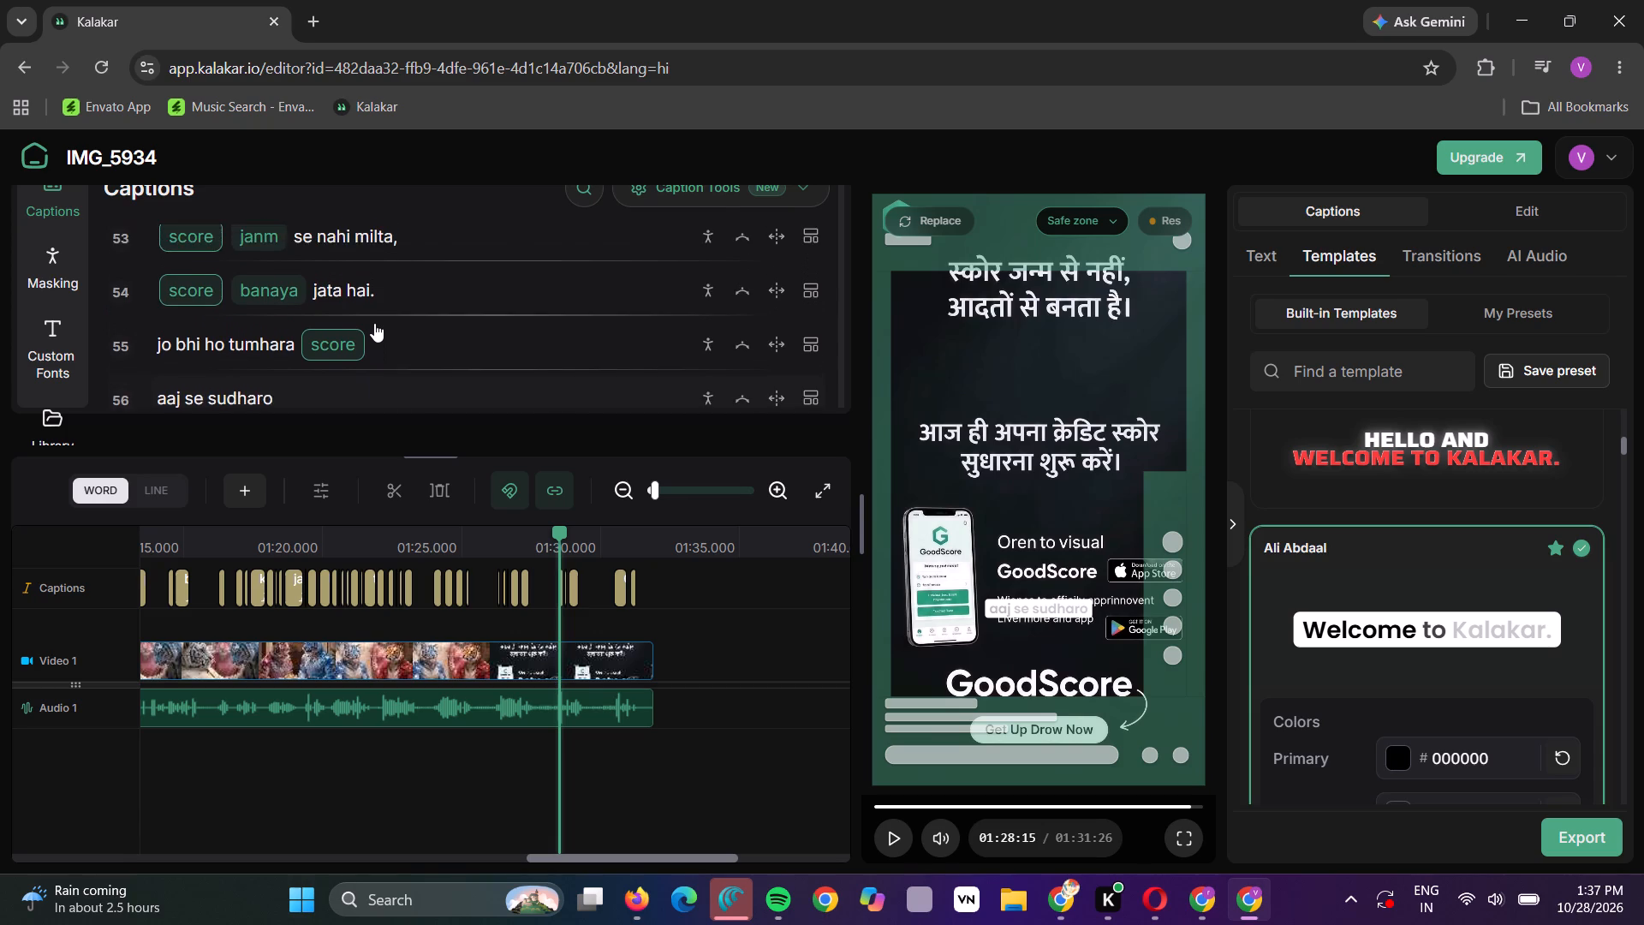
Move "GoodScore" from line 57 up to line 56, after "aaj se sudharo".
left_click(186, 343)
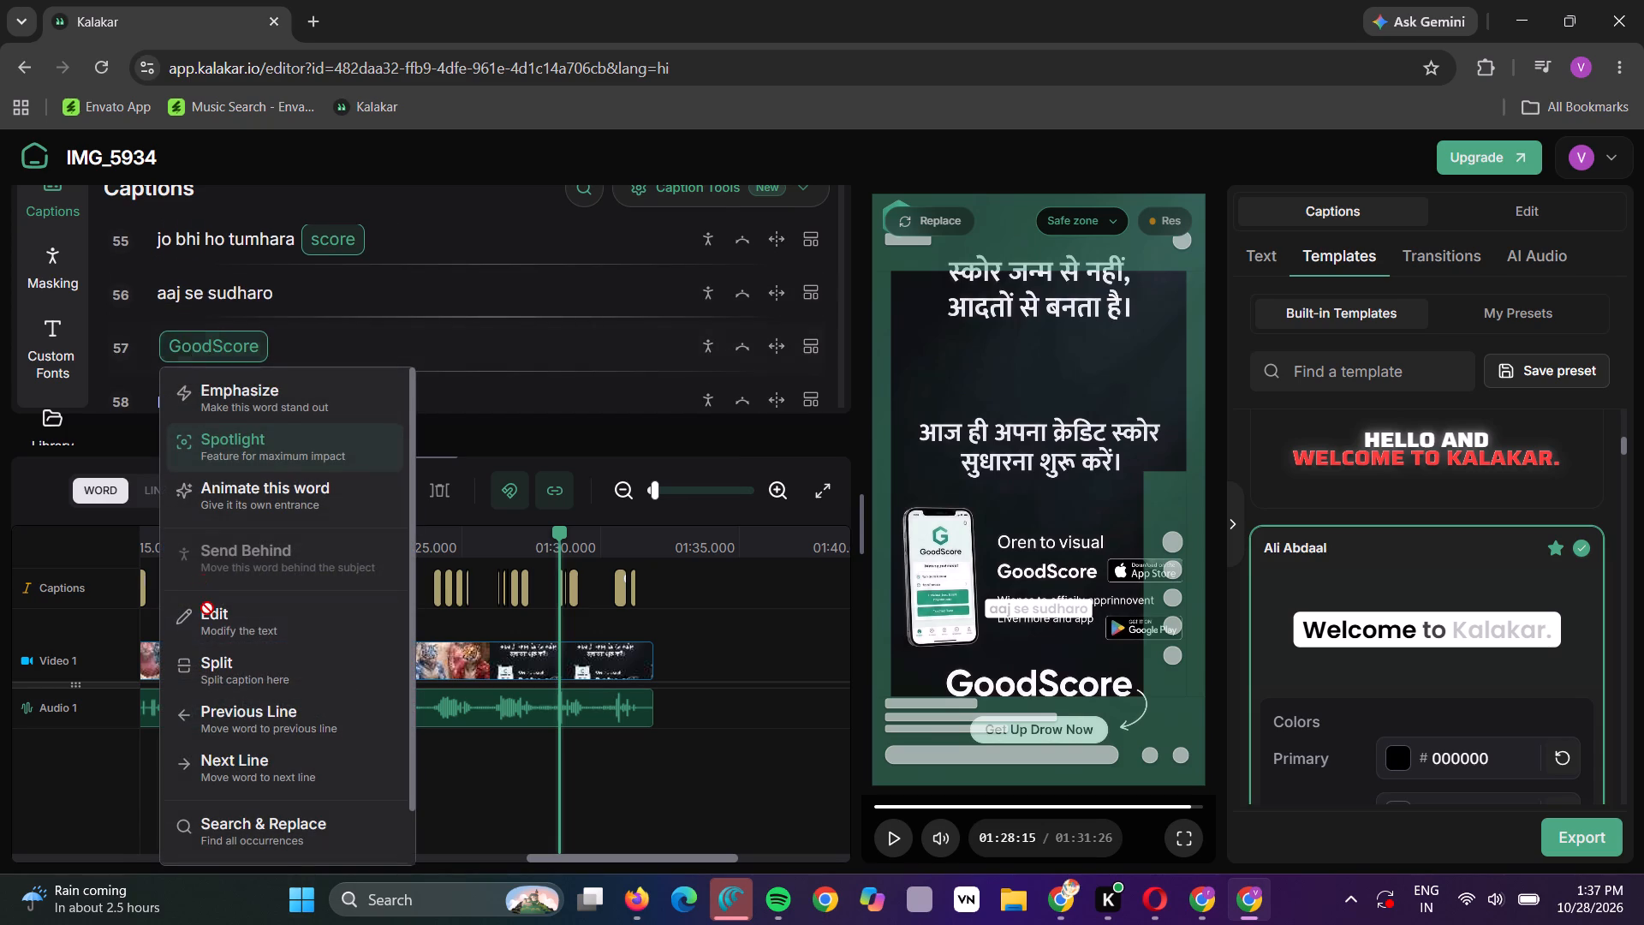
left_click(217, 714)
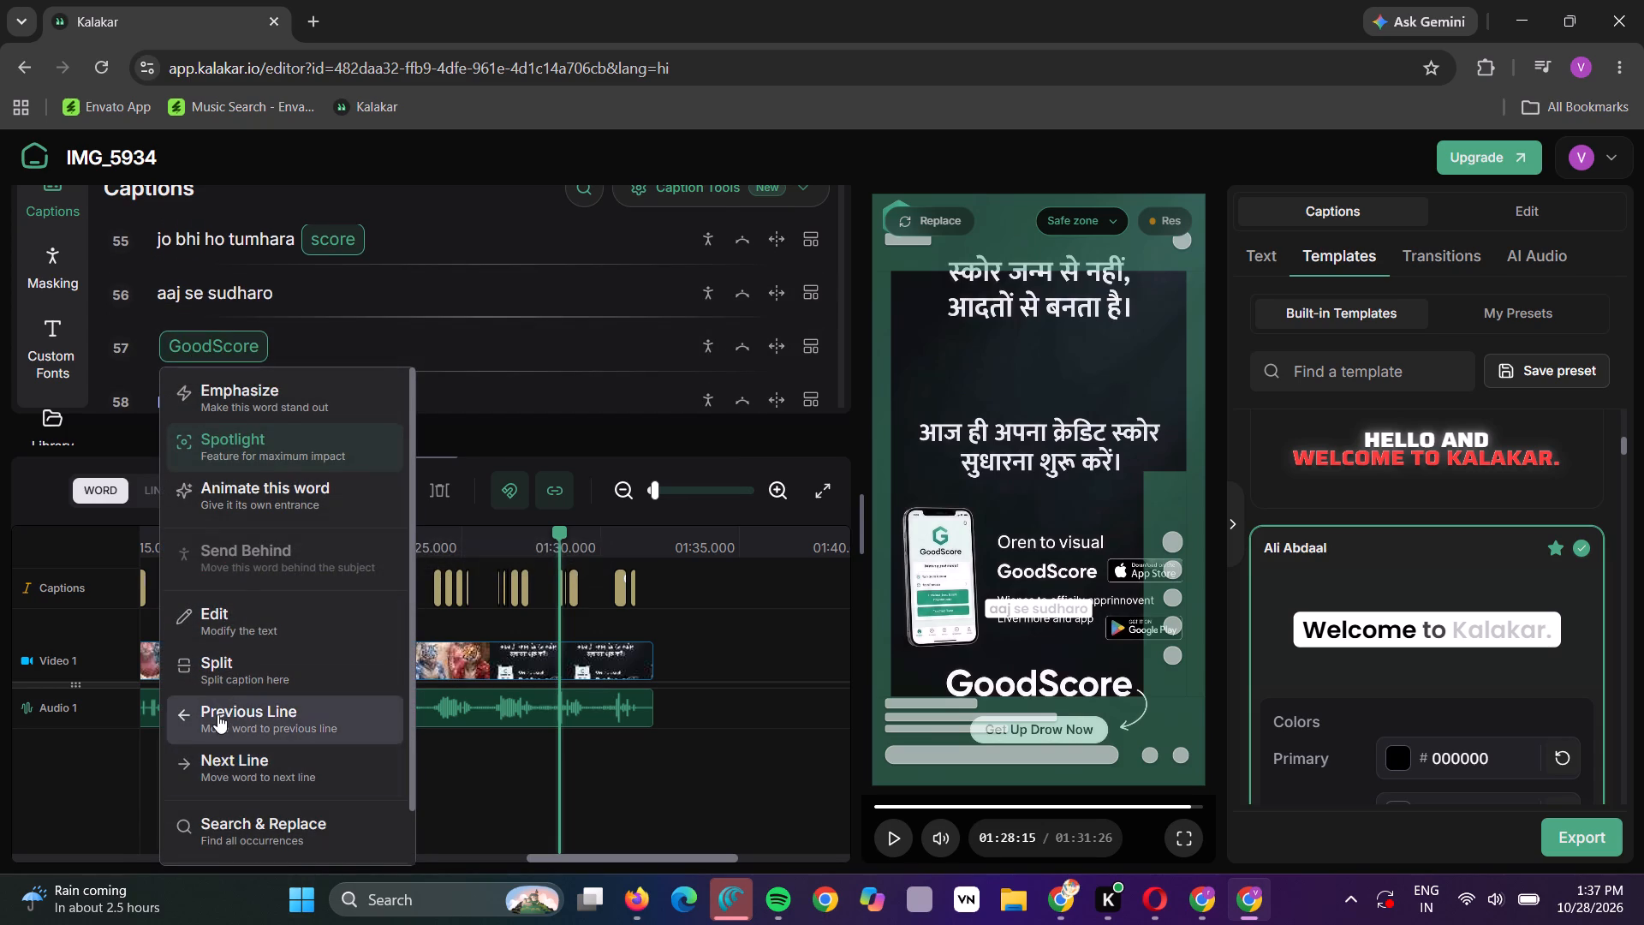
Review the caption lines from 50 to the end, checking lines 53 to 56 against their video frames.
scroll(278, 369, "down", 2)
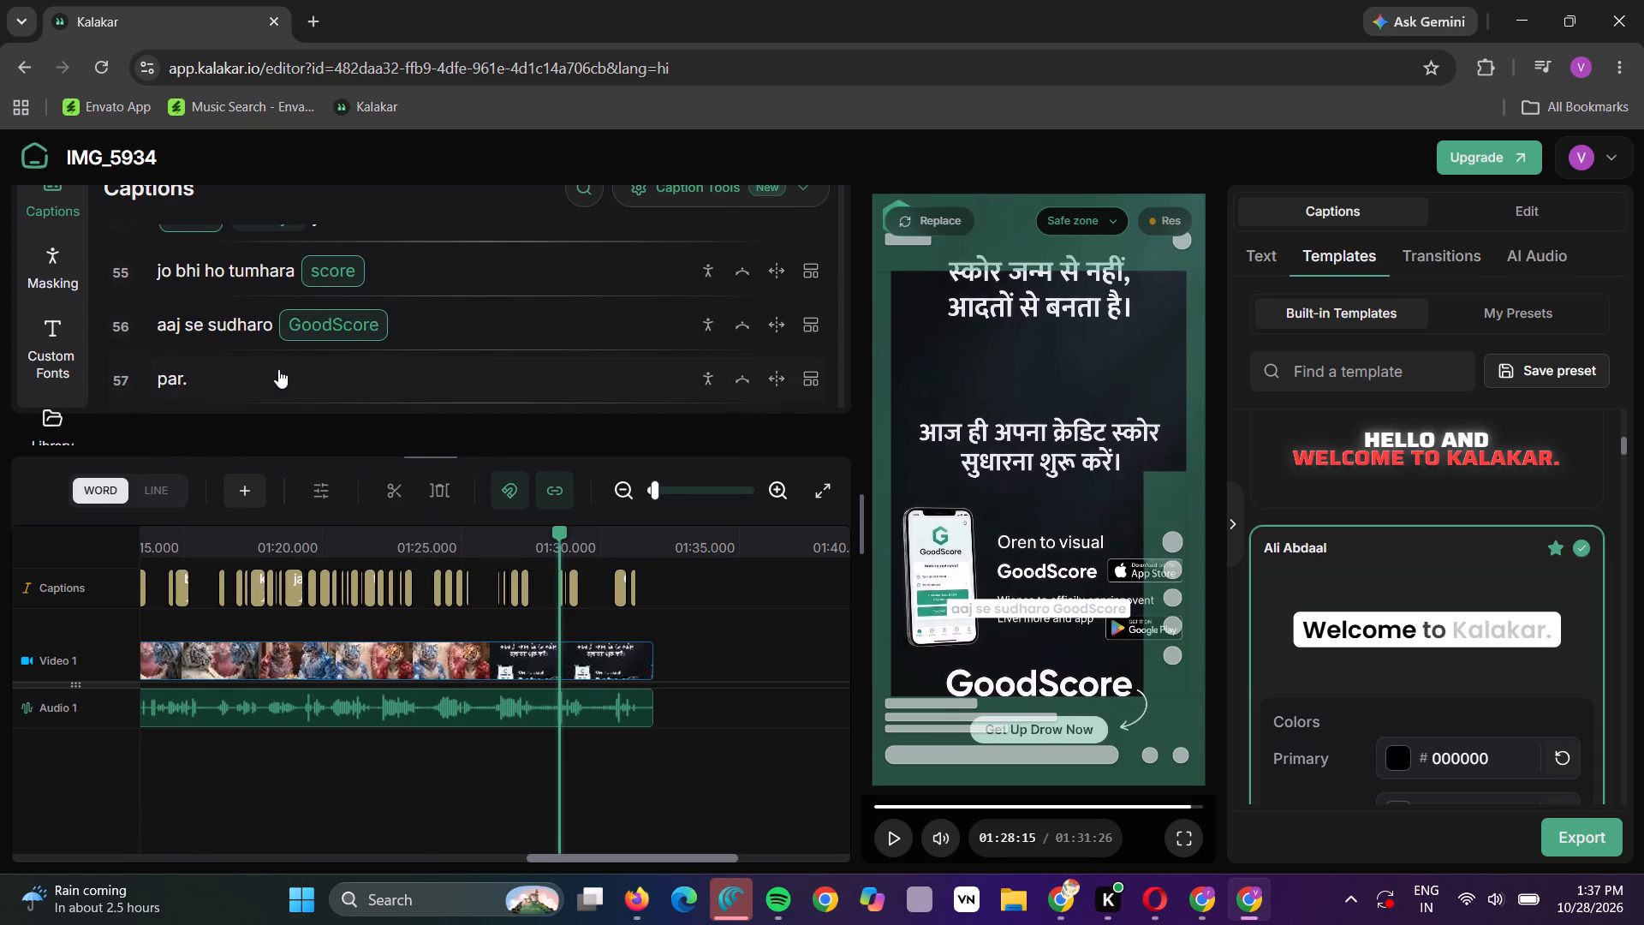
scroll(278, 369, "down", 1)
scroll(427, 384, "up", 1)
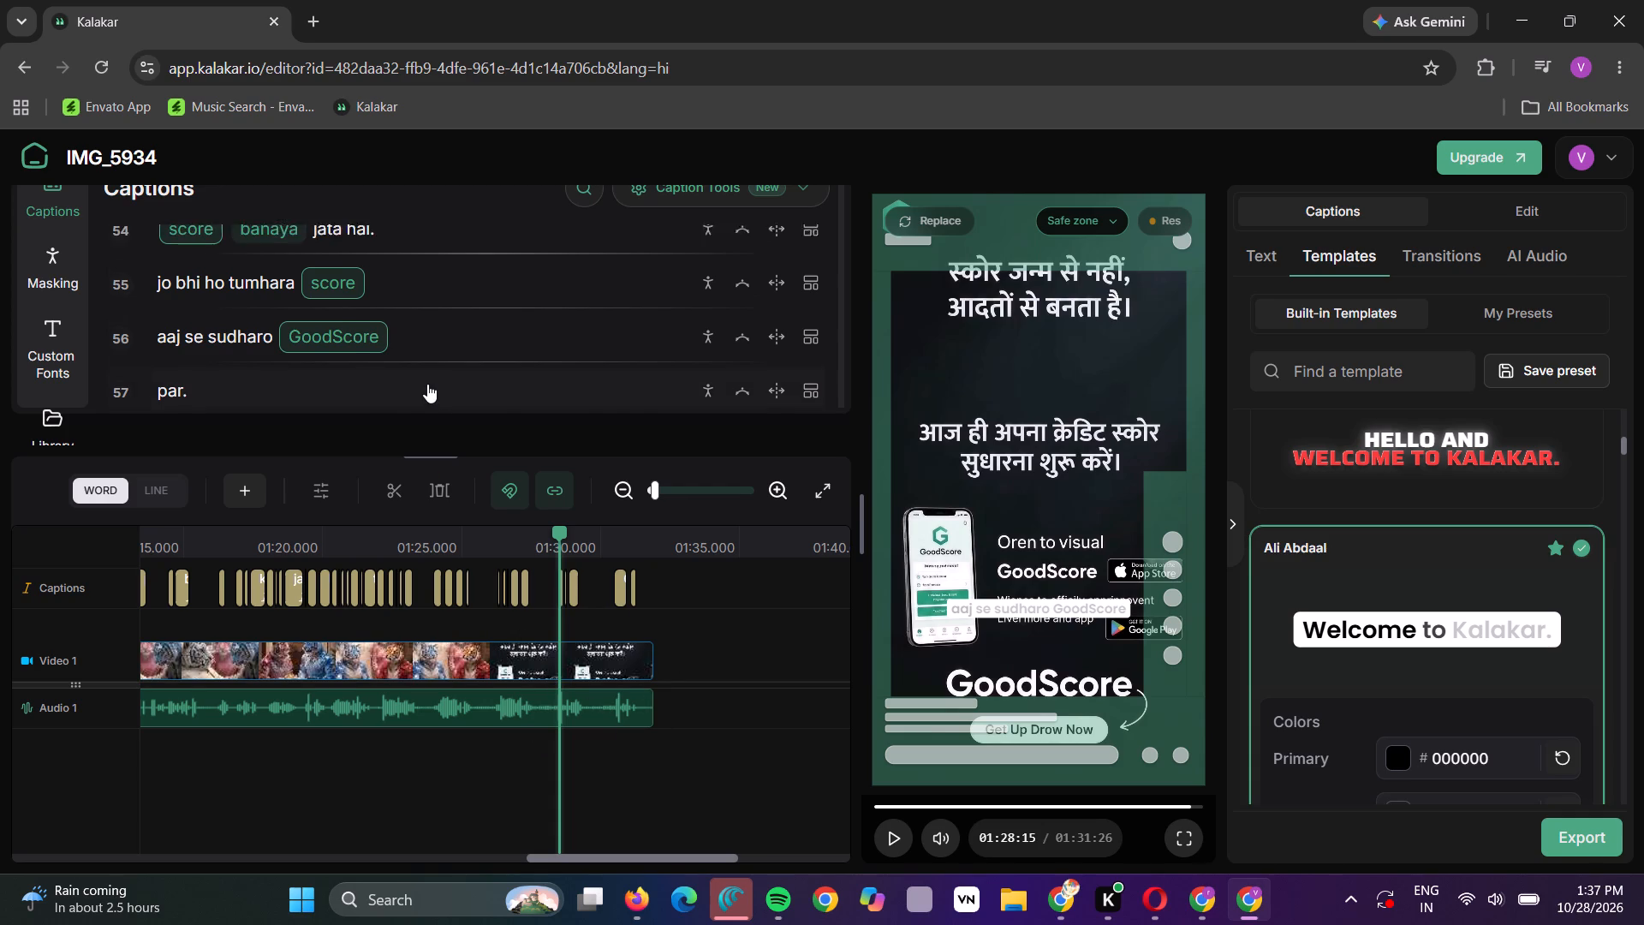
scroll(427, 384, "up", 2)
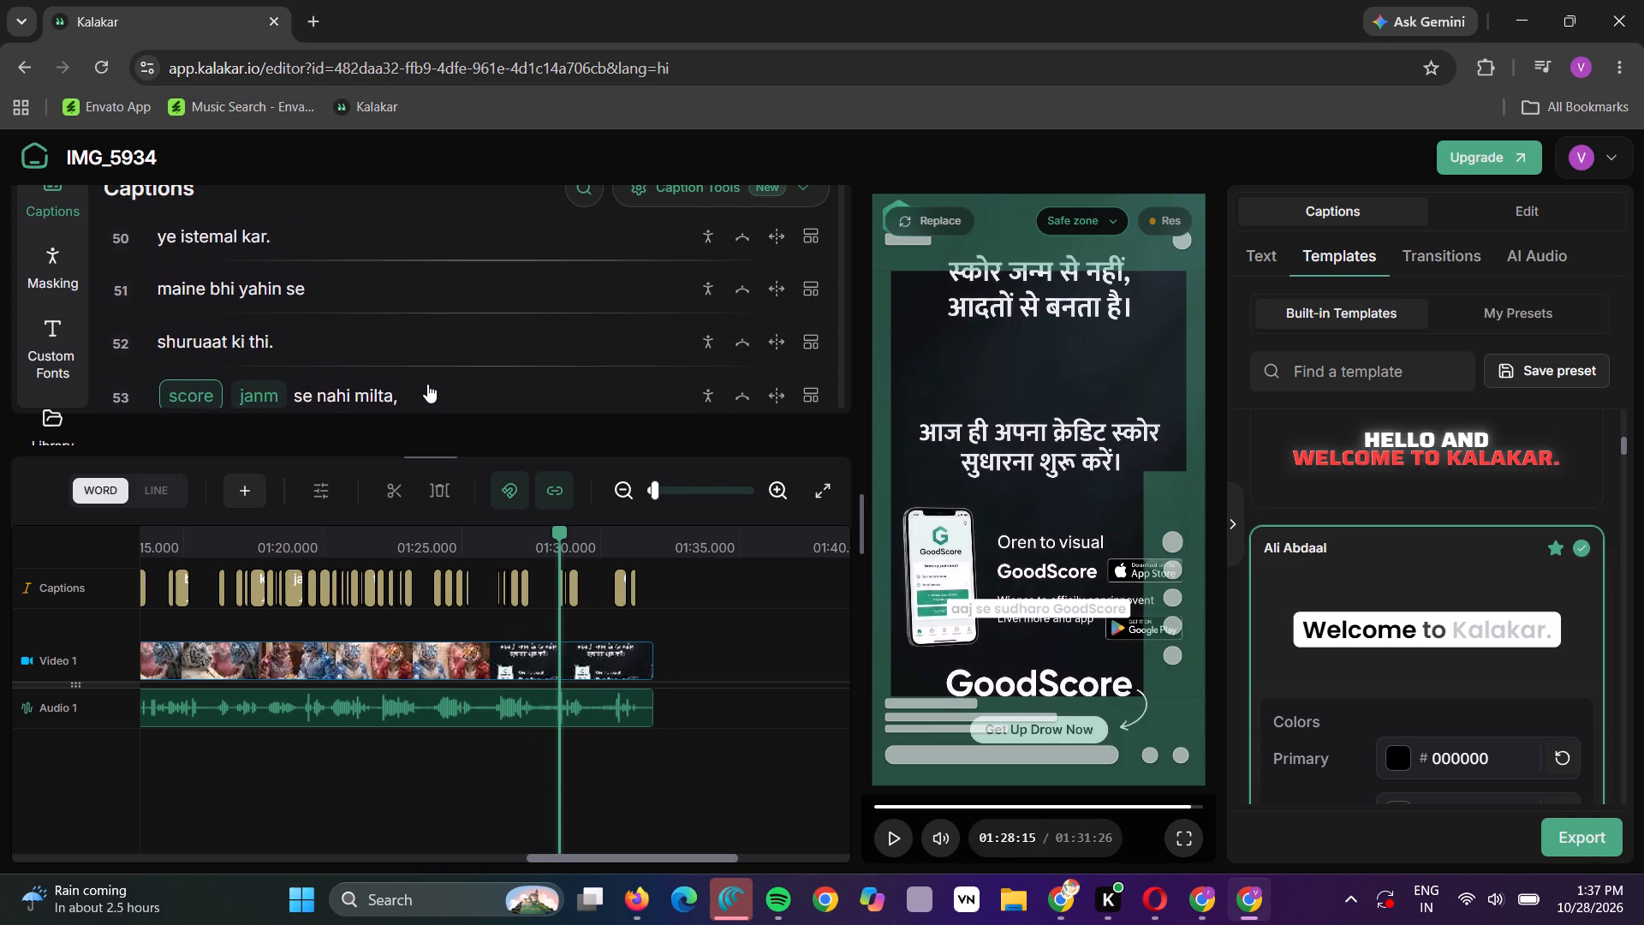
scroll(427, 384, "up", 1)
left_click(273, 337)
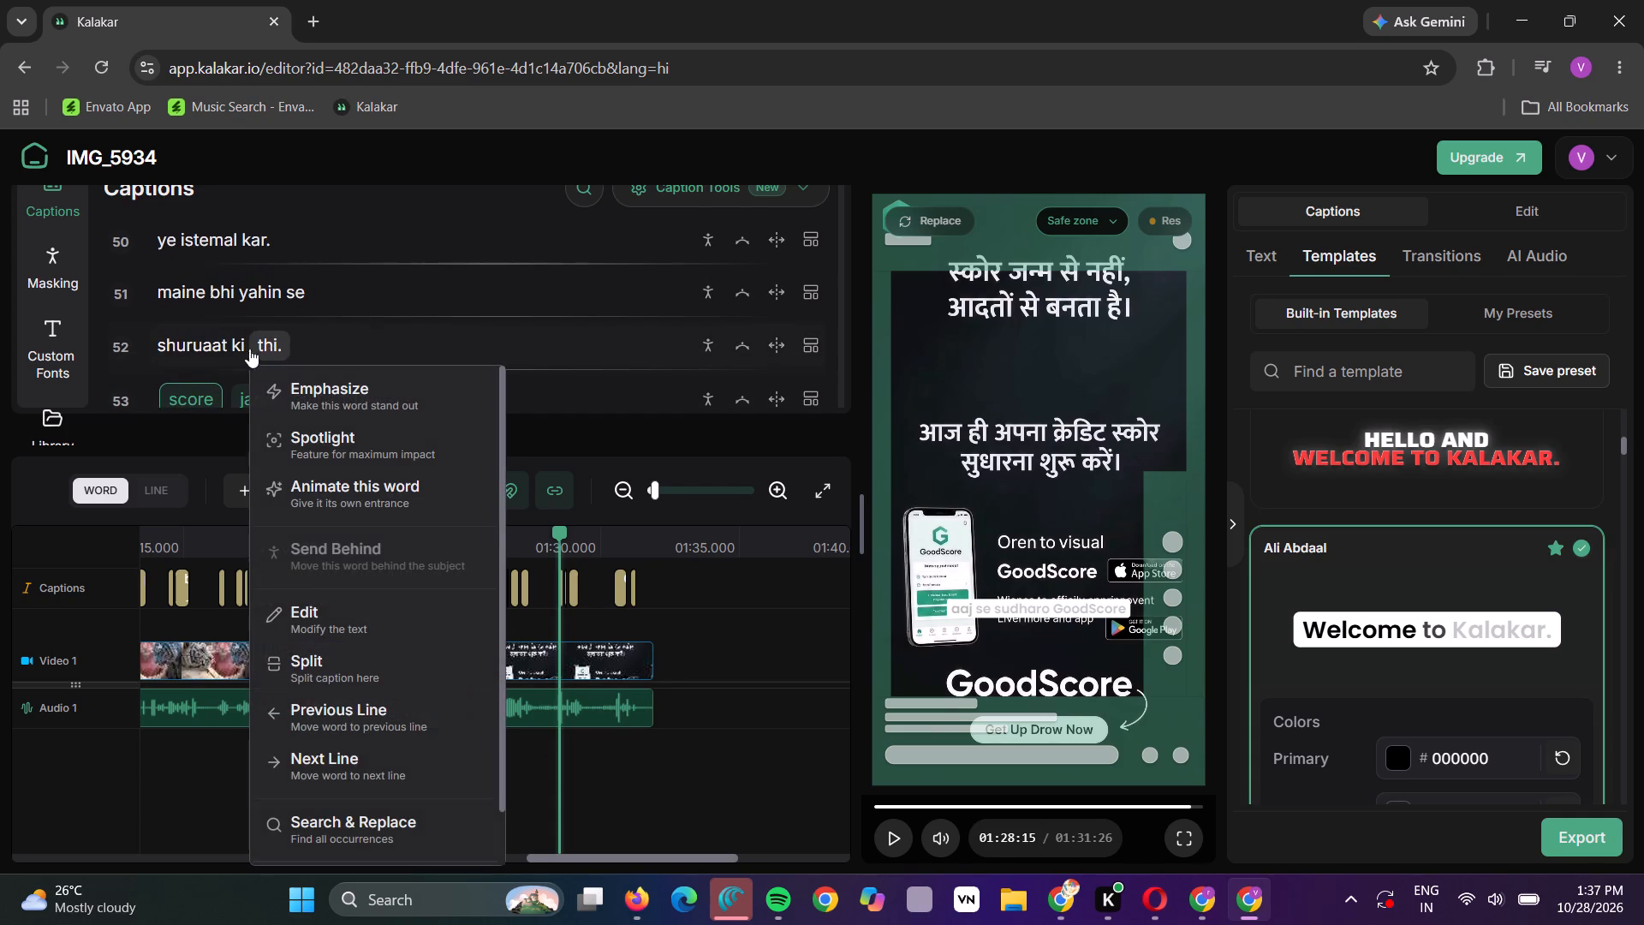
scroll(242, 349, "down", 1)
left_click(242, 349)
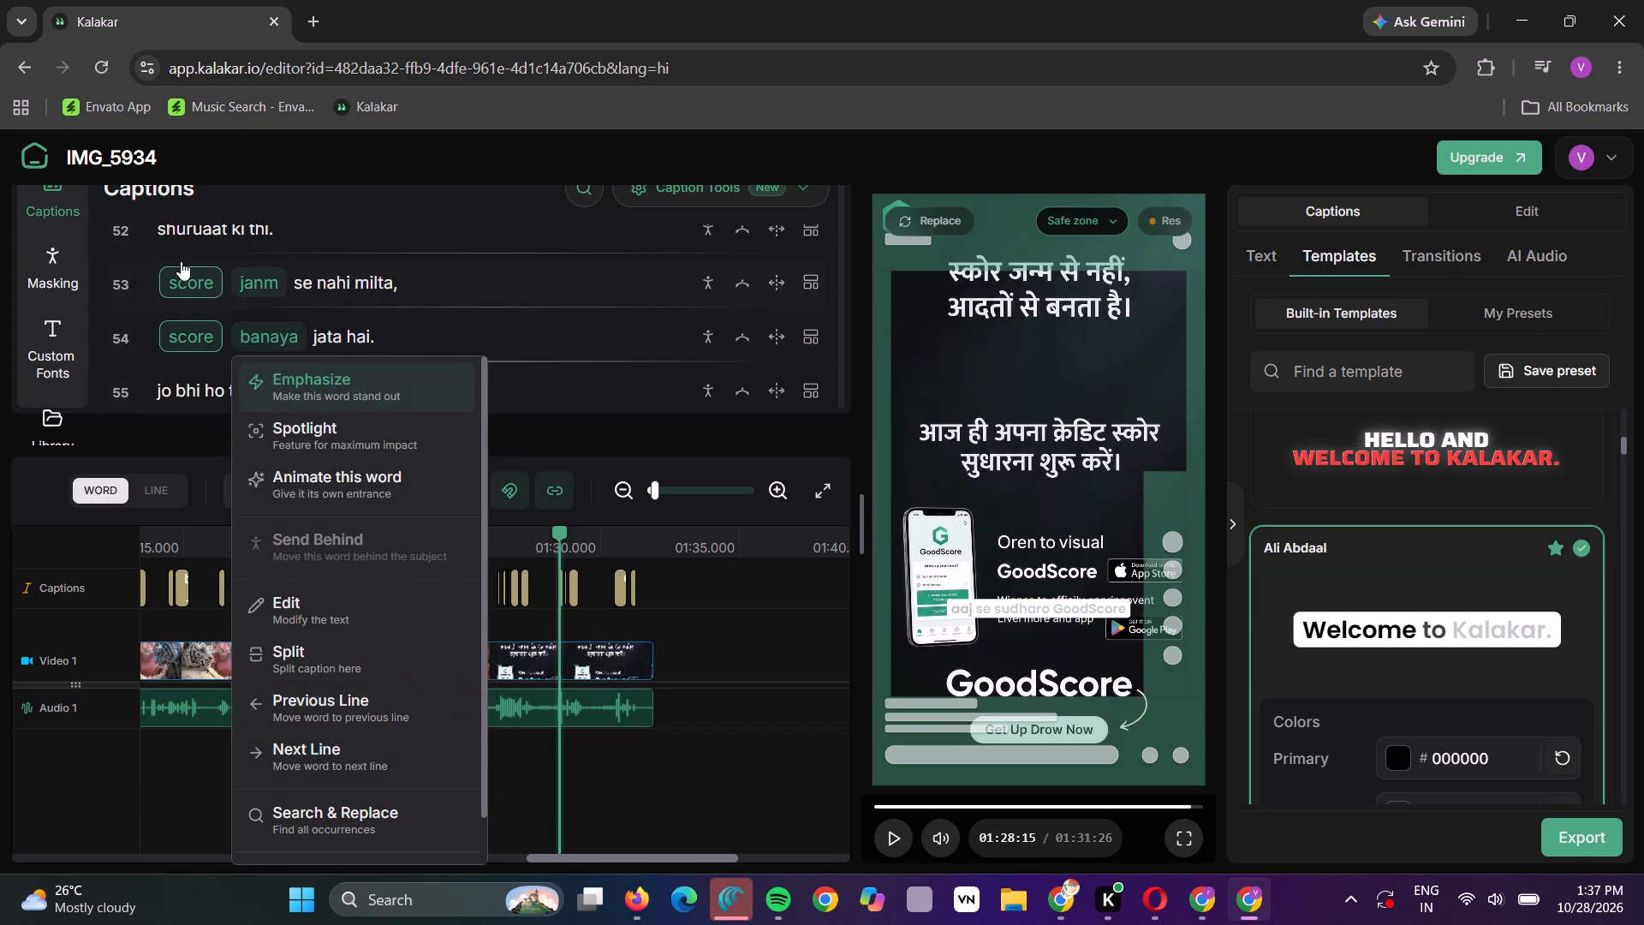
left_click(181, 261)
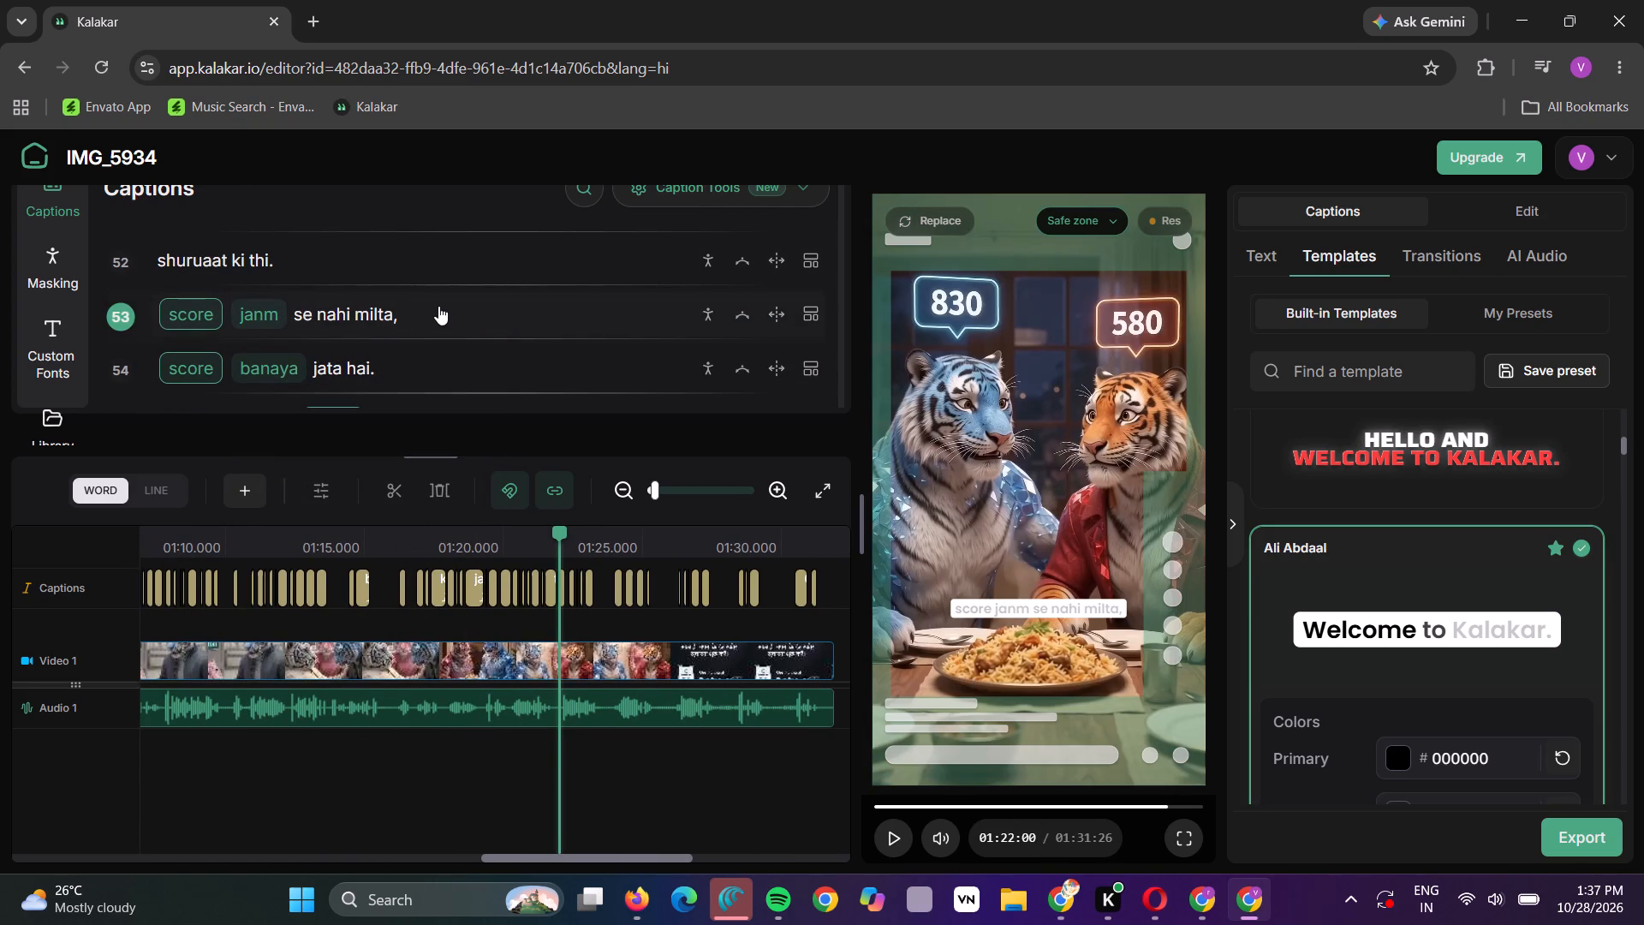
left_click(438, 306)
scroll(438, 306, "down", 1)
left_click(438, 306)
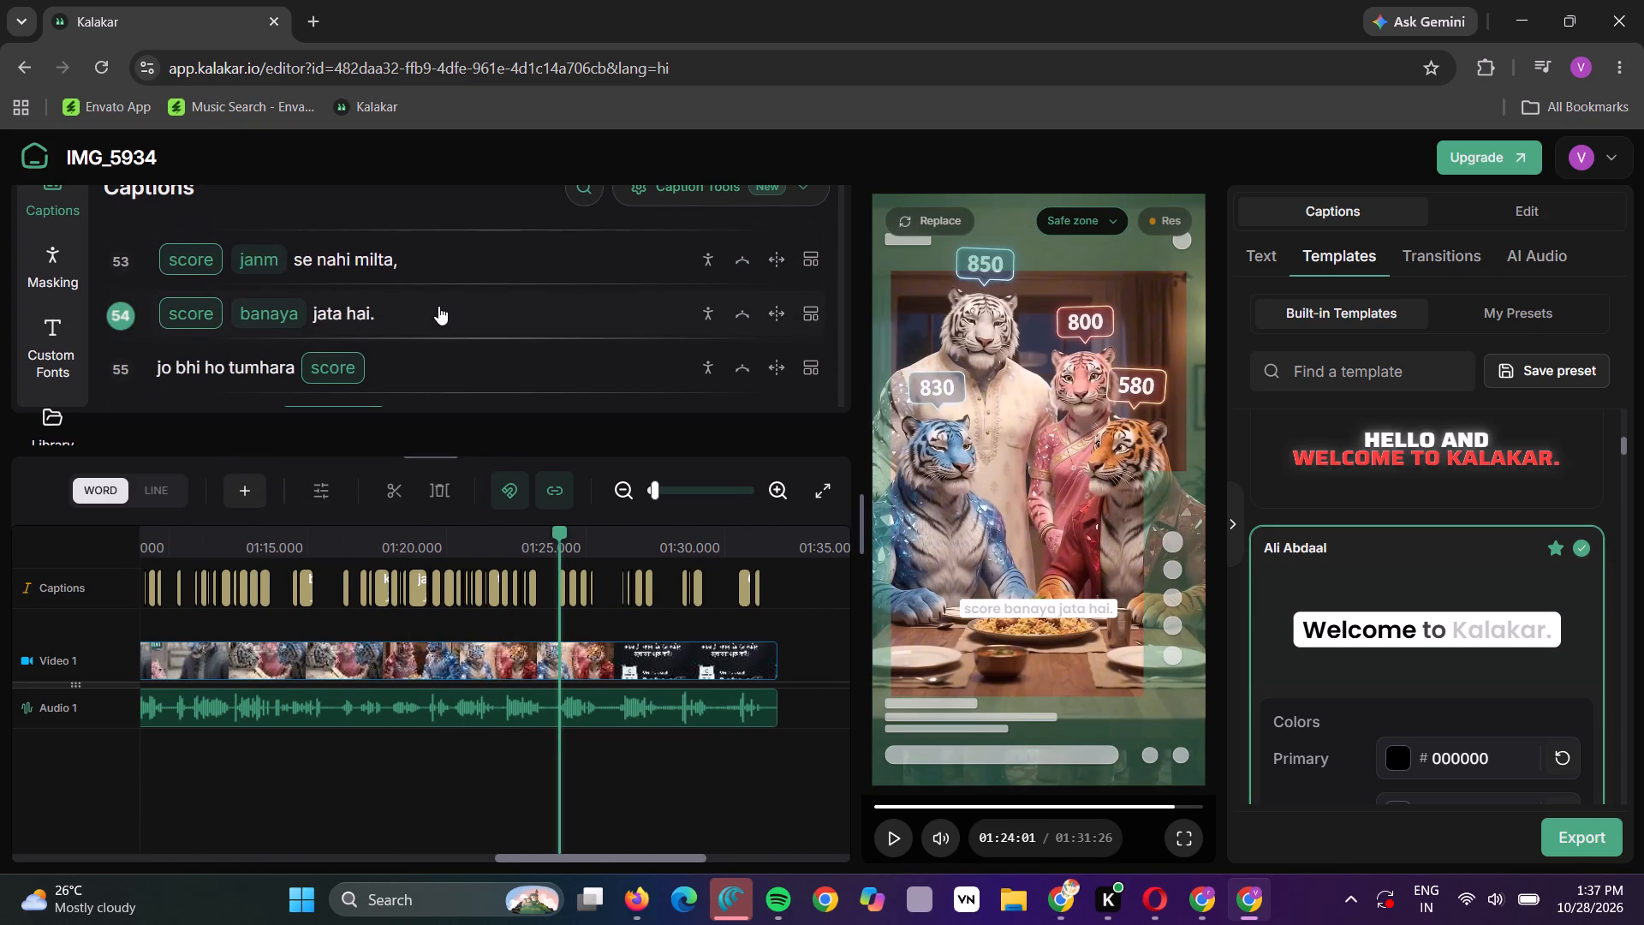
left_click(438, 366)
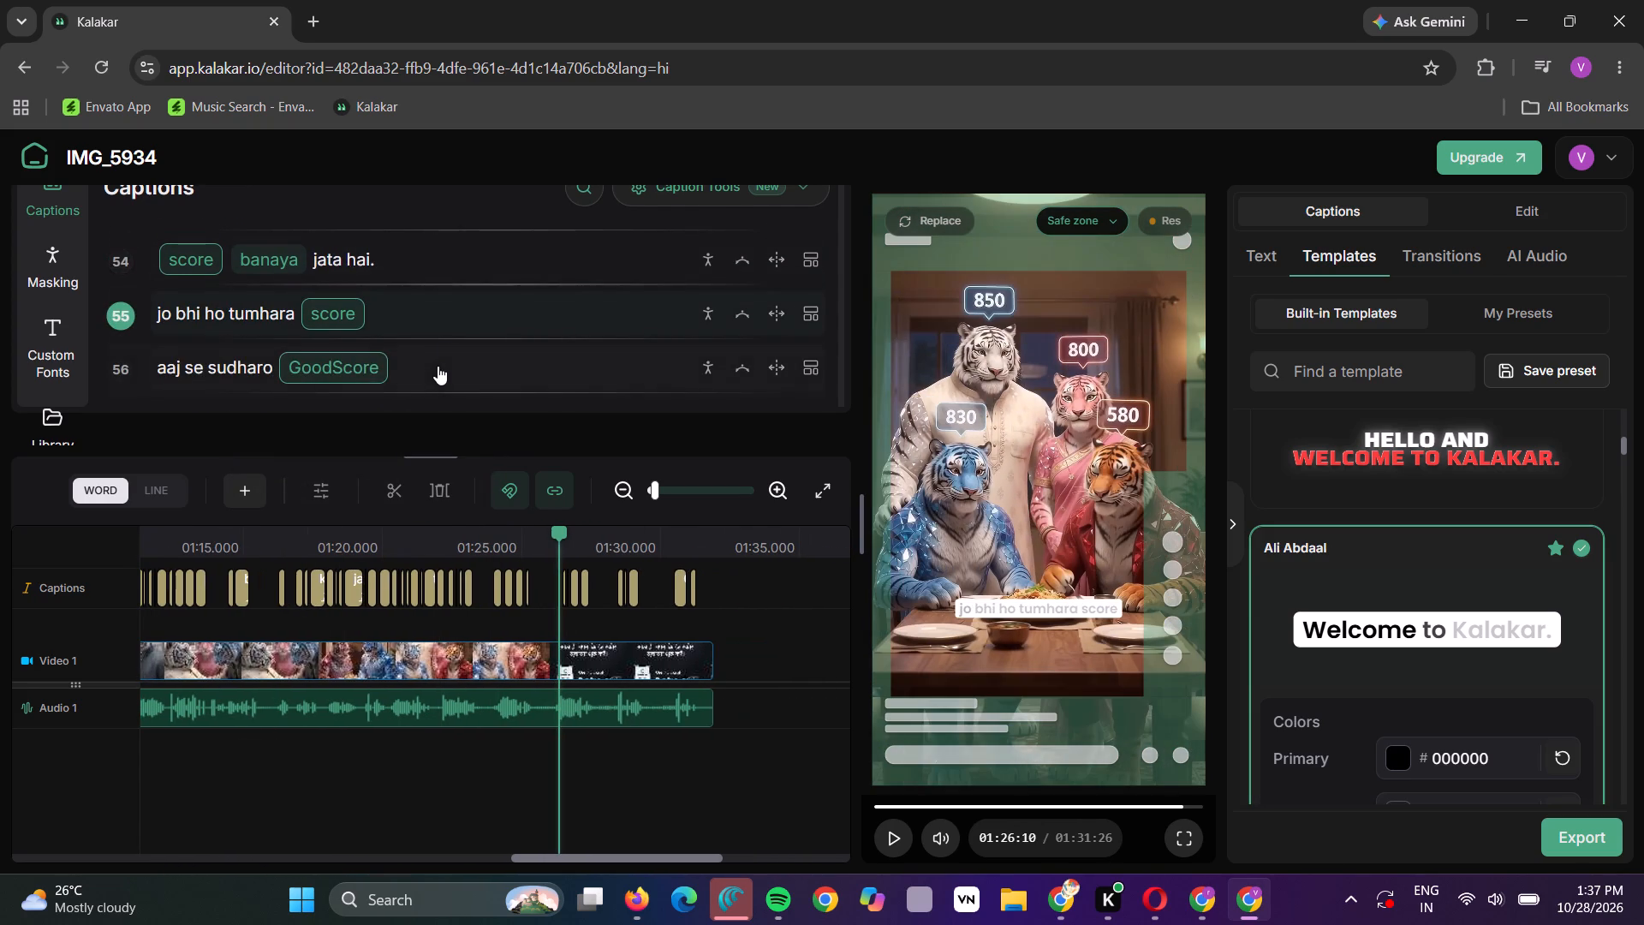
scroll(452, 336, "down", 1)
left_click(452, 336)
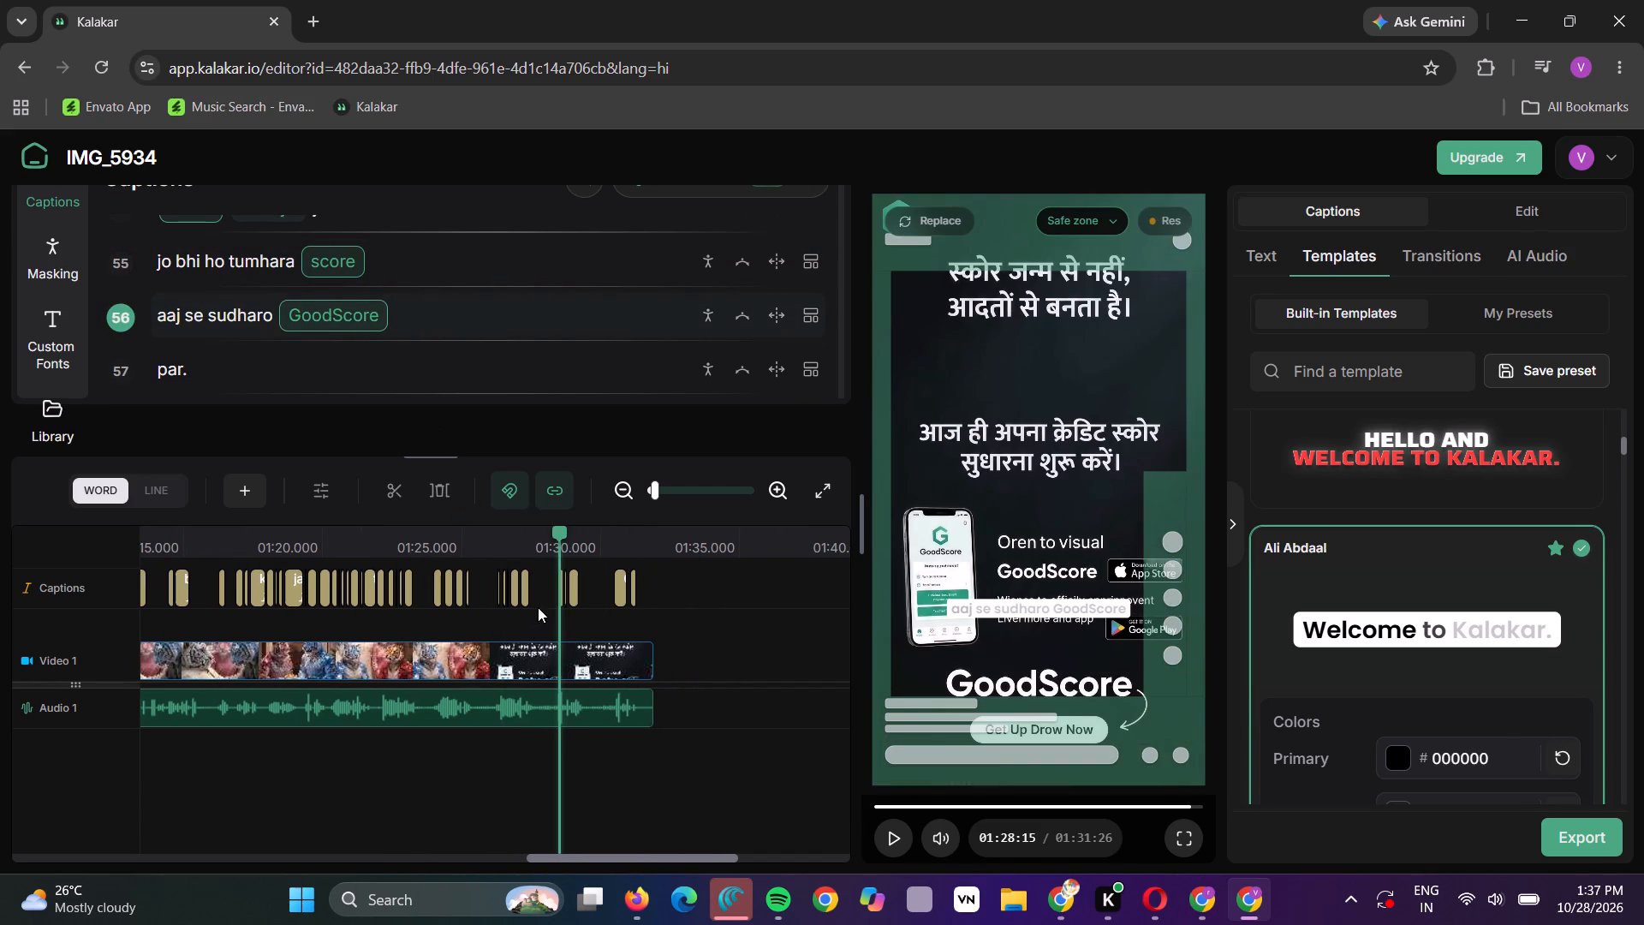
Delete all the caption words of lines 56 and 57, "aaj se sudharo GoodScore par.", from the timeline.
left_click_drag(553, 616, 703, 589)
key("Delete")
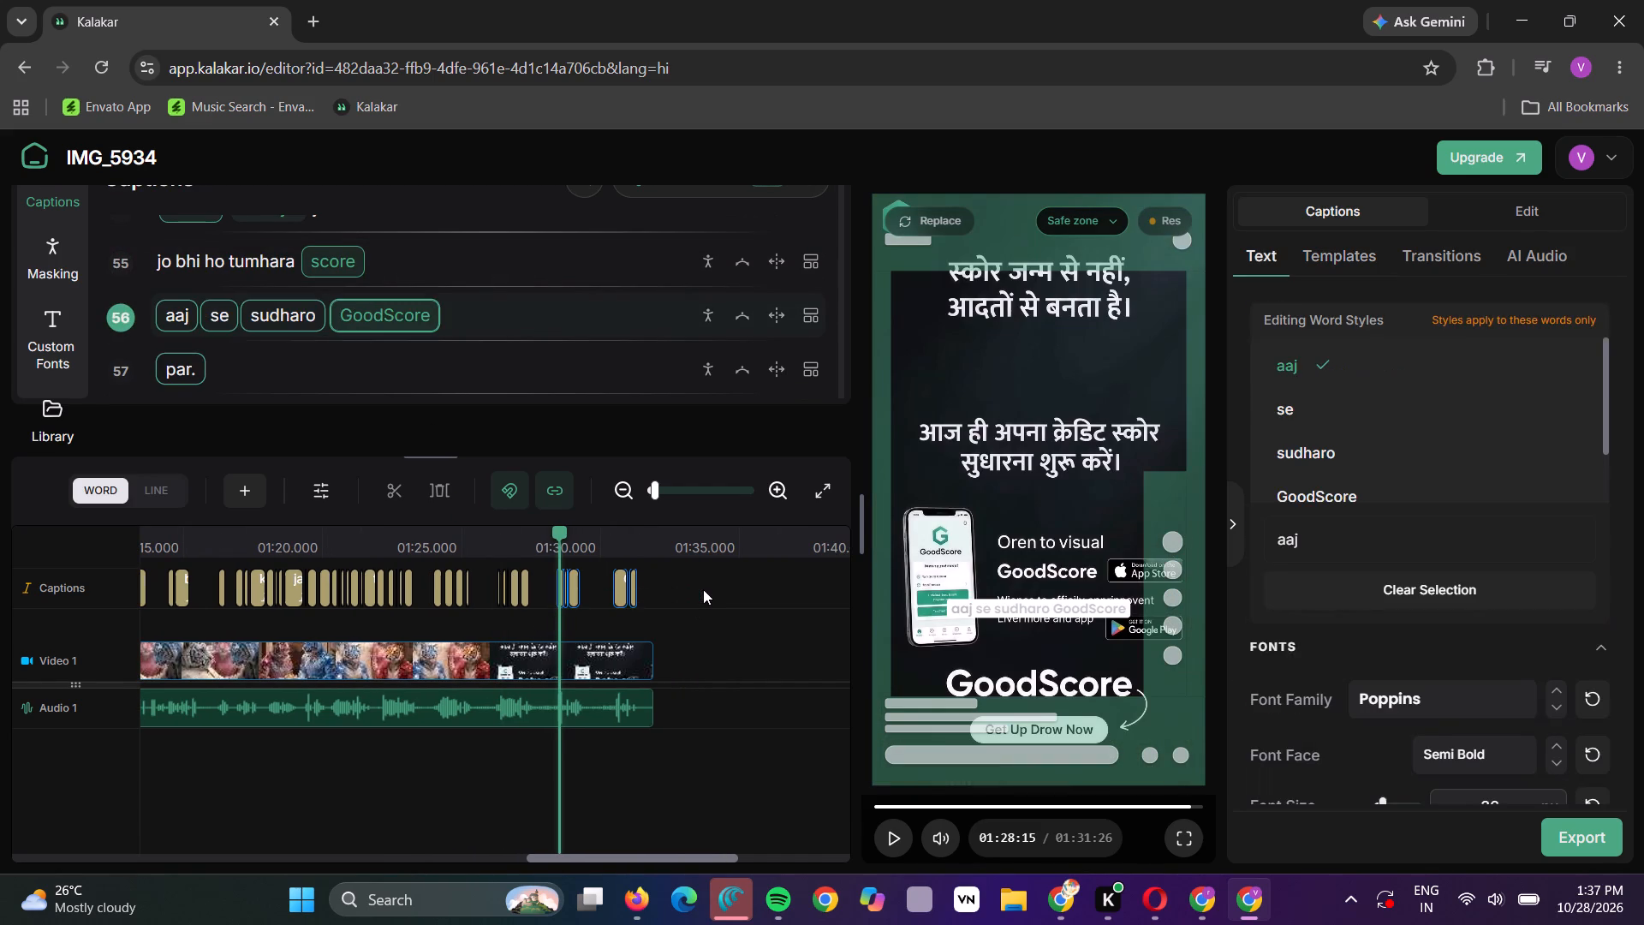
Play the video from about 1:16 and delete the words of line 55, "jo bhi ho tumhara score", from the timeline.
left_click(1147, 804)
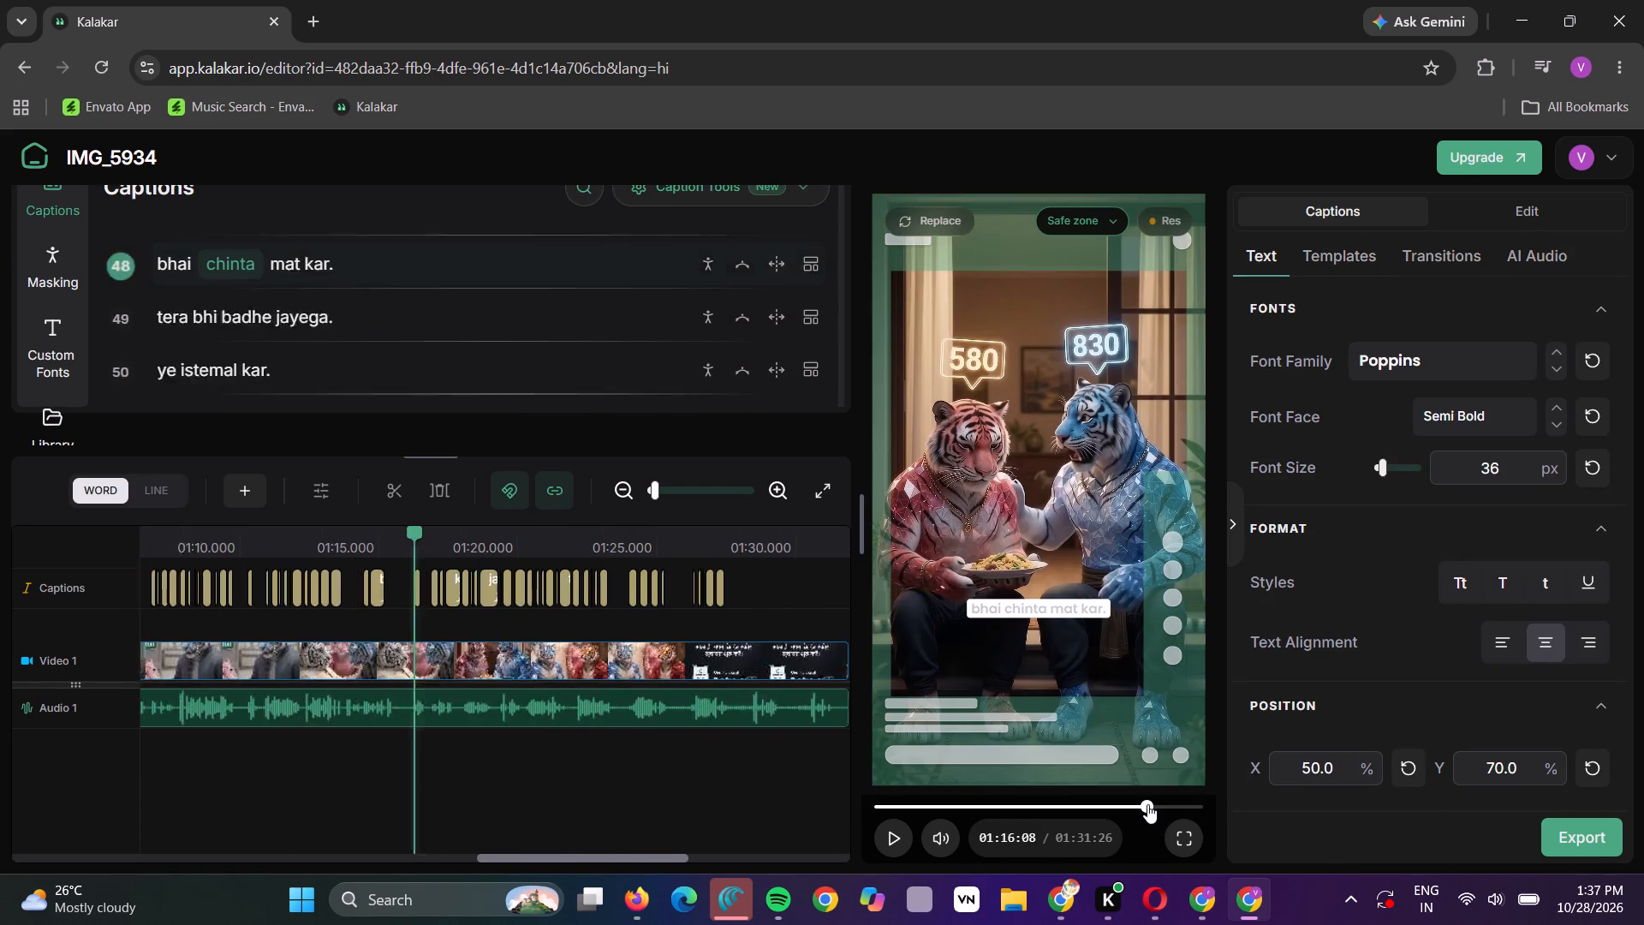
left_click(891, 844)
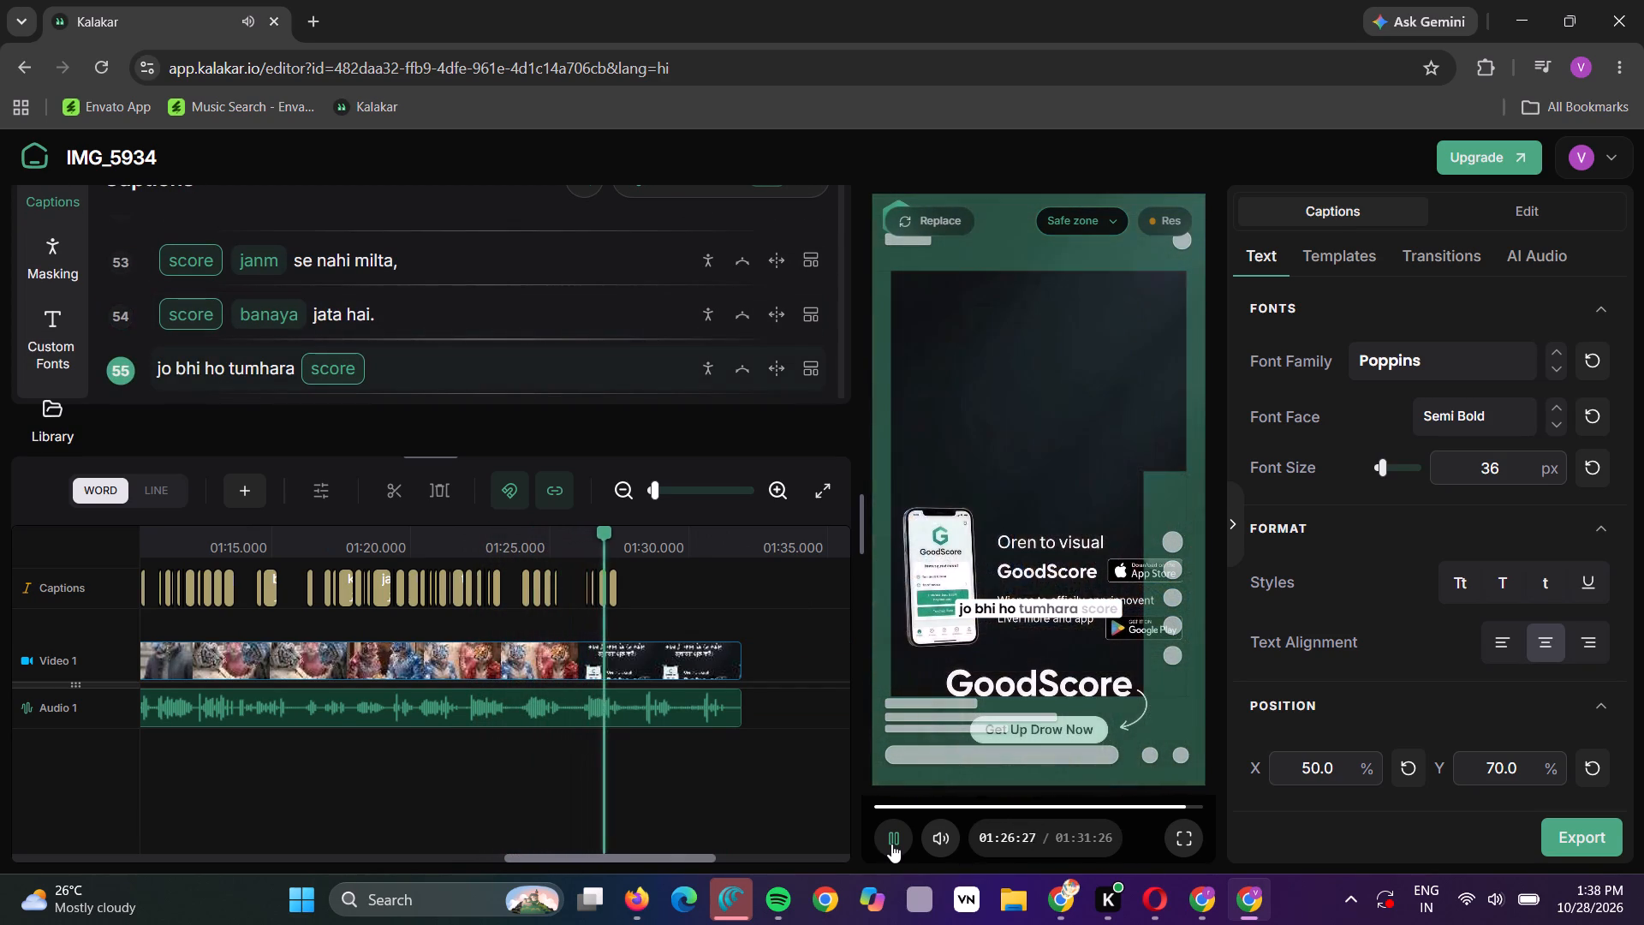
key("space")
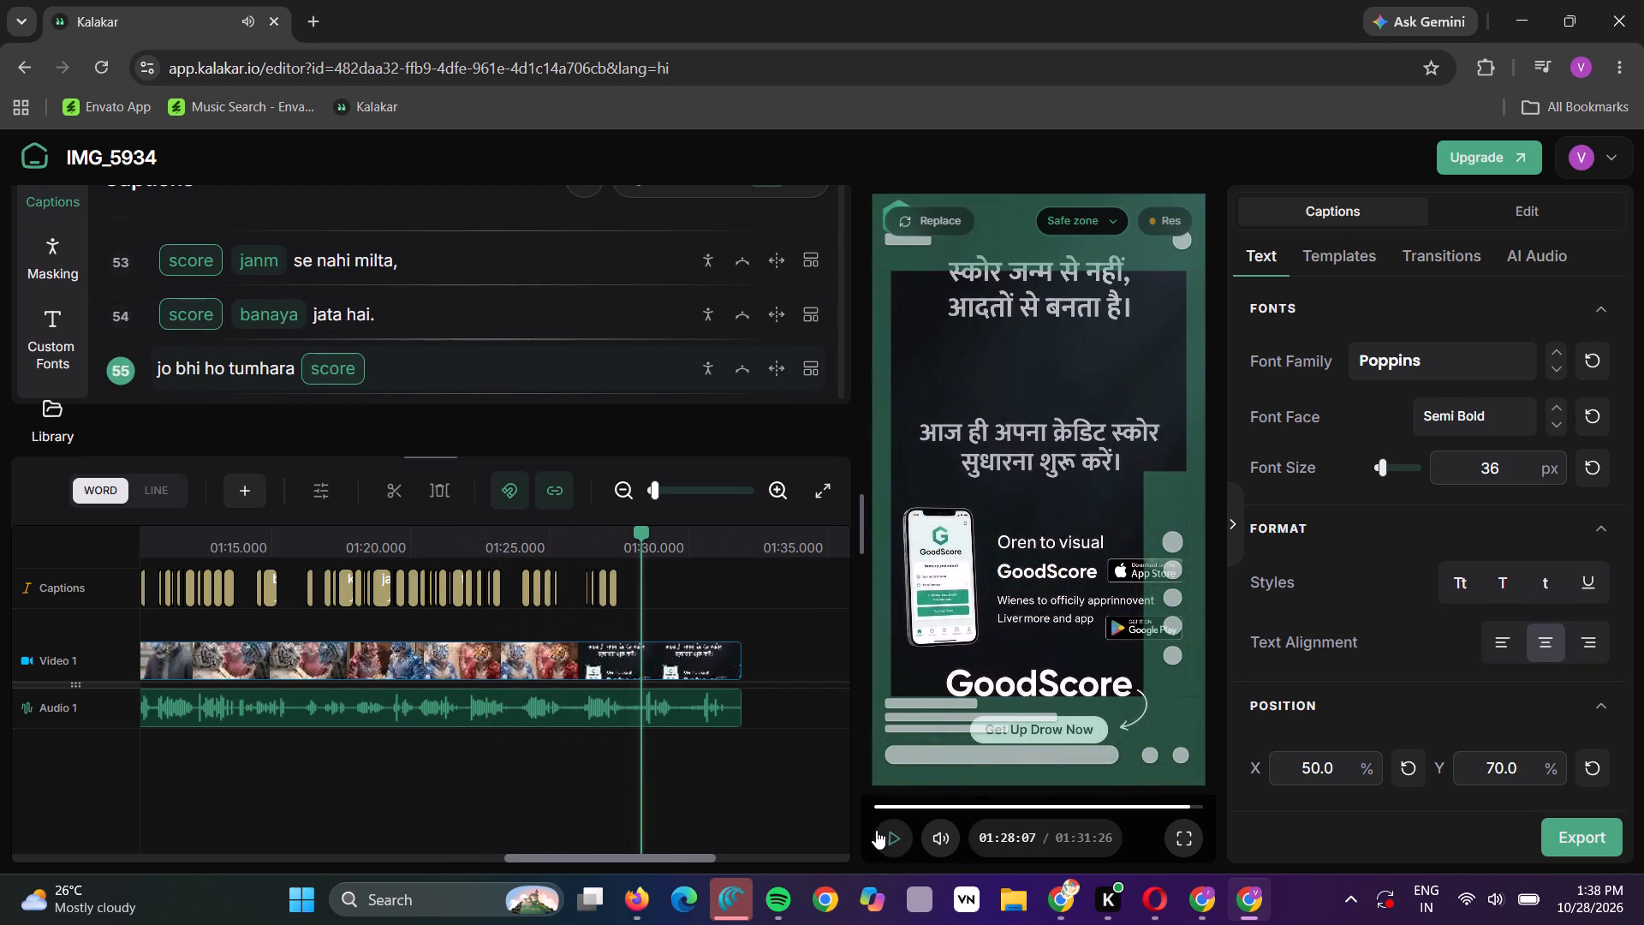
left_click_drag(587, 640, 587, 618)
left_click_drag(587, 618, 601, 612)
left_click_drag(601, 612, 622, 594)
key("Delete")
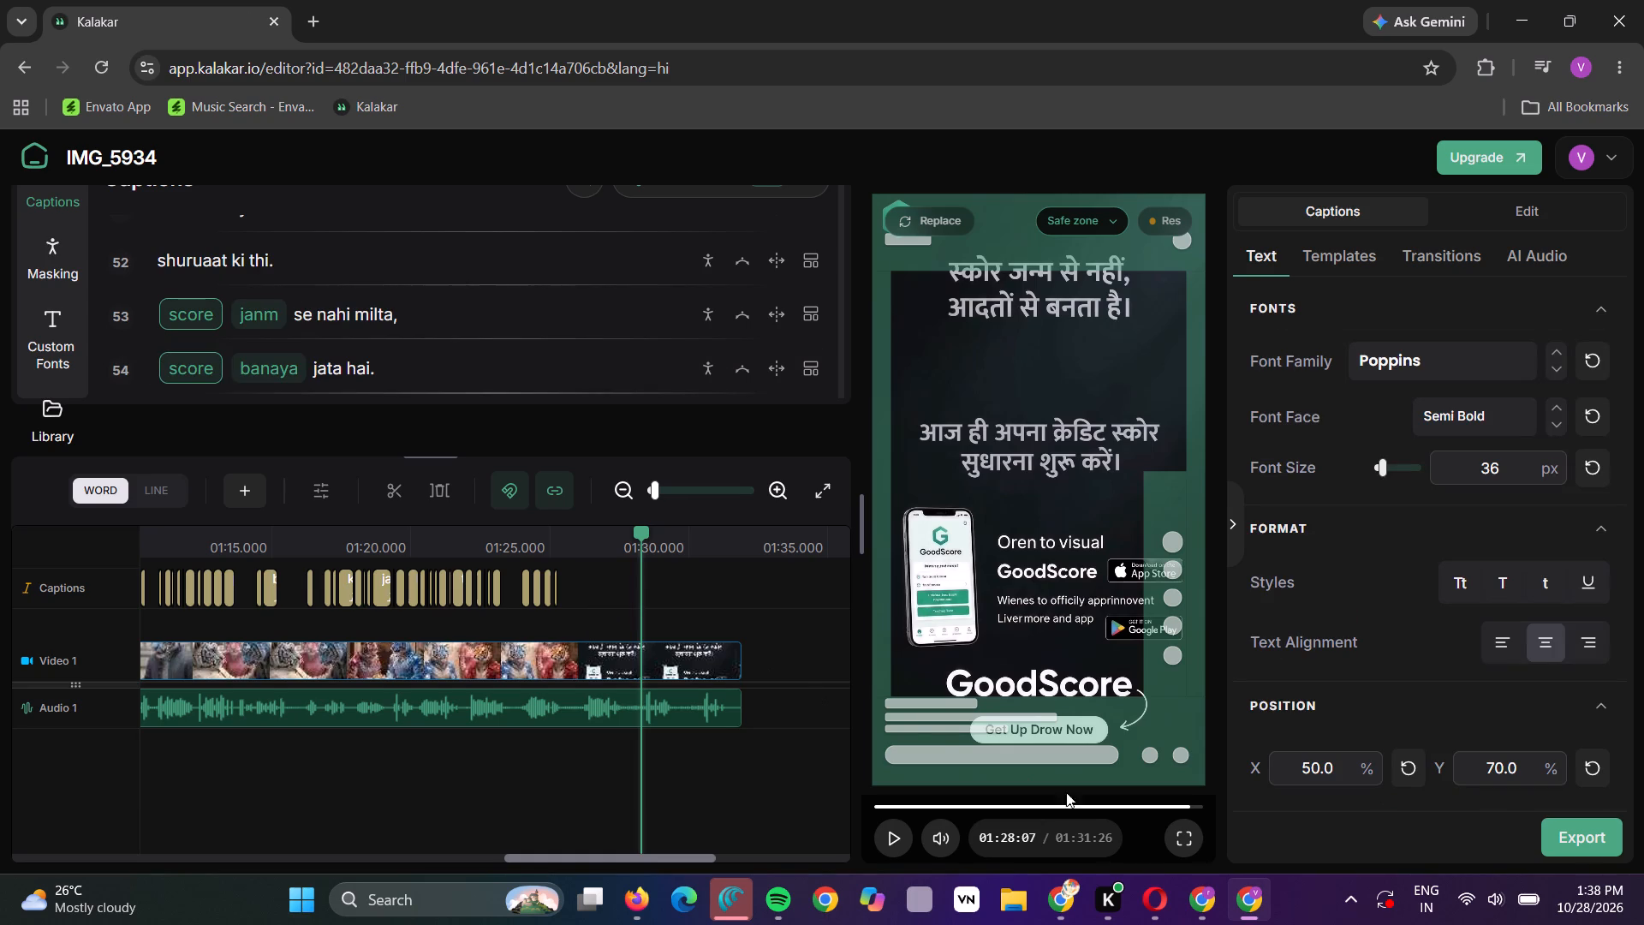
Play the final section through to its end and render the project as a 1080P video.
left_click(1111, 808)
key("space")
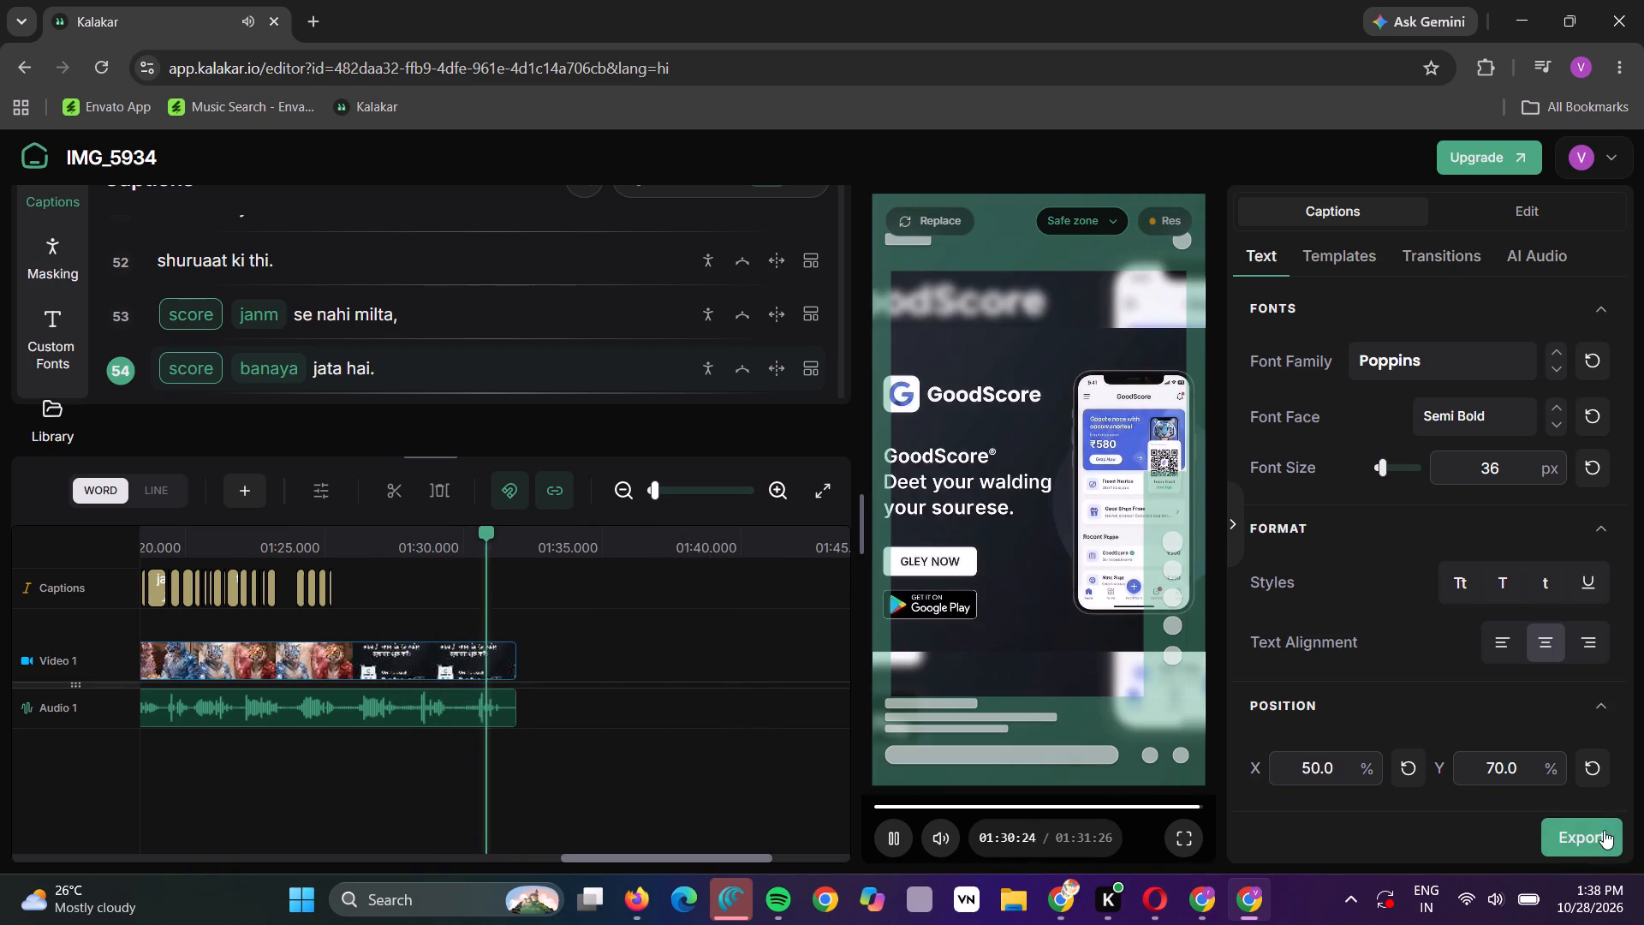
left_click(1601, 832)
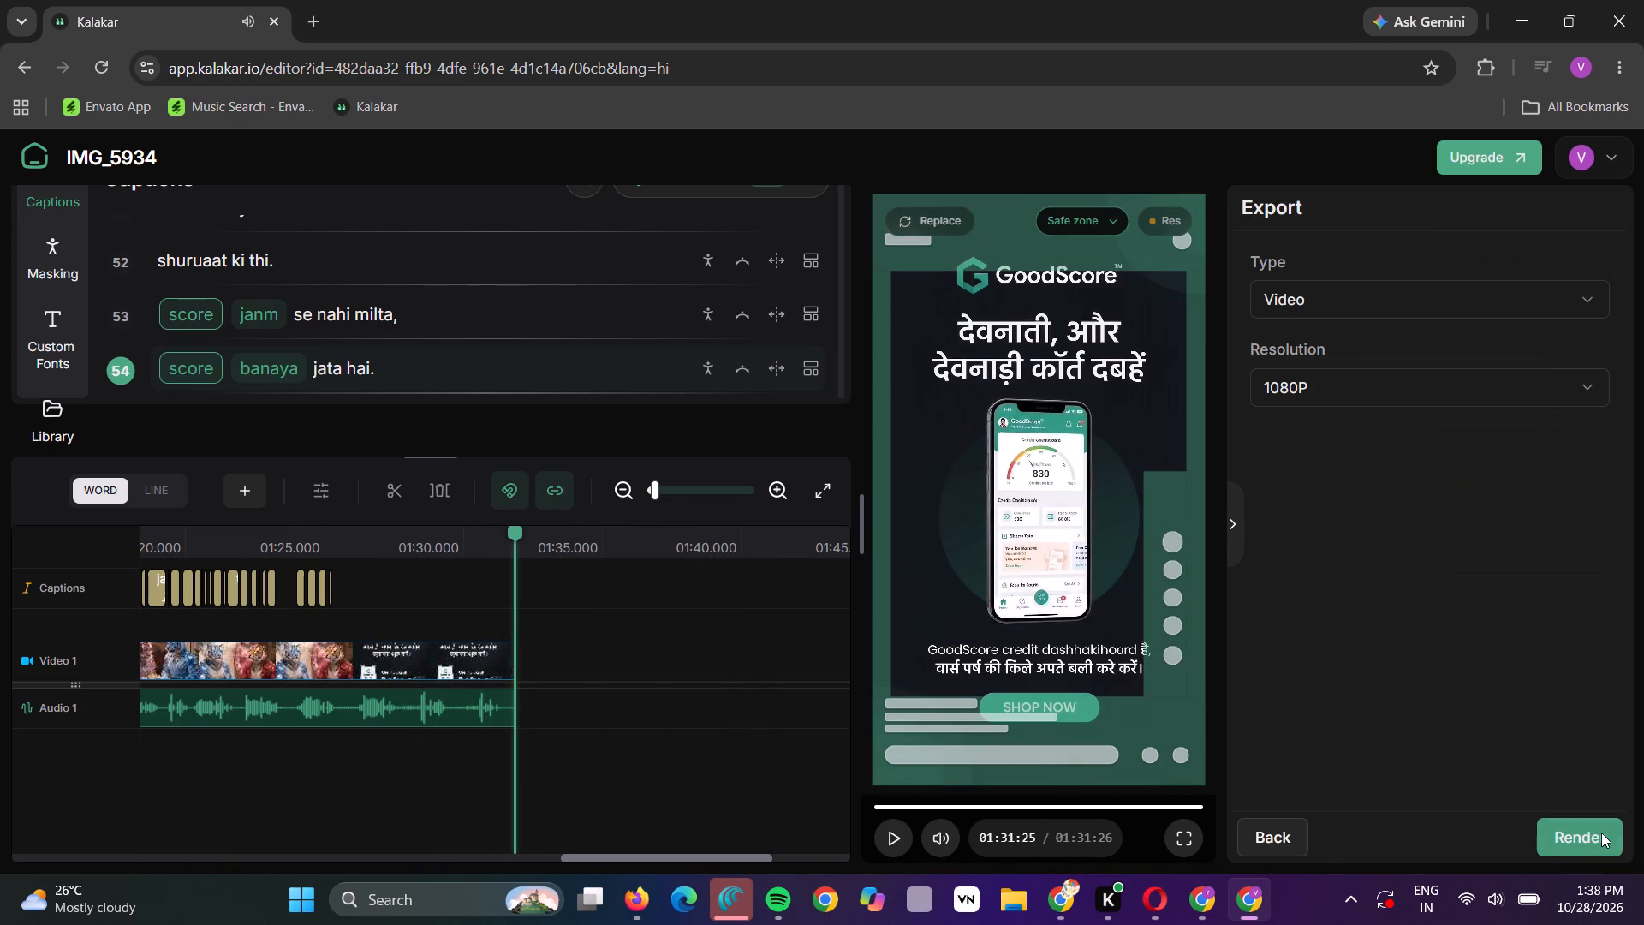
left_click(1601, 832)
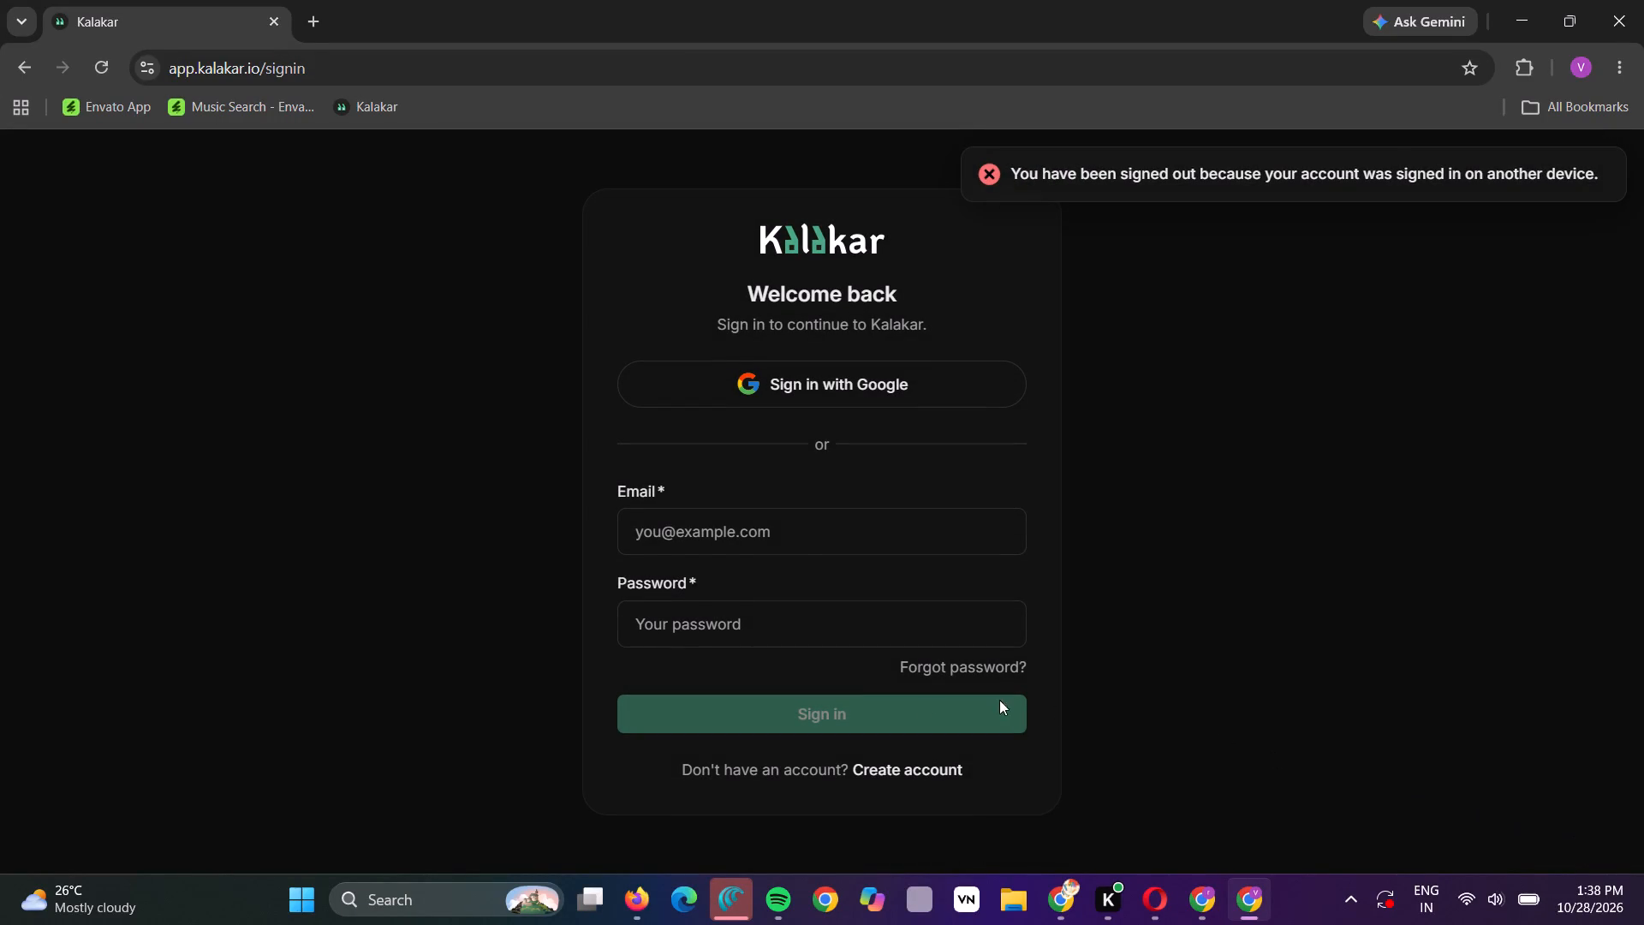
Start signing back in to Kalakar with Google.
left_click(765, 379)
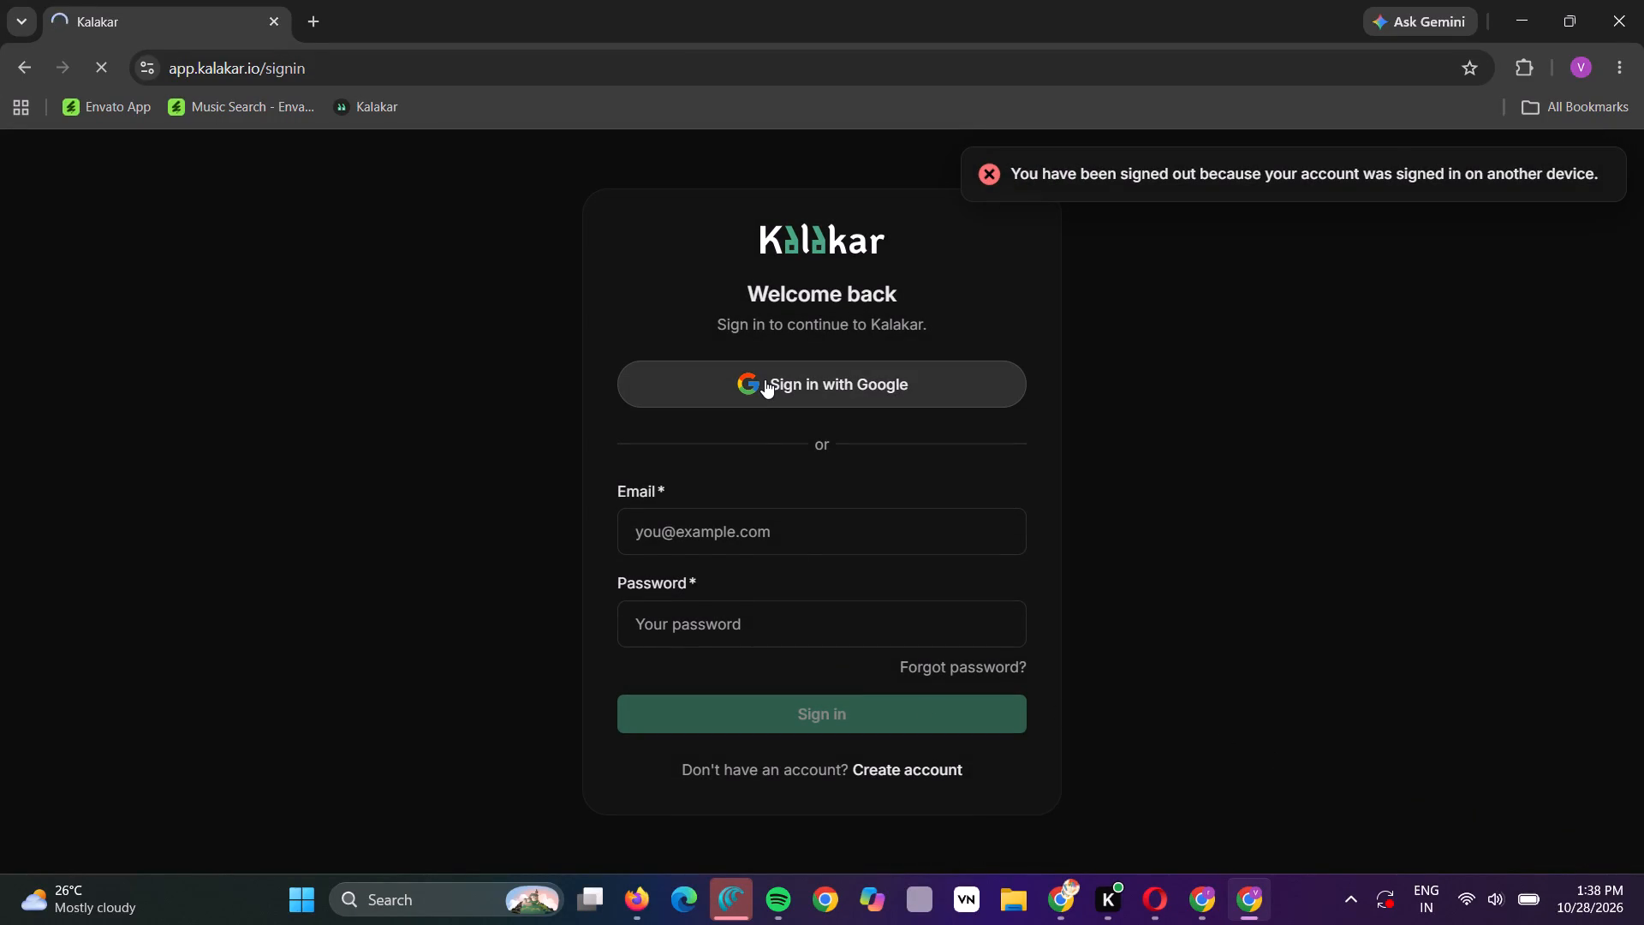
Open kalakar.io in a new browser tab and try its link for getting started.
left_click(318, 9)
key("k")
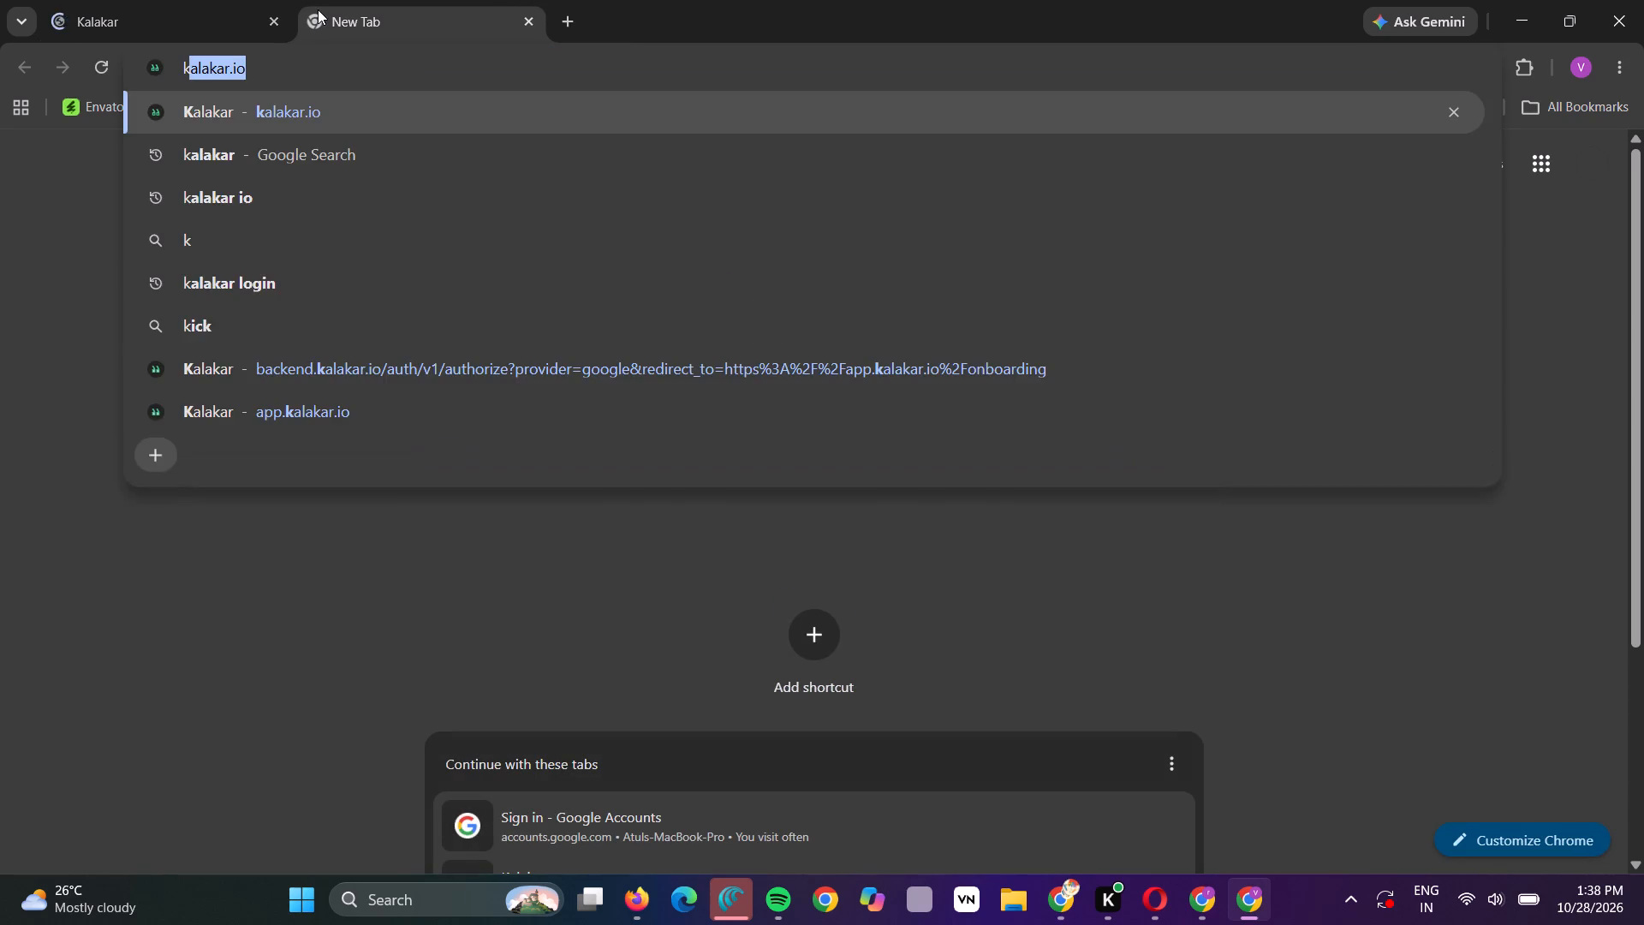
key("Return")
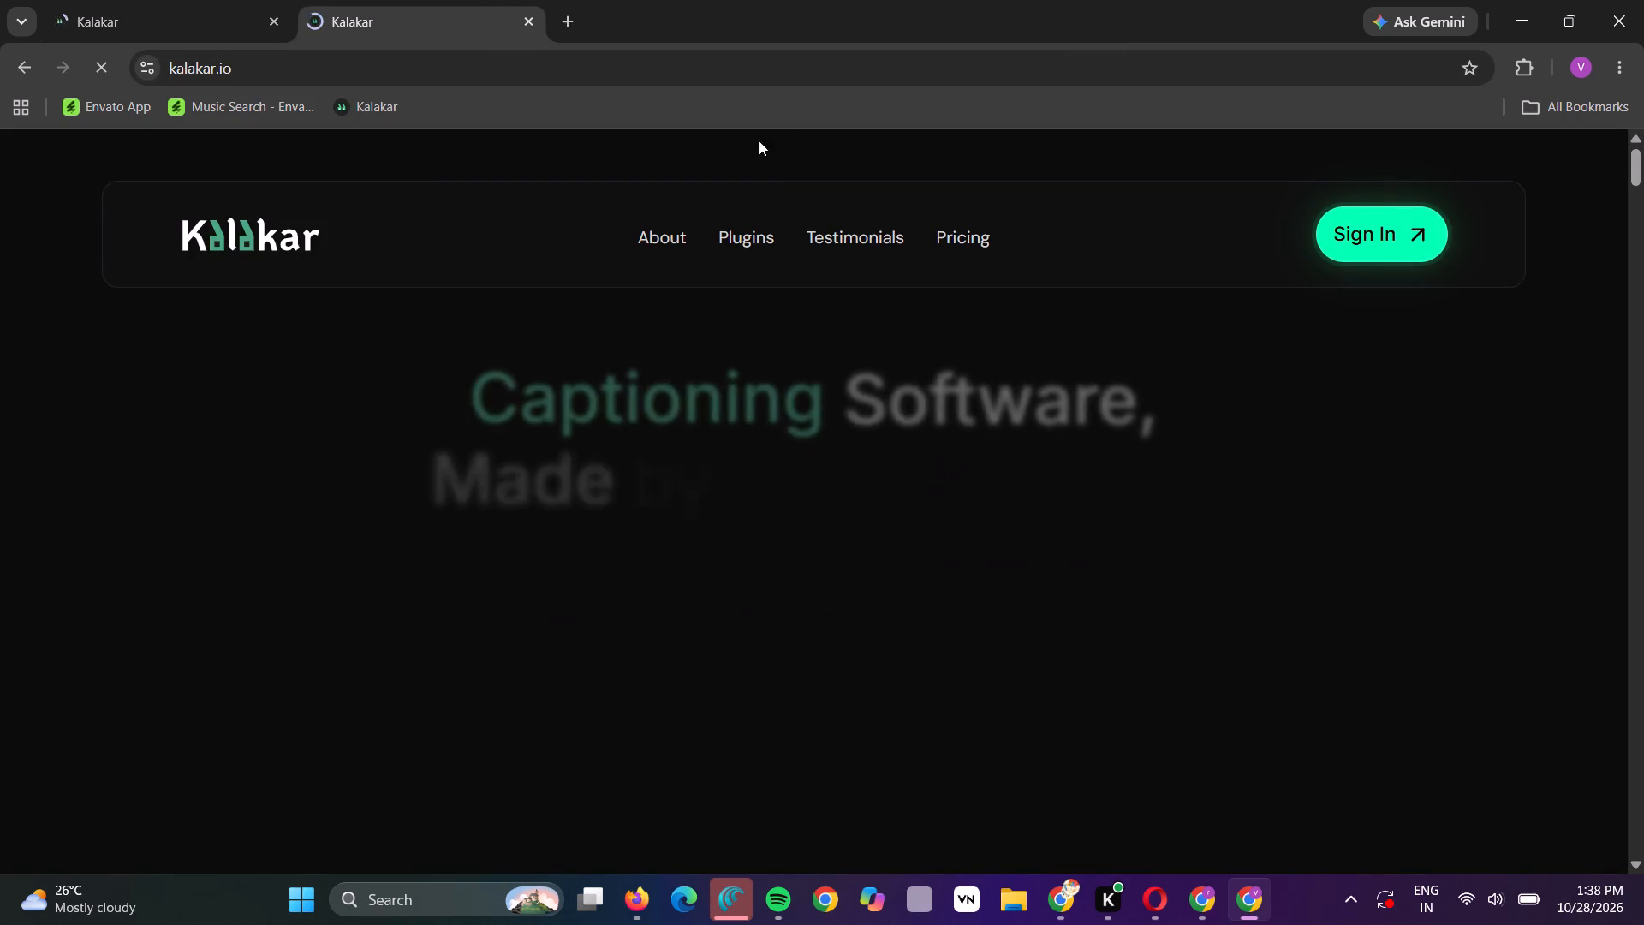
left_click(807, 686)
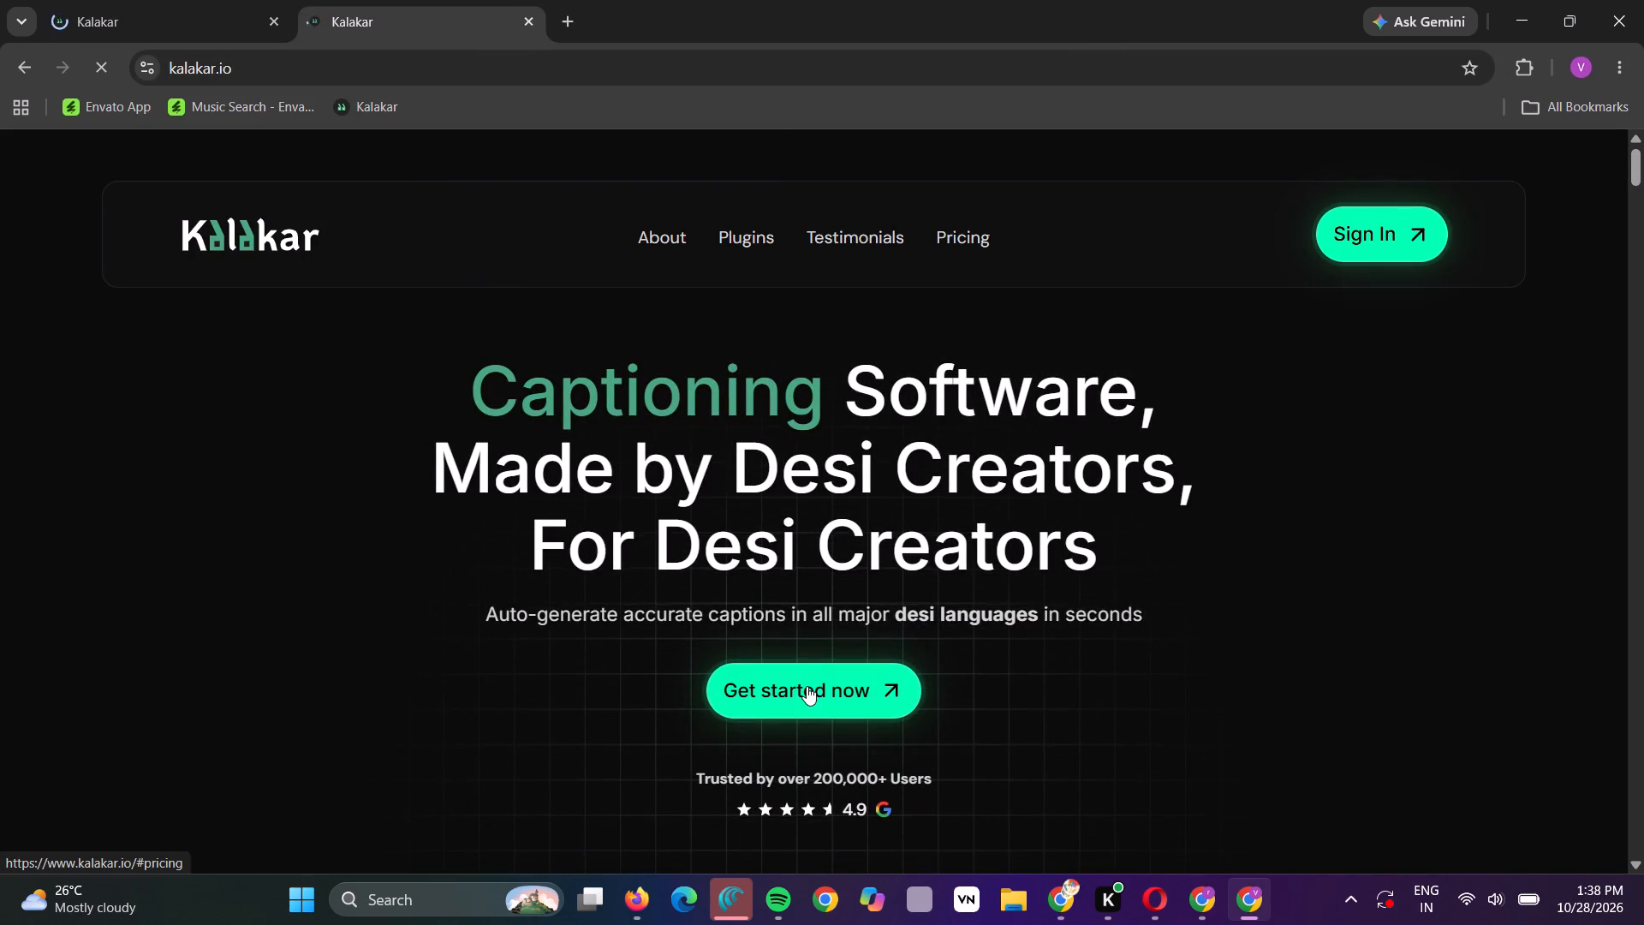
scroll(525, 545, "right", 5)
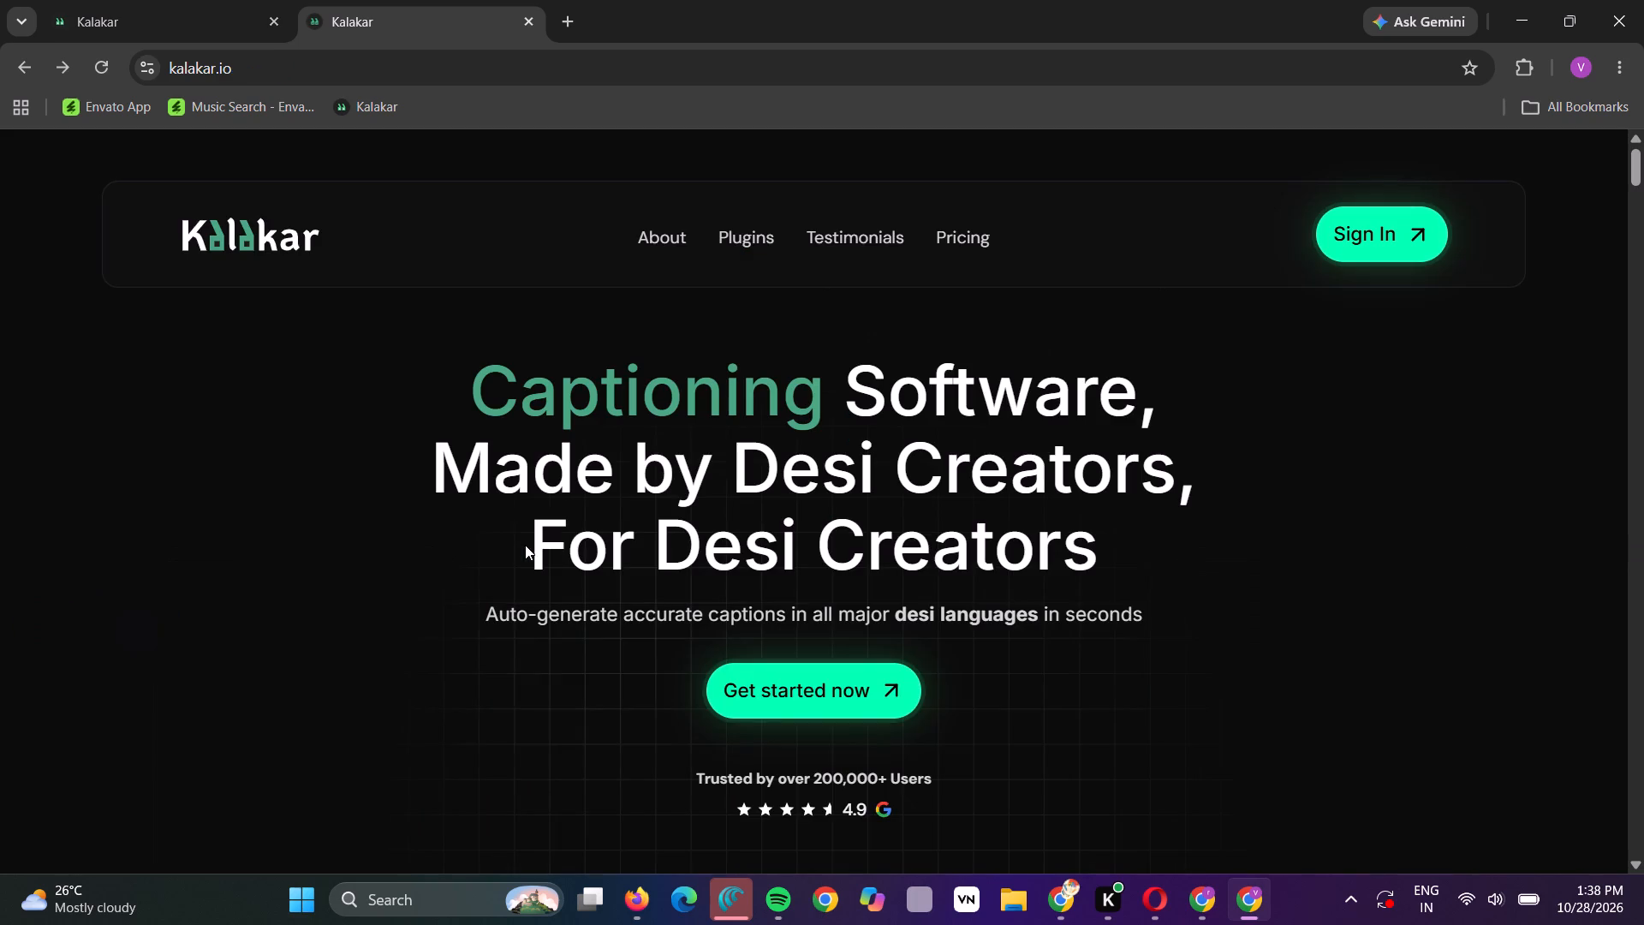
Load the bookmarked Kalakar dashboard in the second browser tab.
left_click(369, 94)
In the first Kalakar tab, open the recent video IMG_5934 in the editor.
left_click(189, 0)
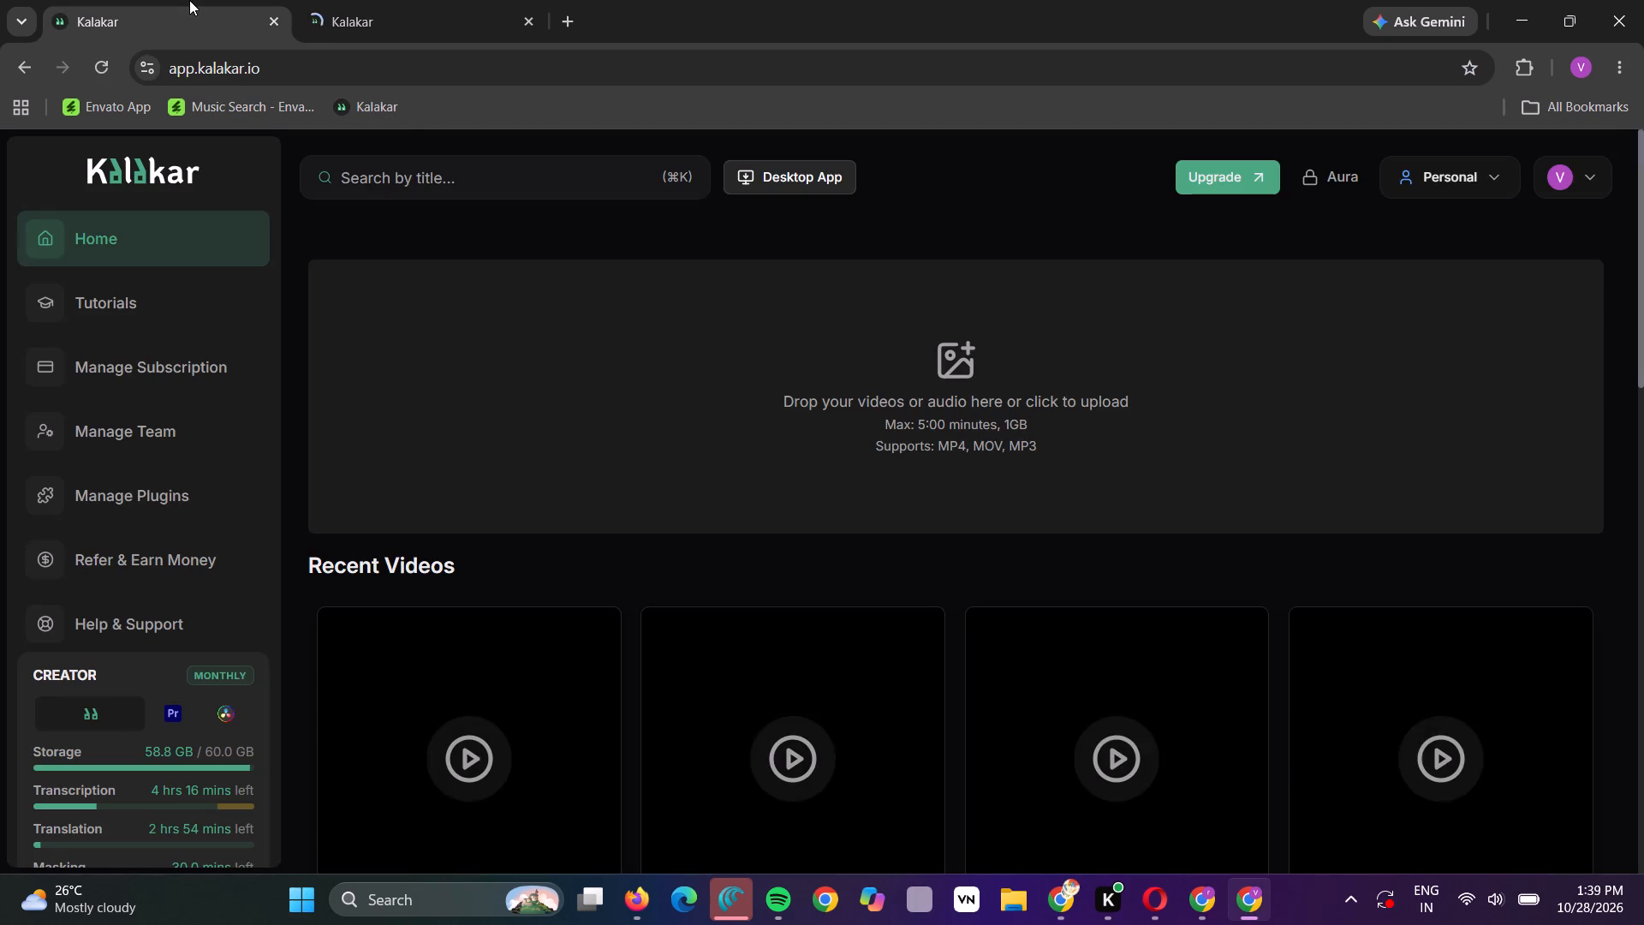
scroll(574, 597, "down", 2)
left_click(574, 597)
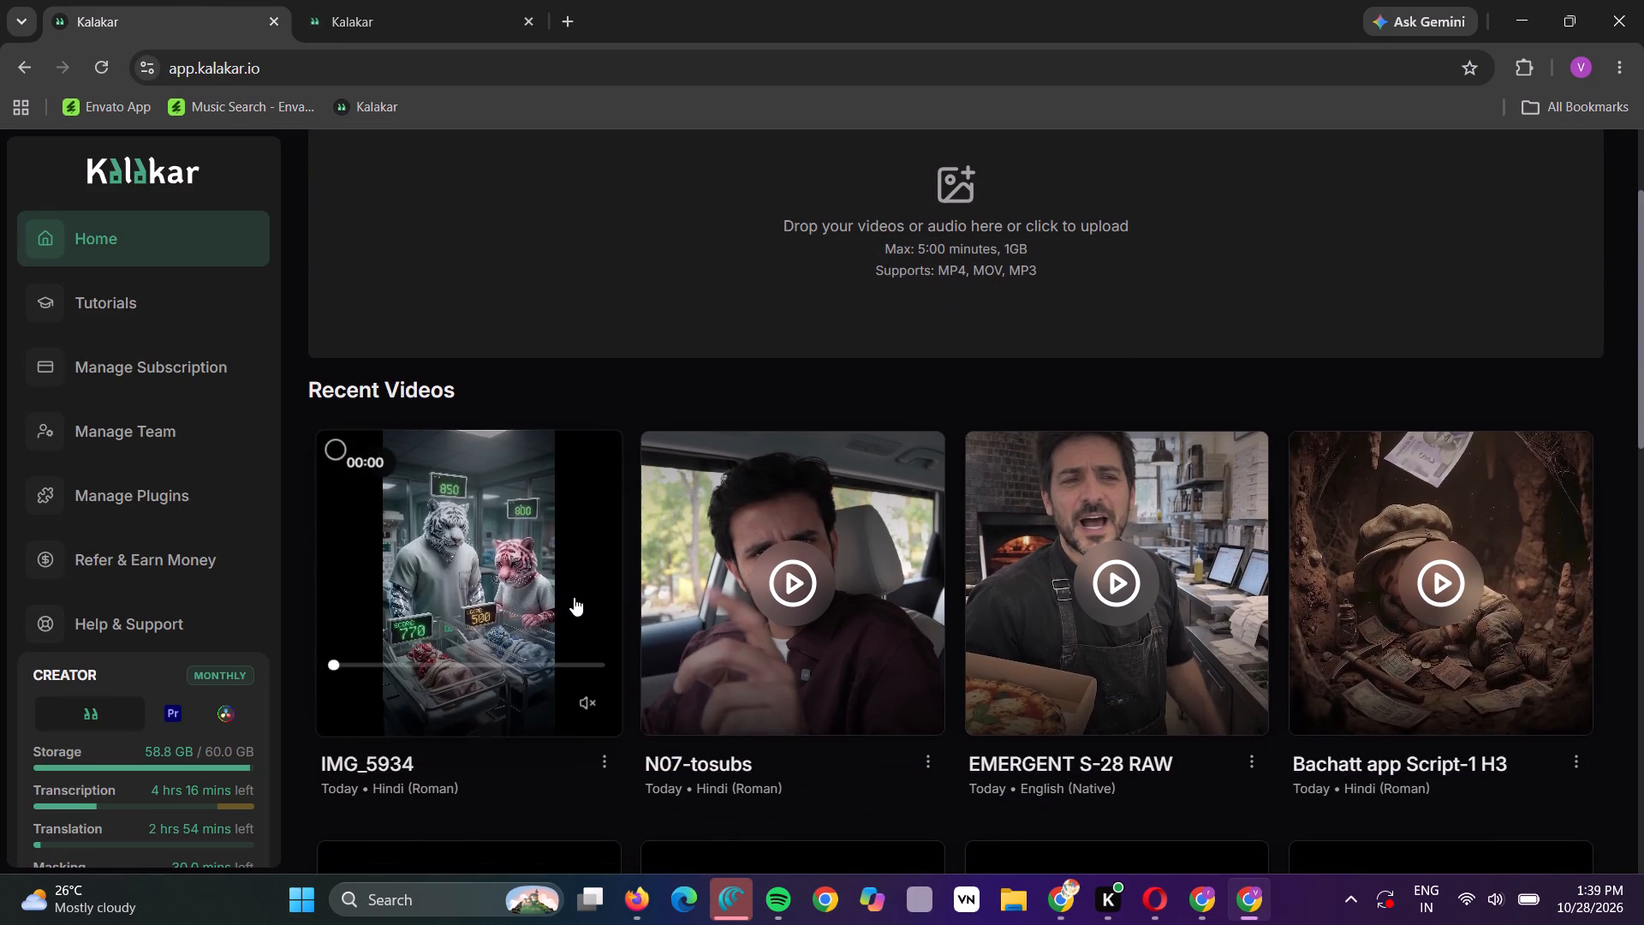
left_click(574, 597)
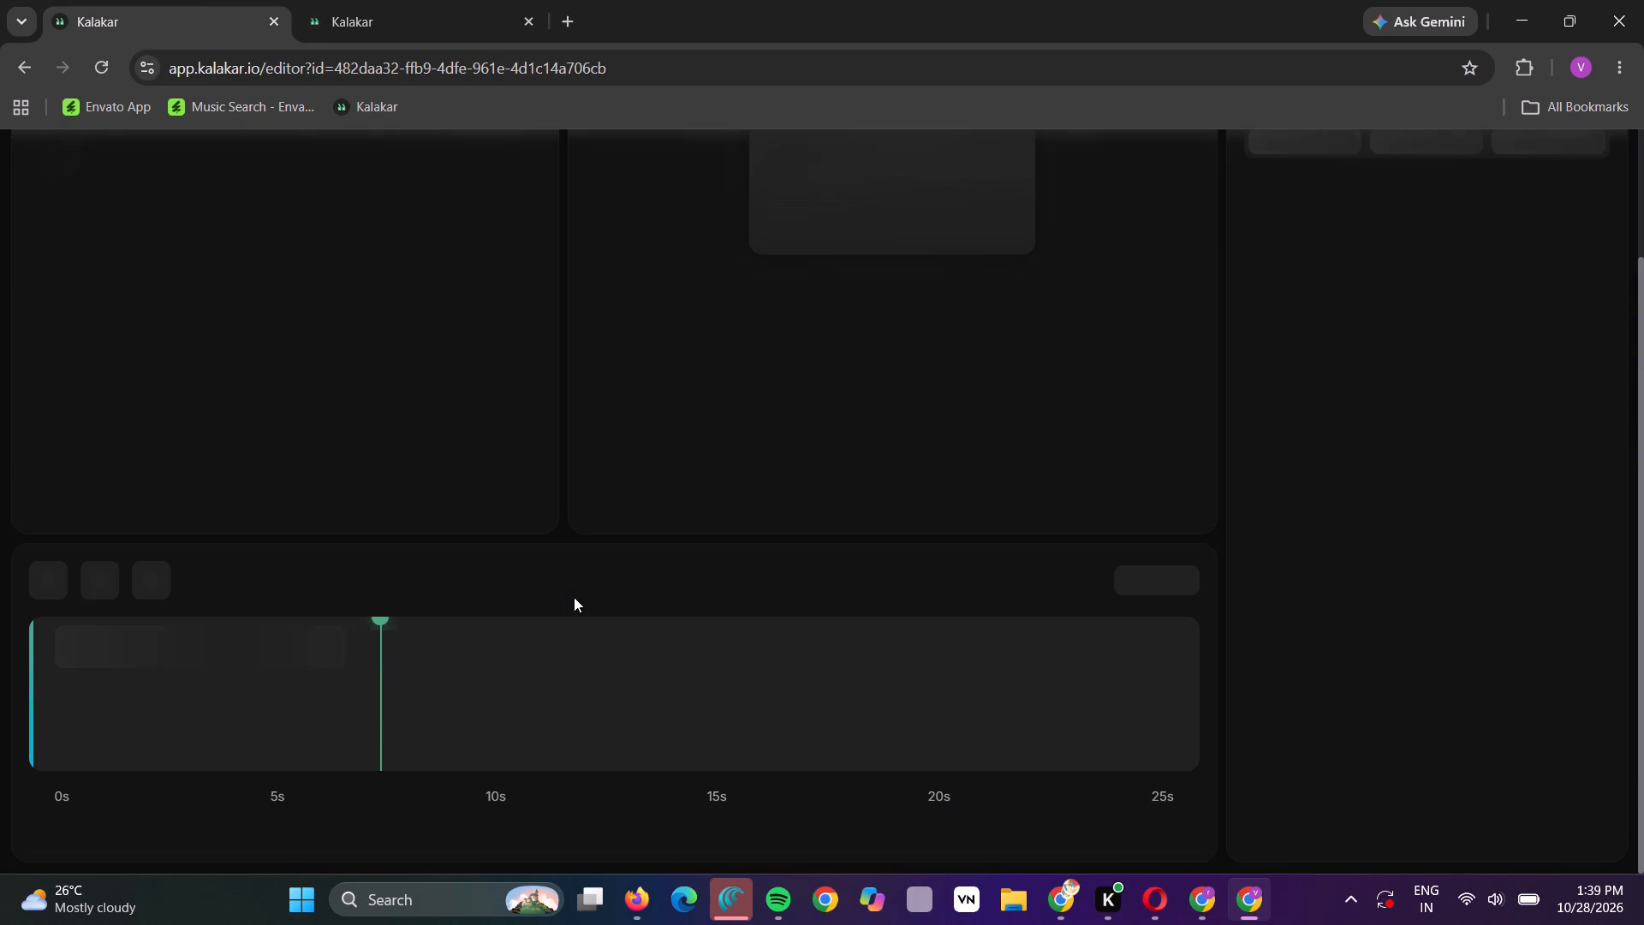
Switch to the second browser tab with the Kalakar dashboard.
left_click(334, 0)
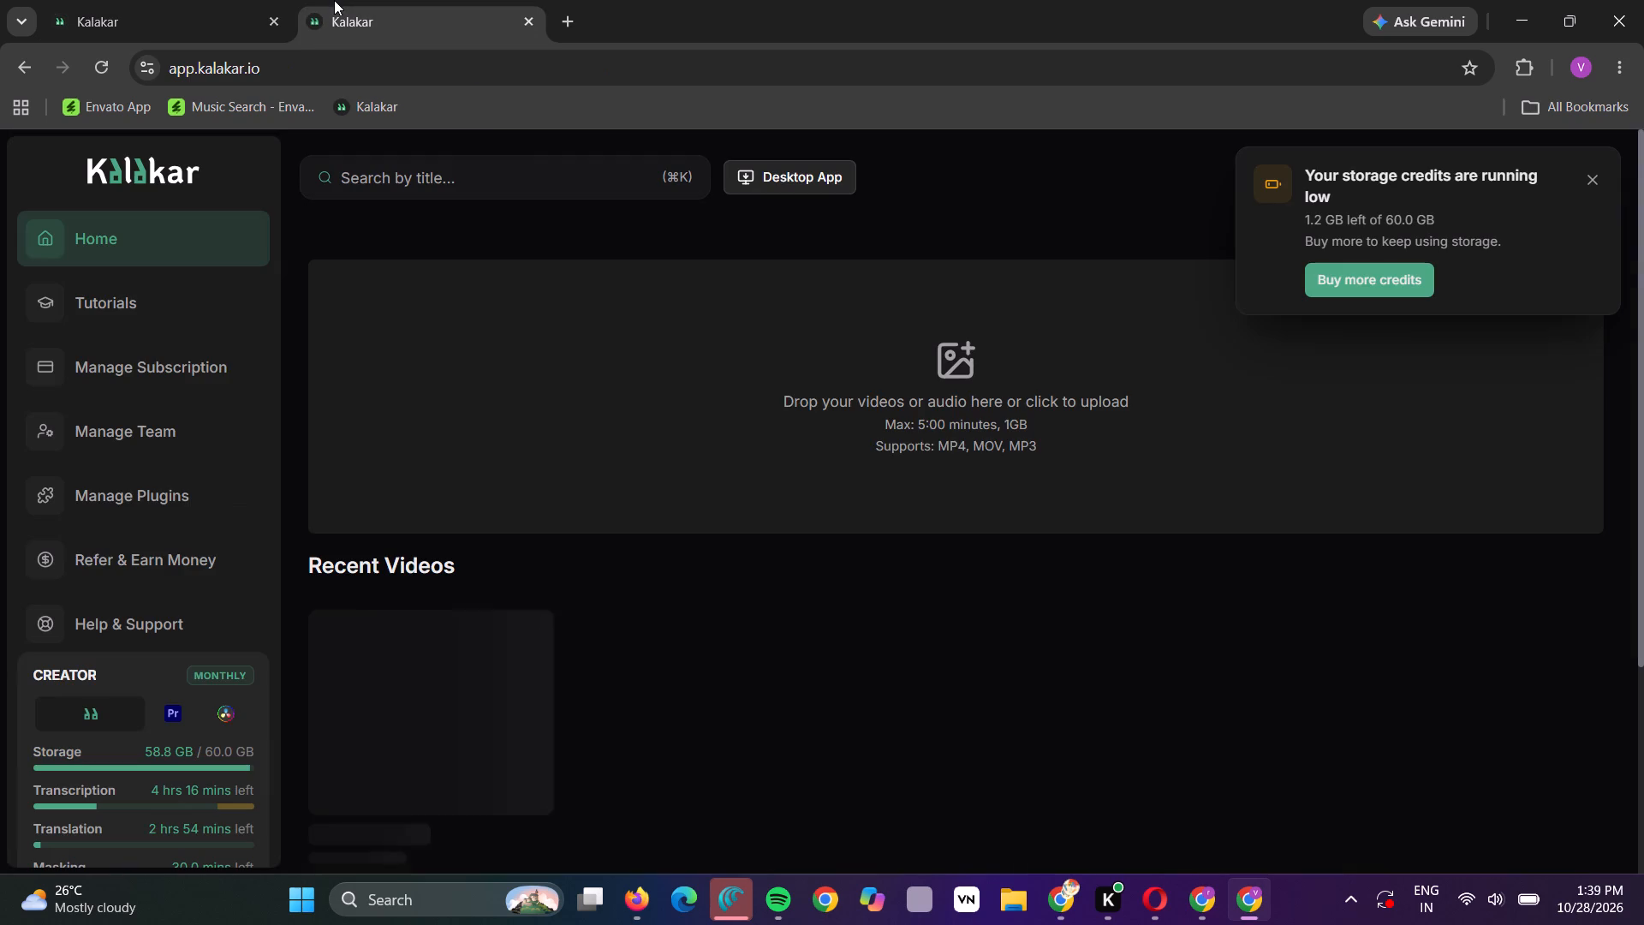
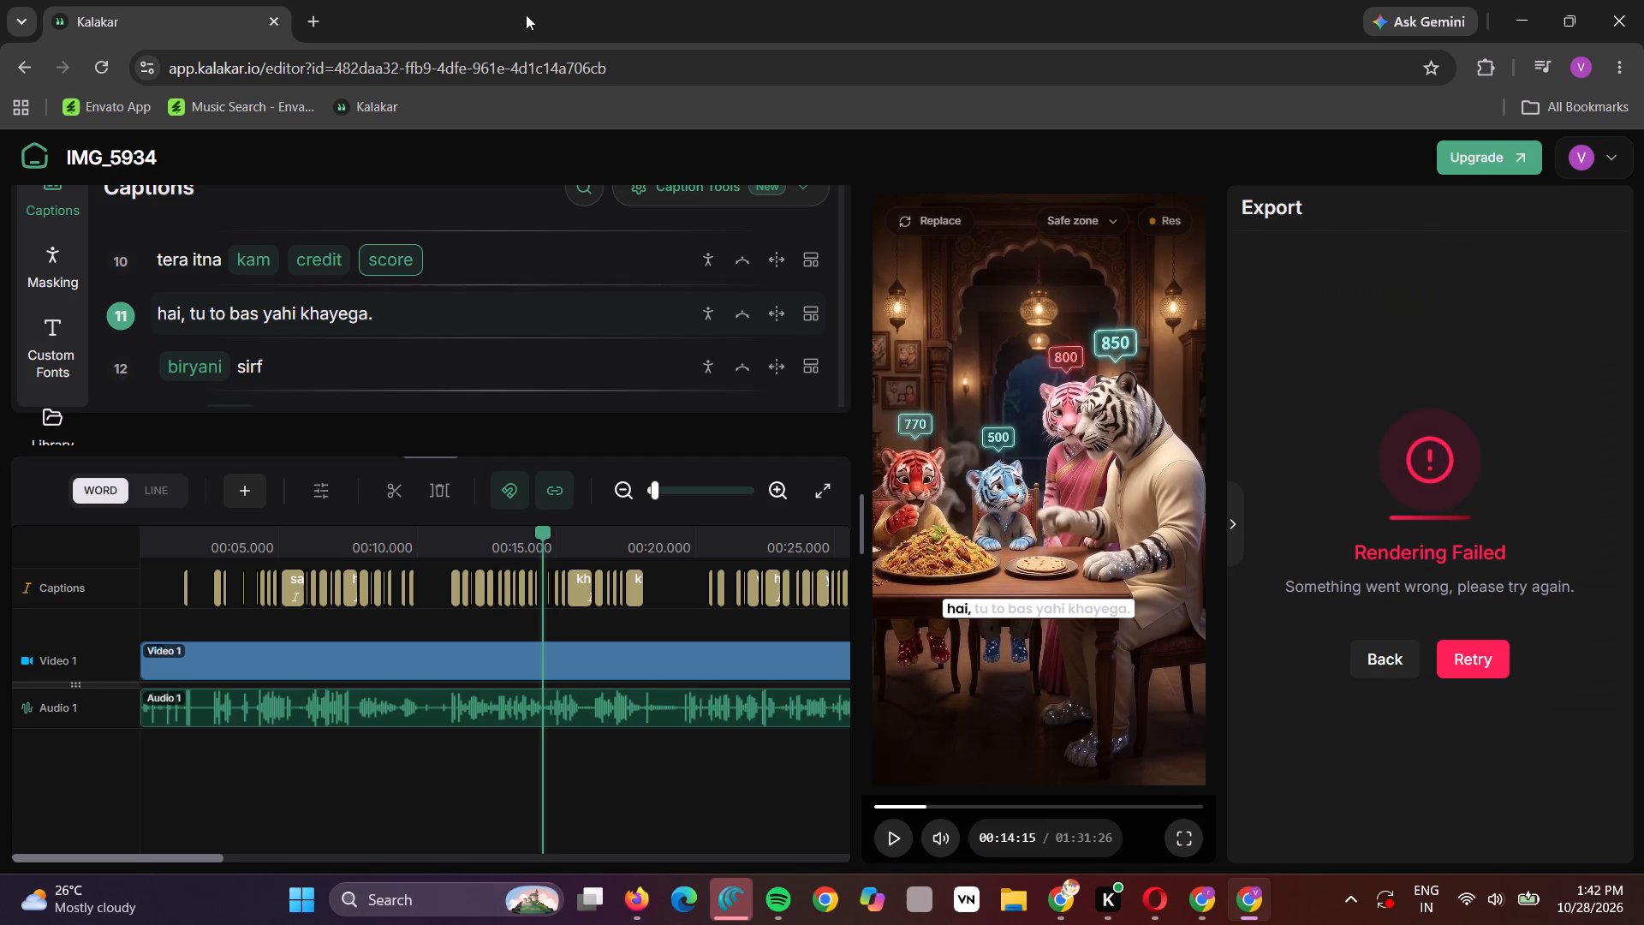
Retry the failed render of the IMG_5934 project.
left_click(1475, 668)
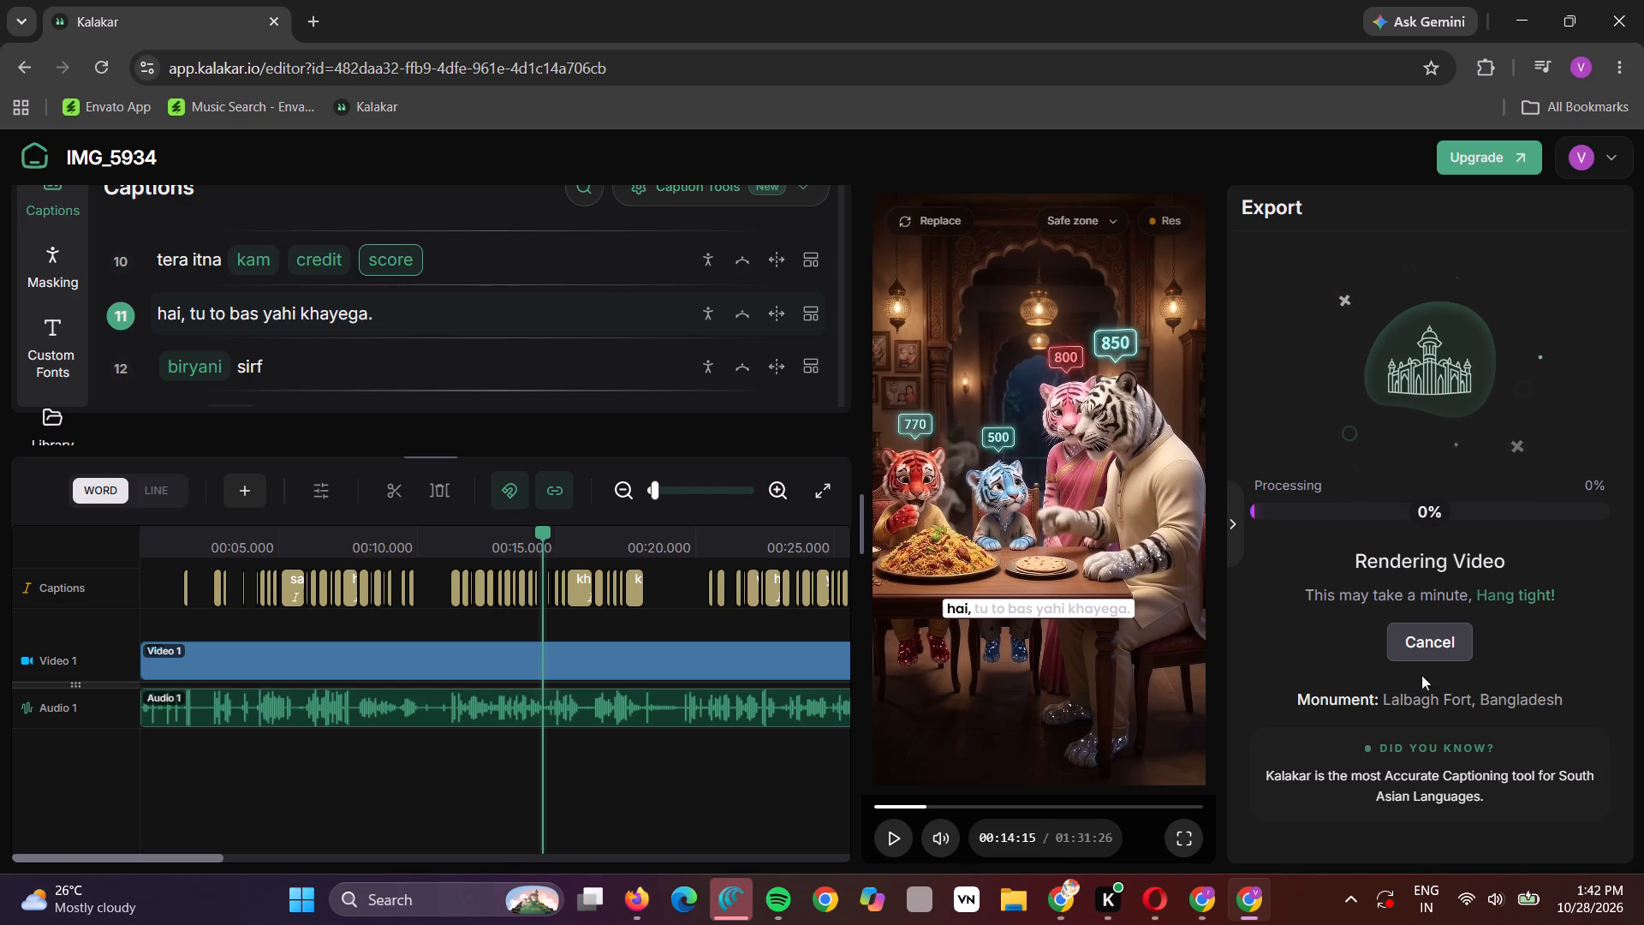
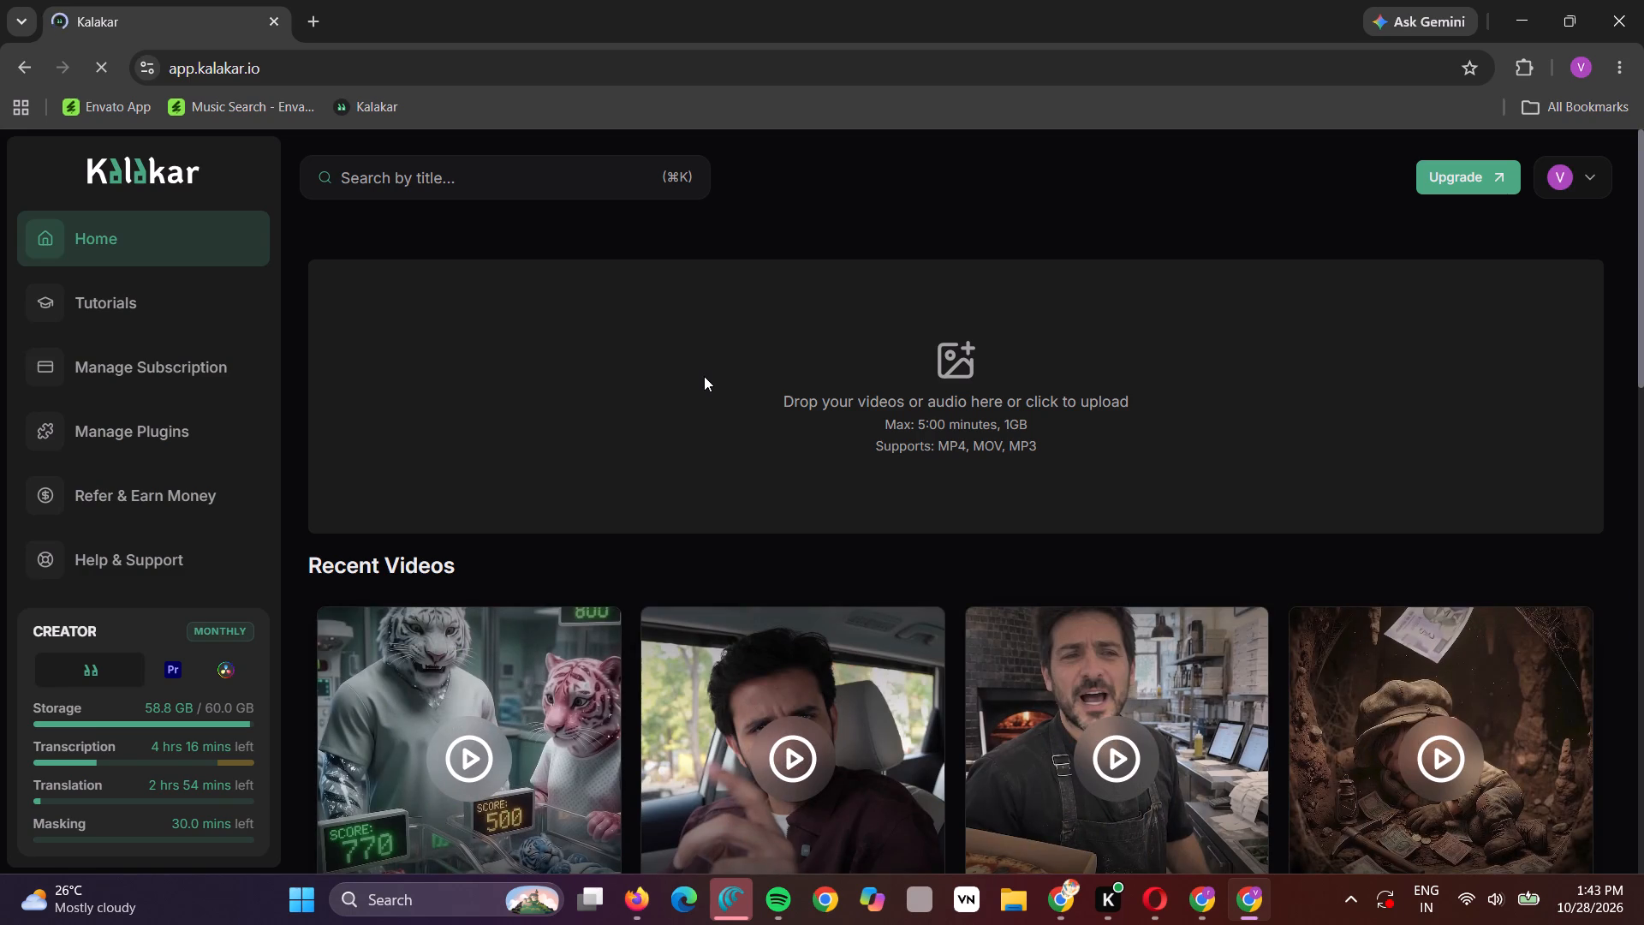
Reopen the IMG_5934 project, the recent video with the white and pink tigers, in the editor.
left_click(458, 794)
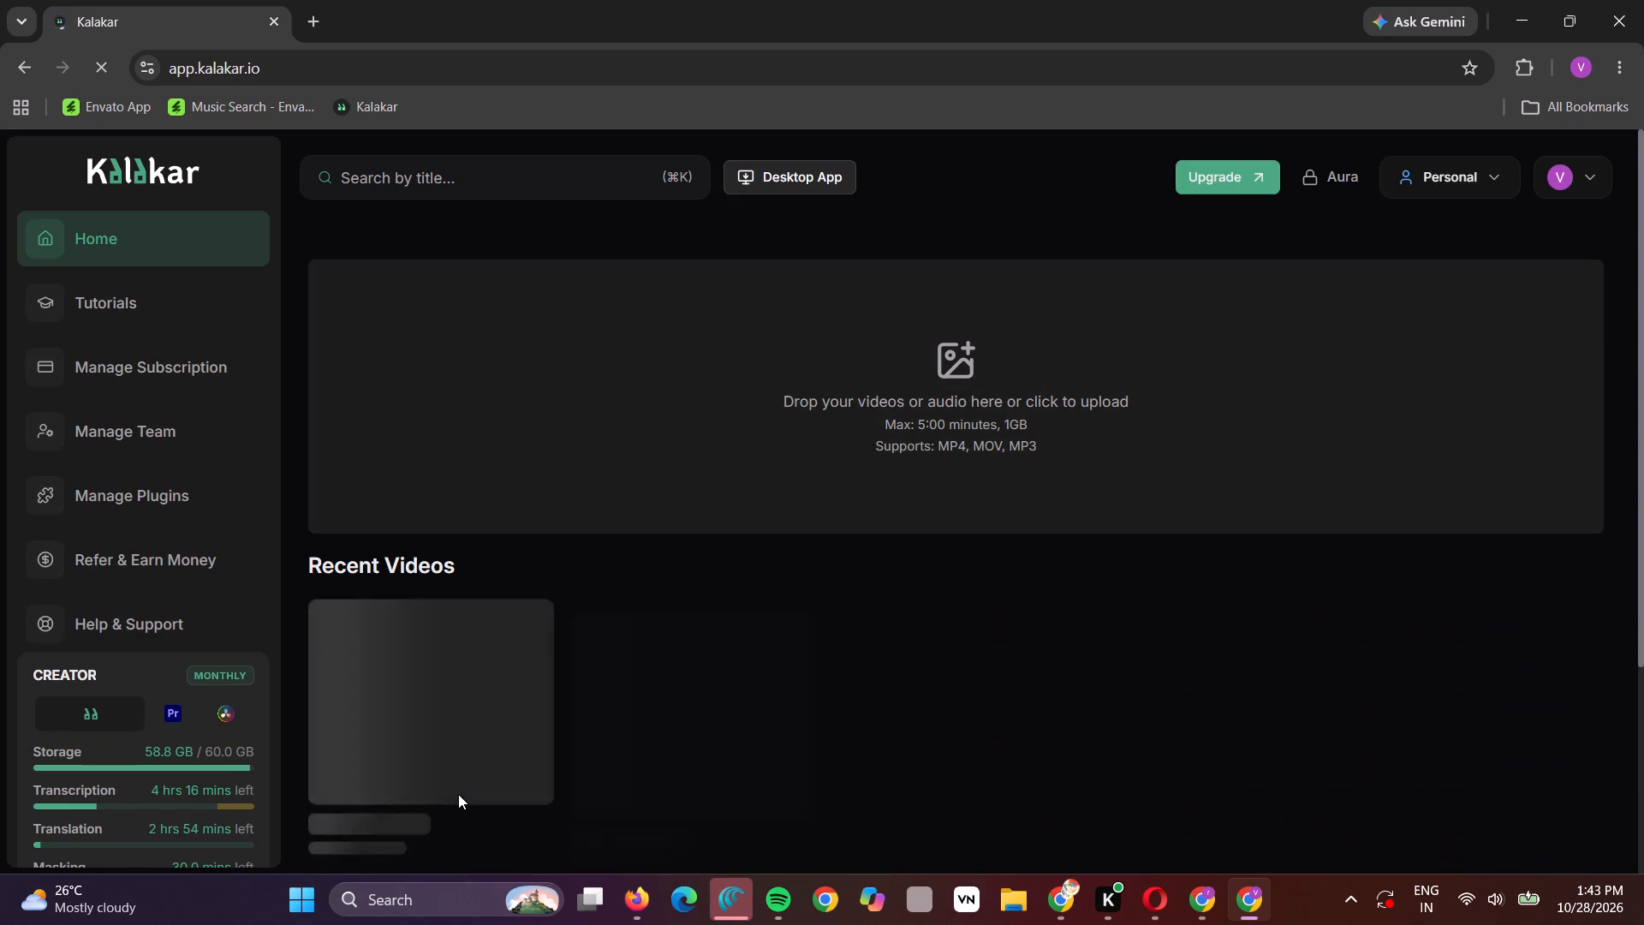
left_click(458, 794)
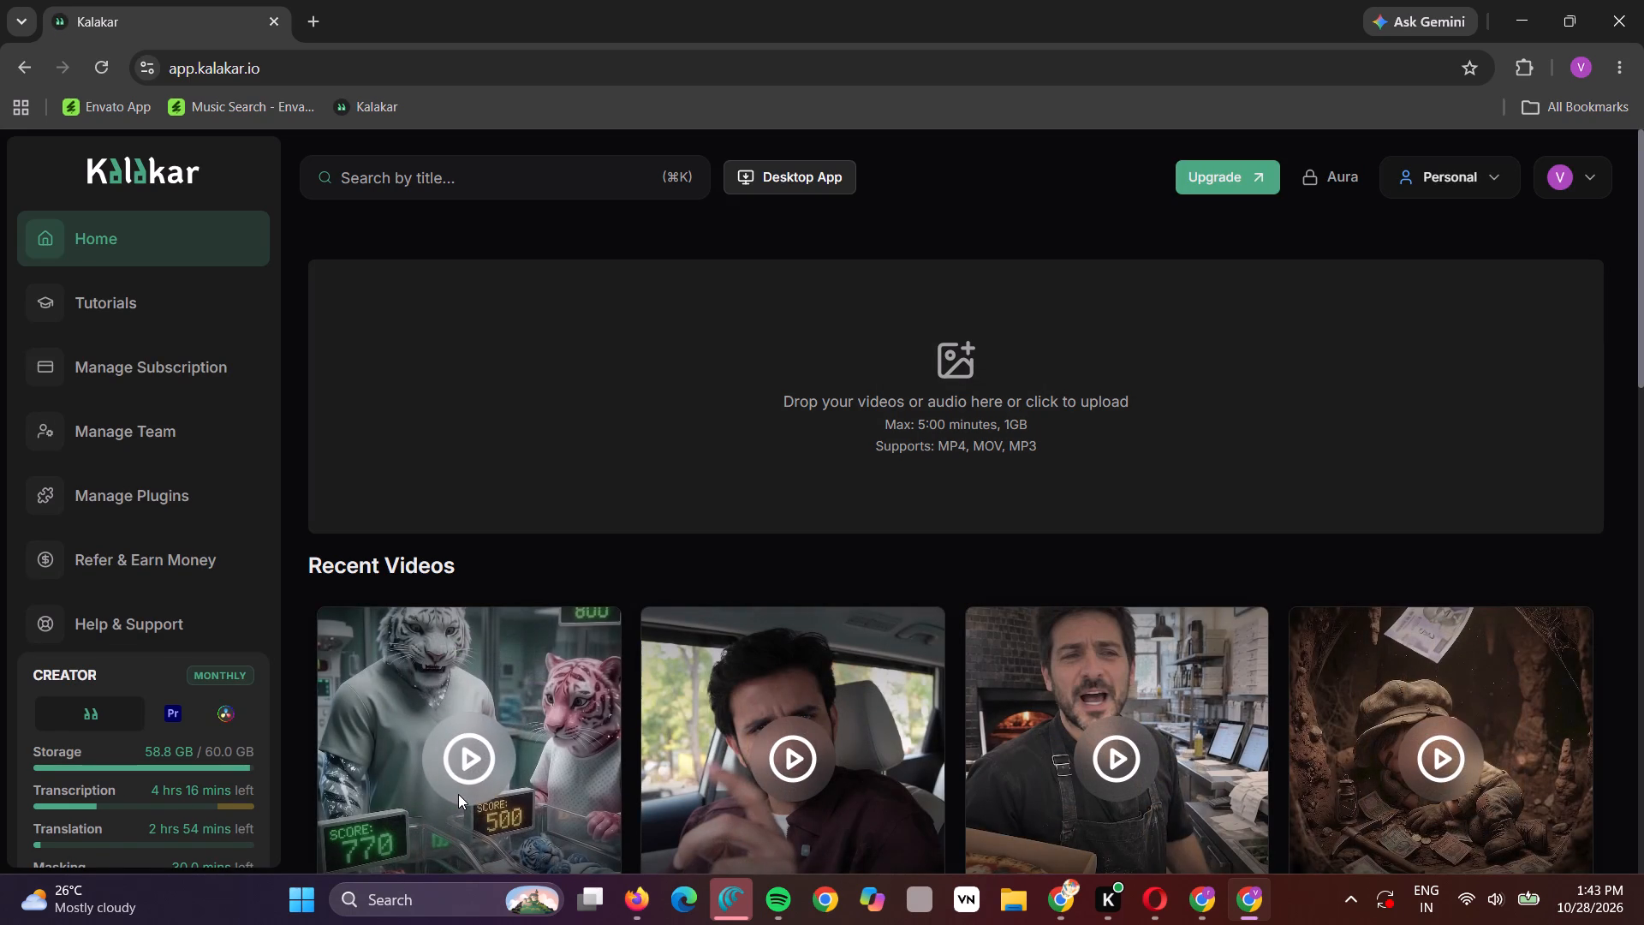
left_click(458, 794)
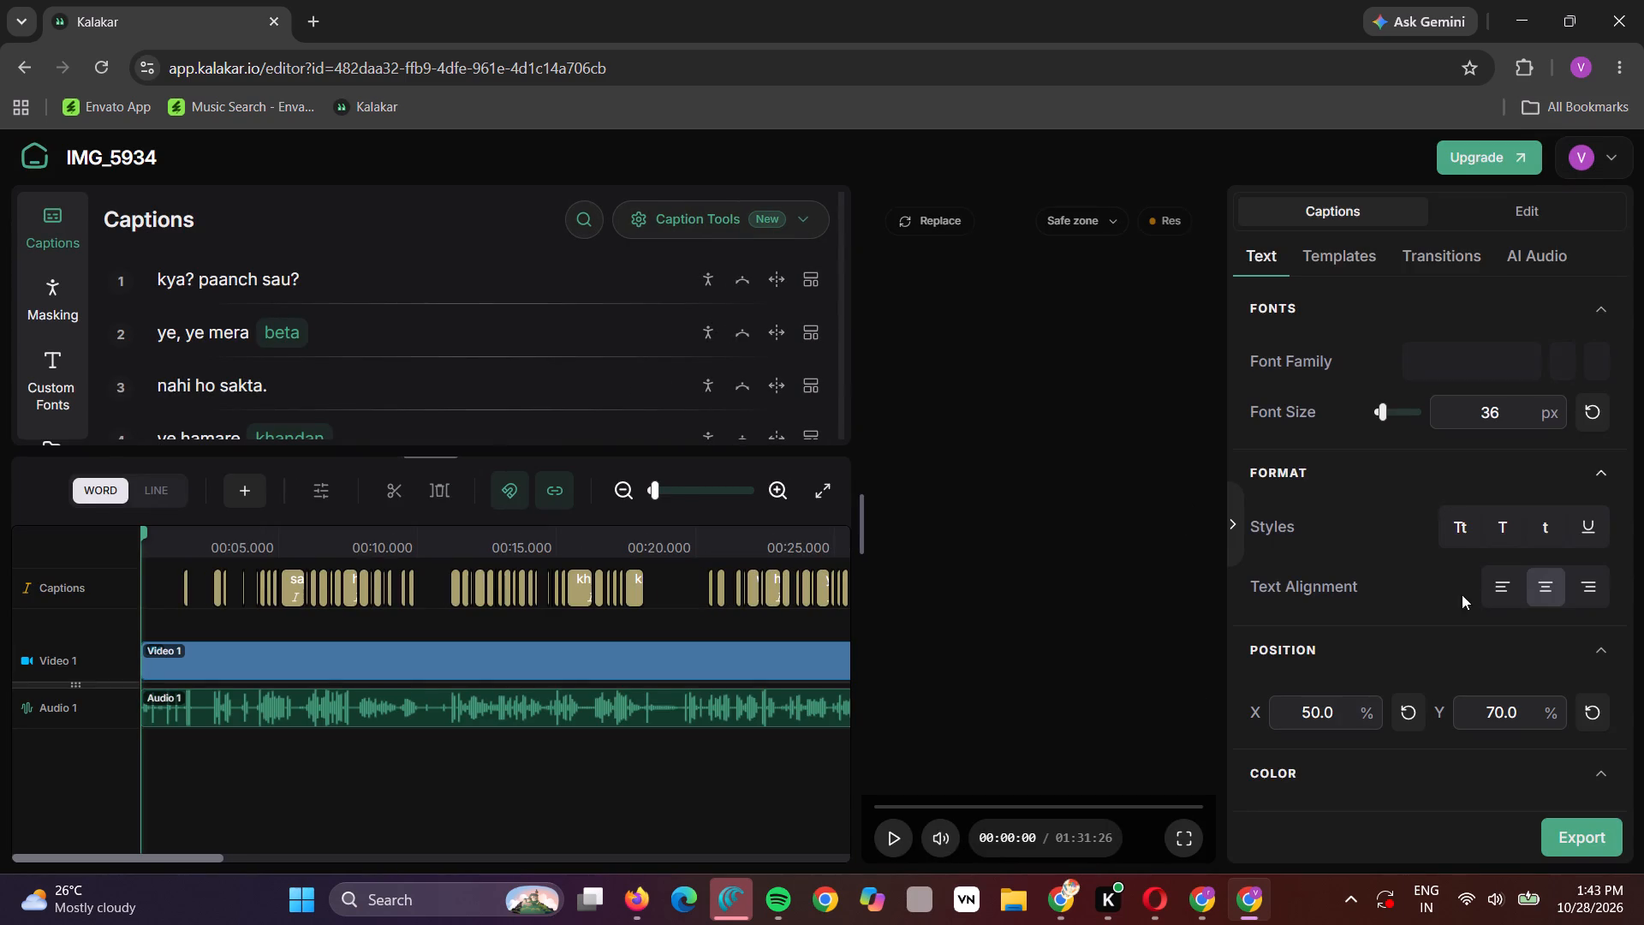
Start rendering the IMG_5934 project as a video export at 1080P resolution.
left_click(1564, 837)
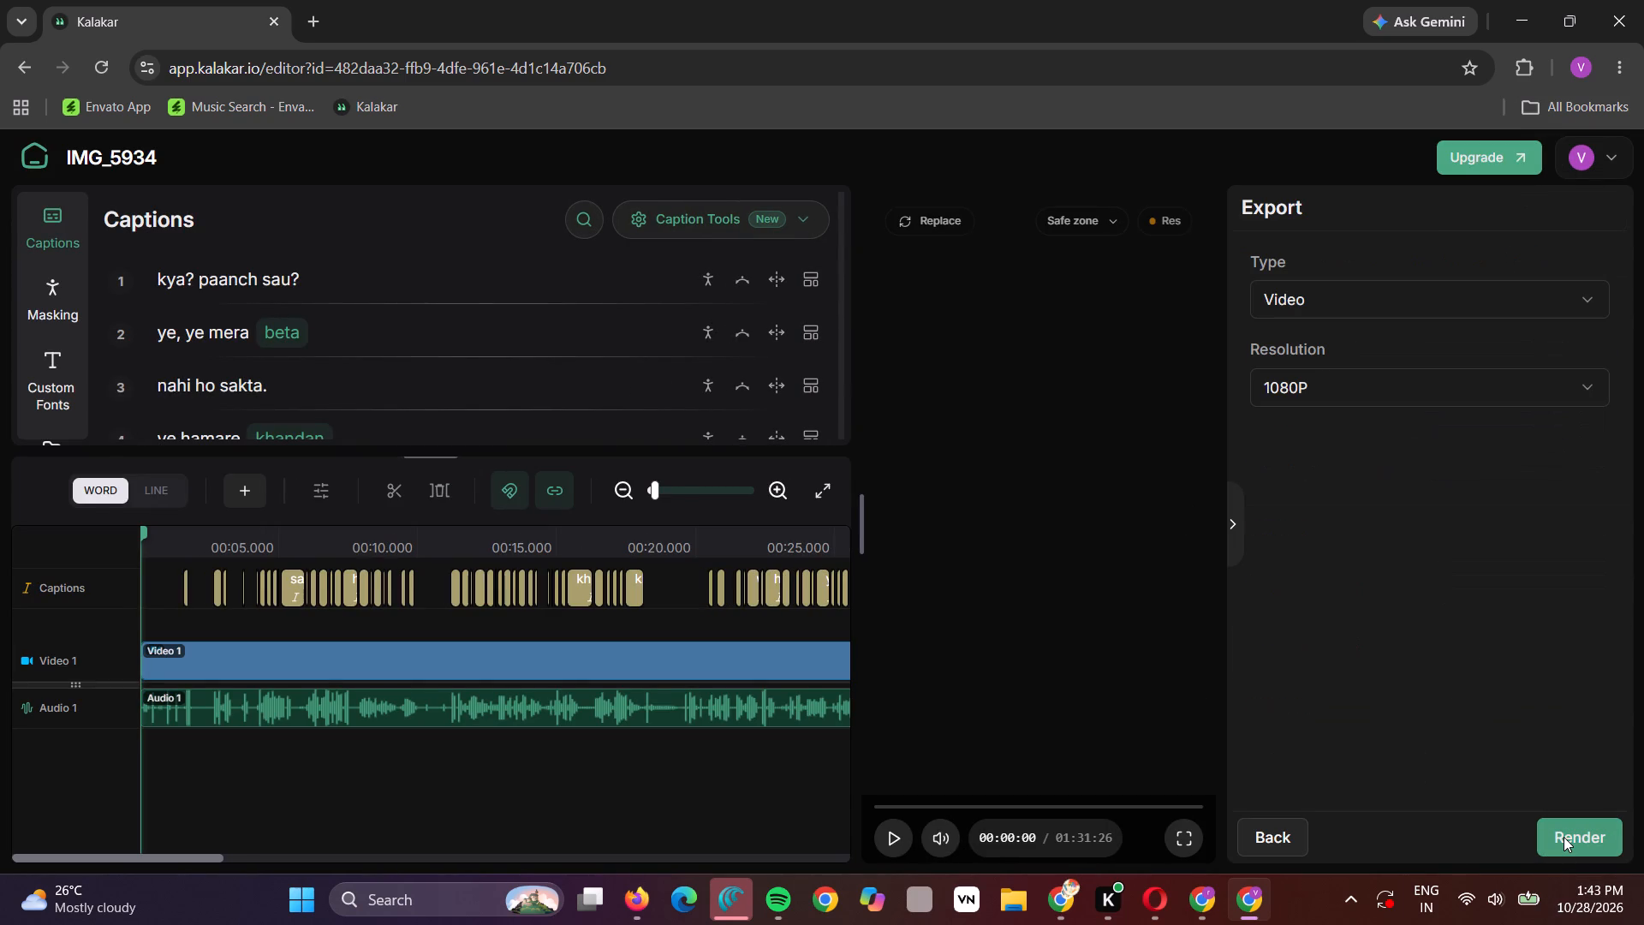
left_click(1587, 837)
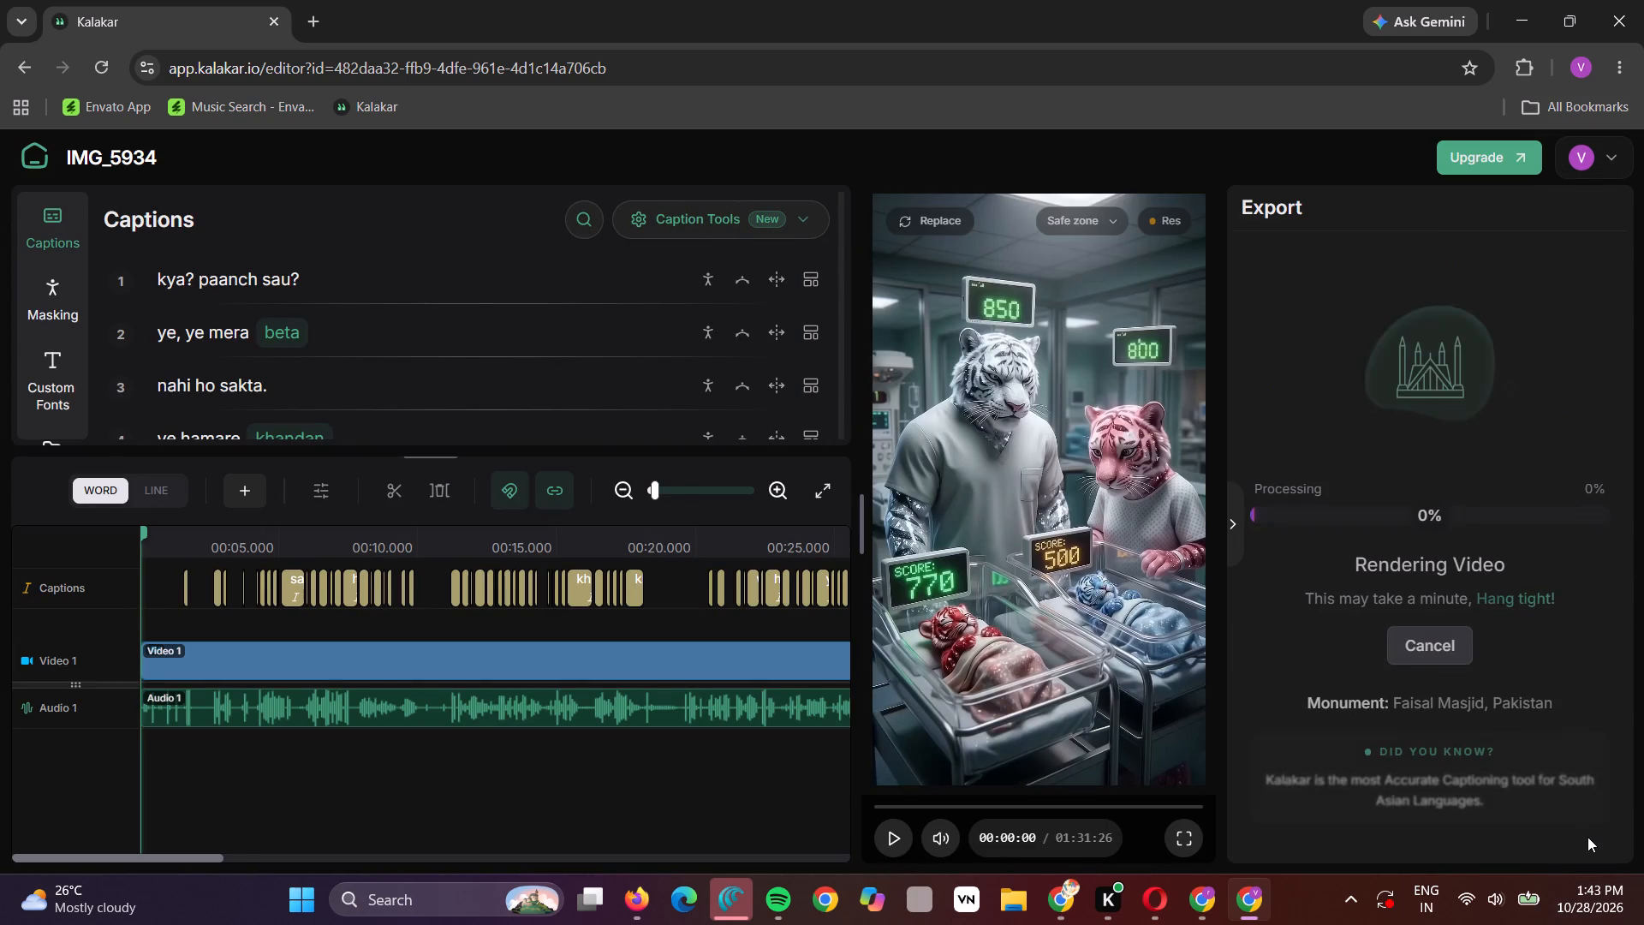
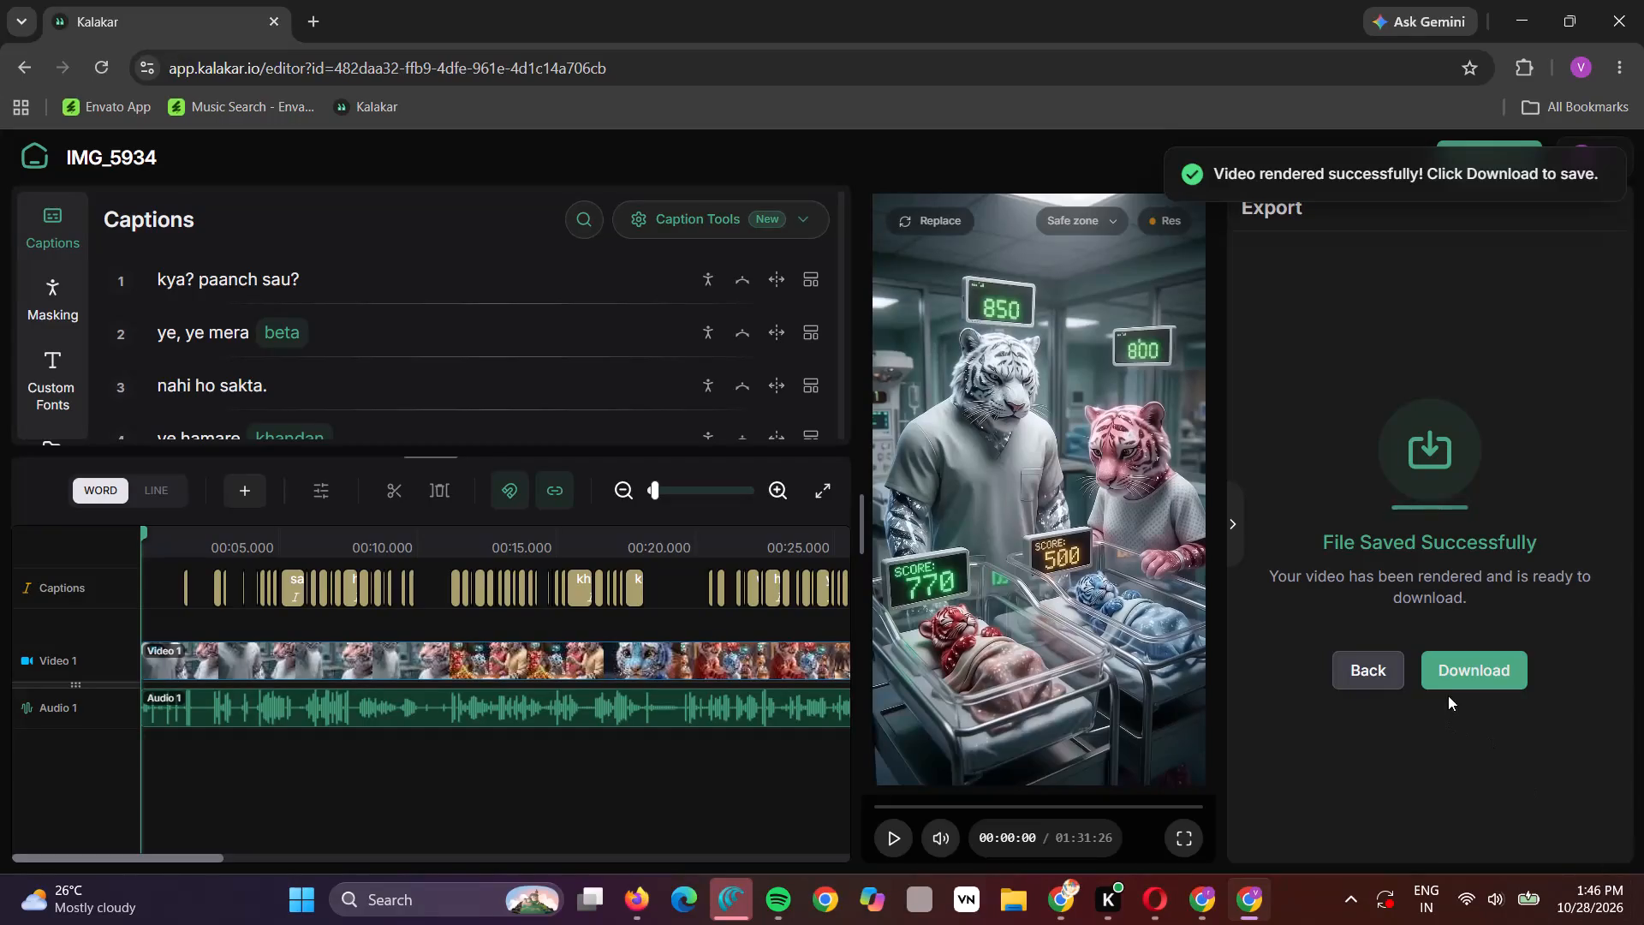
Download the rendered video into the final folder on the Desktop as "hook 1", replacing the existing file of that name.
left_click(1448, 680)
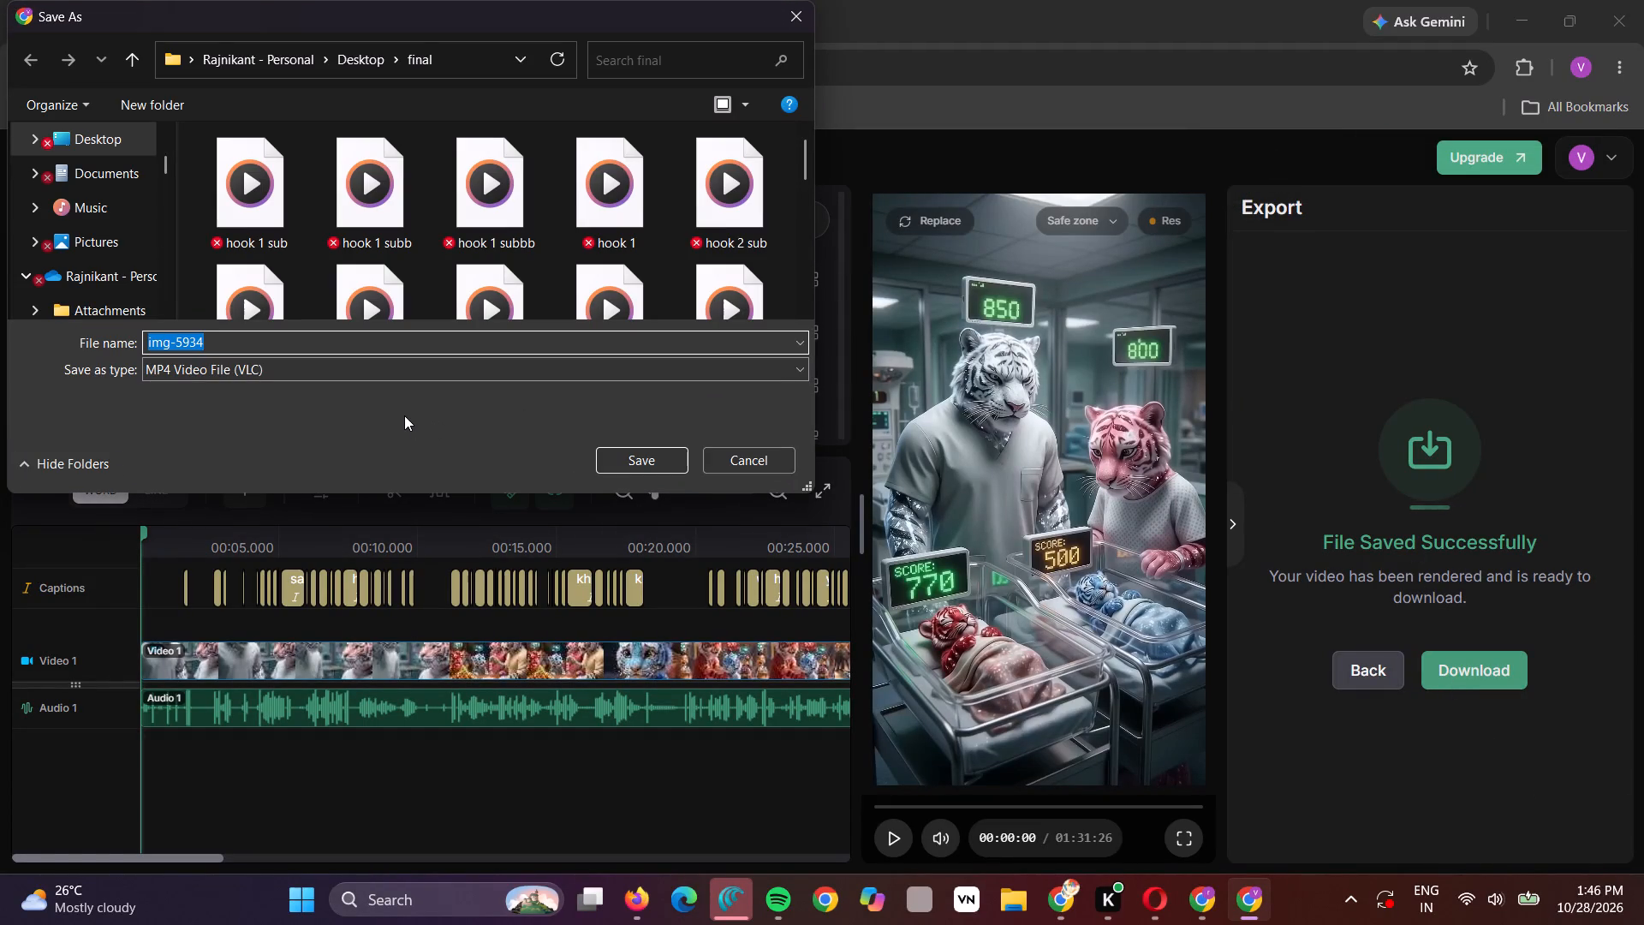
type("good s")
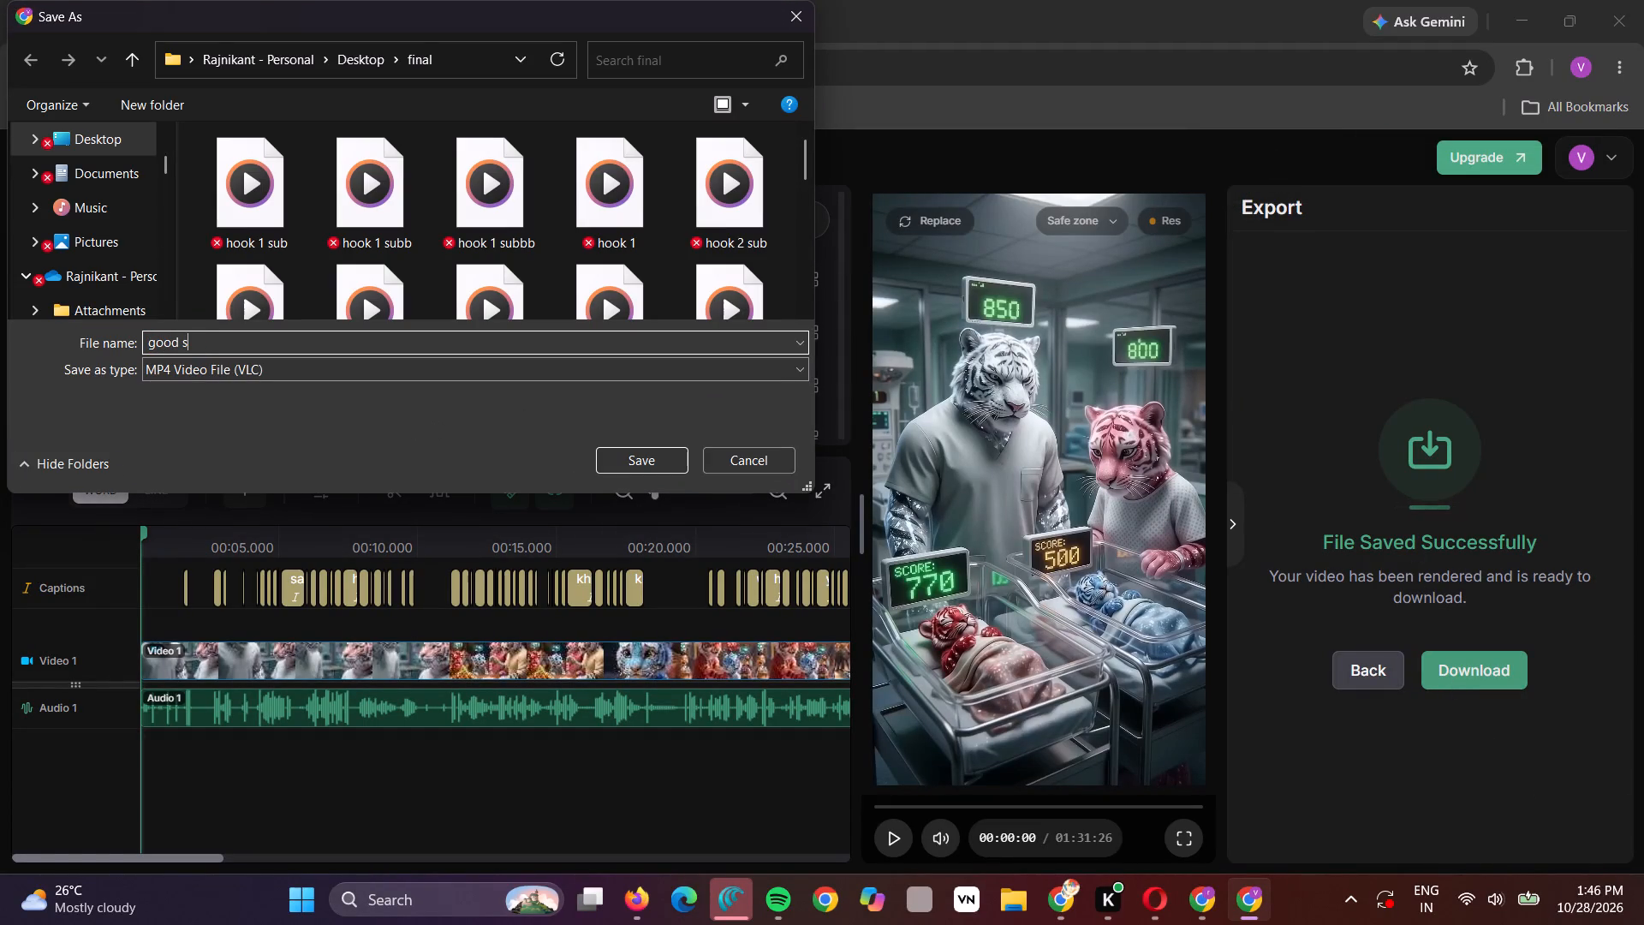
key("BackSpace")
key("BackSpace")
key("BackSpace")
key("BackSpace")
key("BackSpace")
key("BackSpace")
type("hook 1")
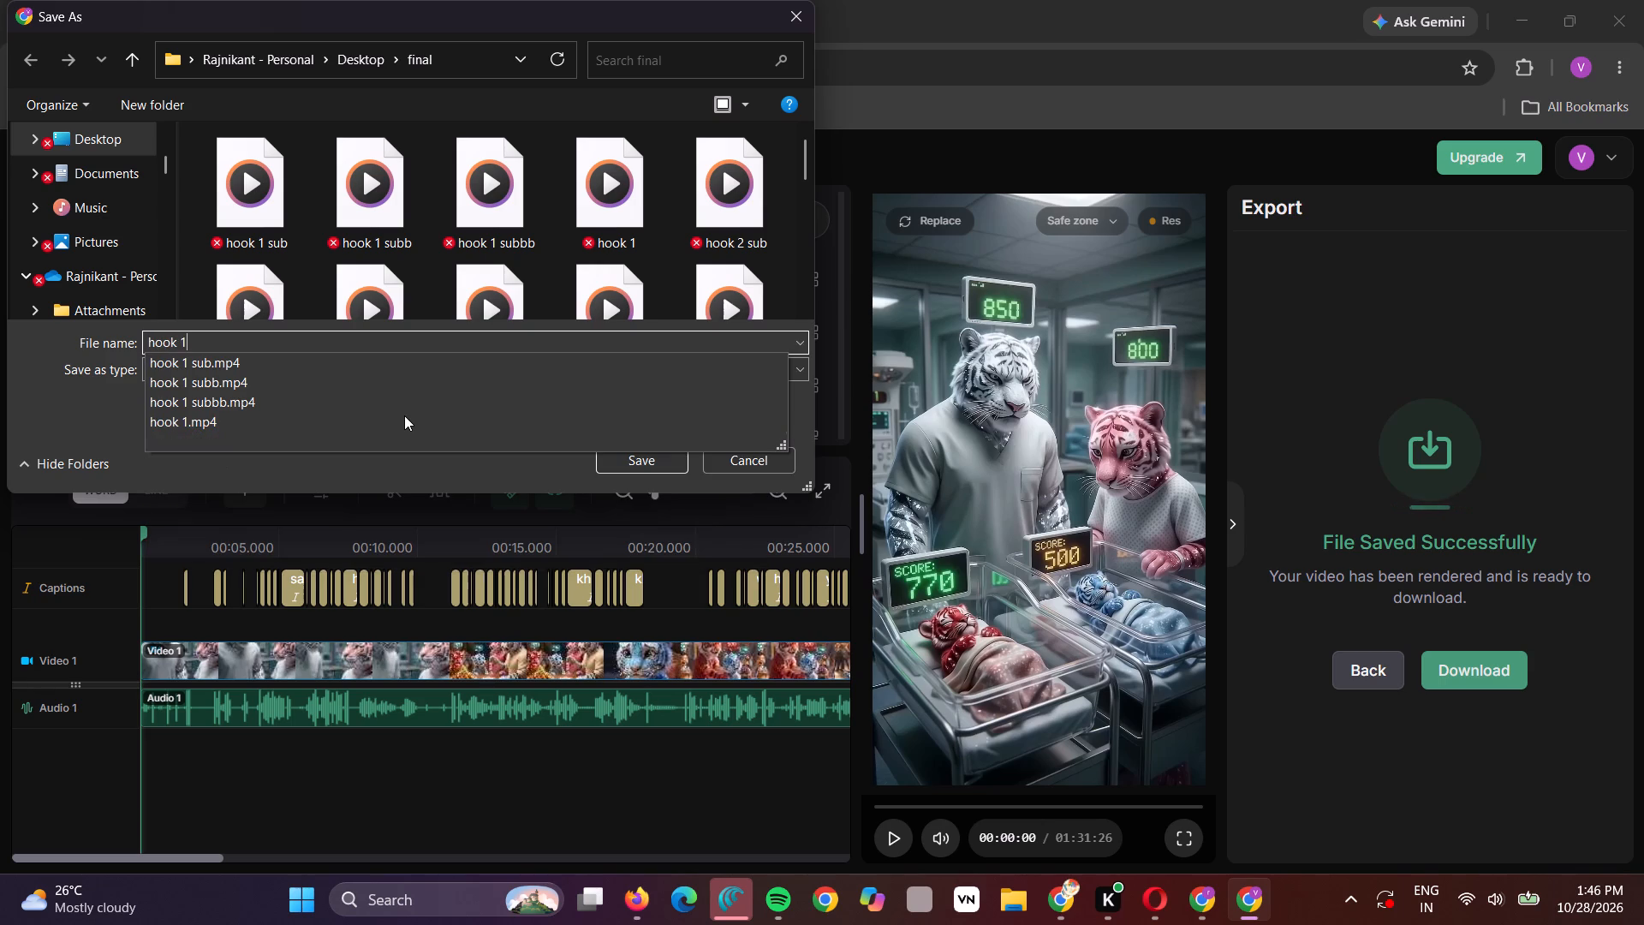
key("Return")
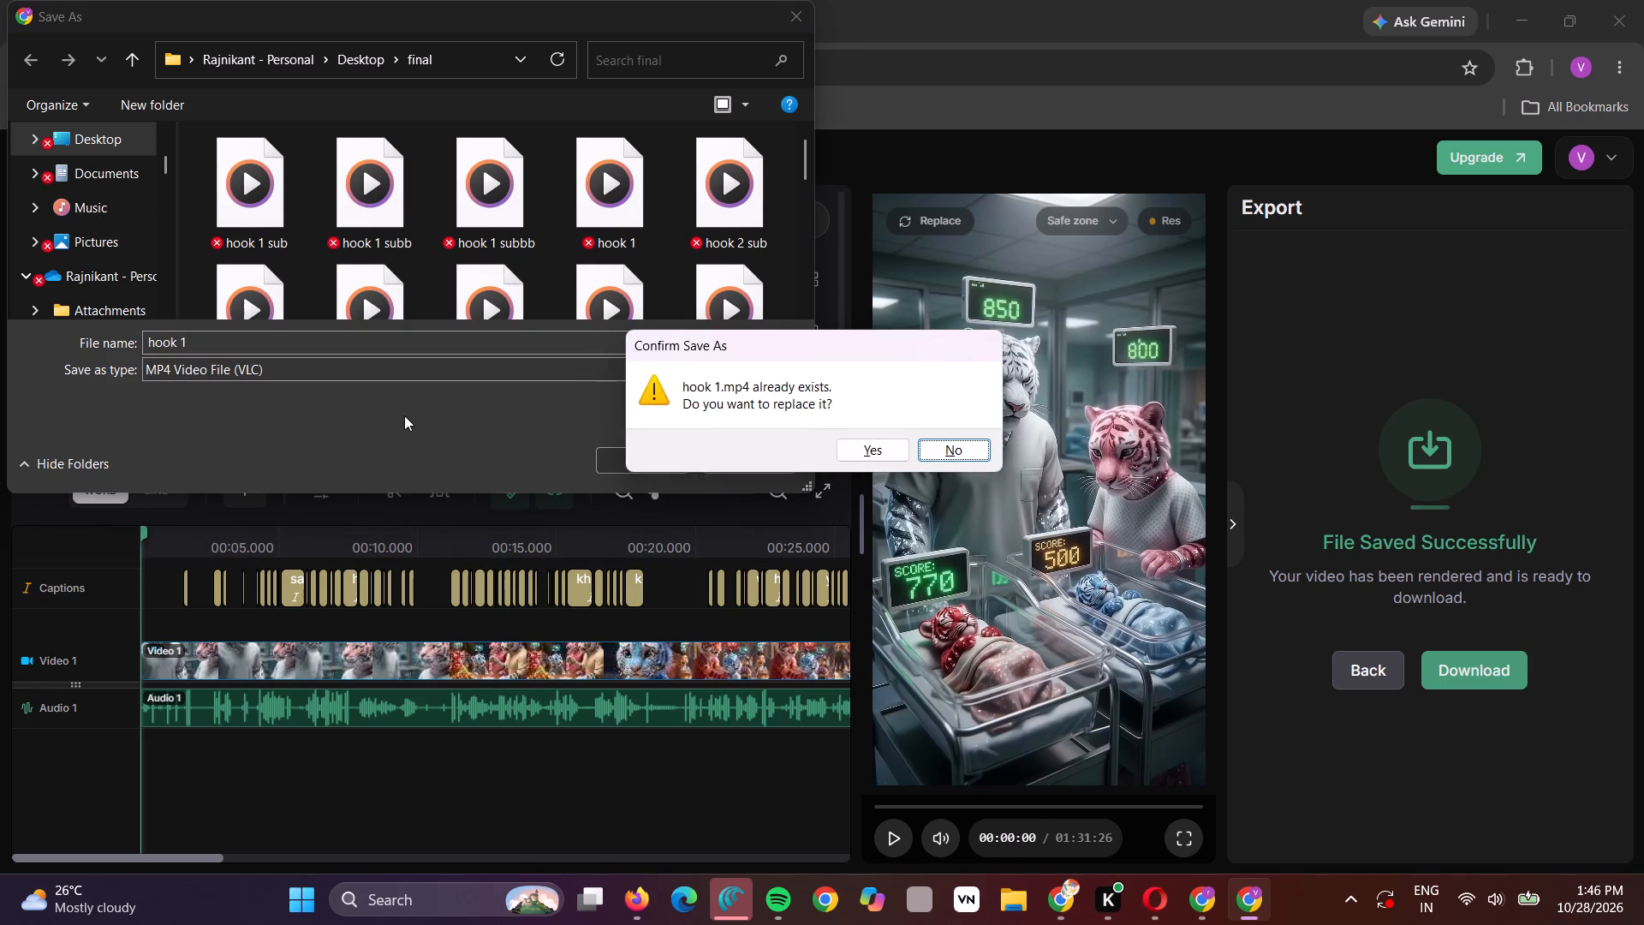
key("Return")
key("Return")
key("Left")
key("Return")
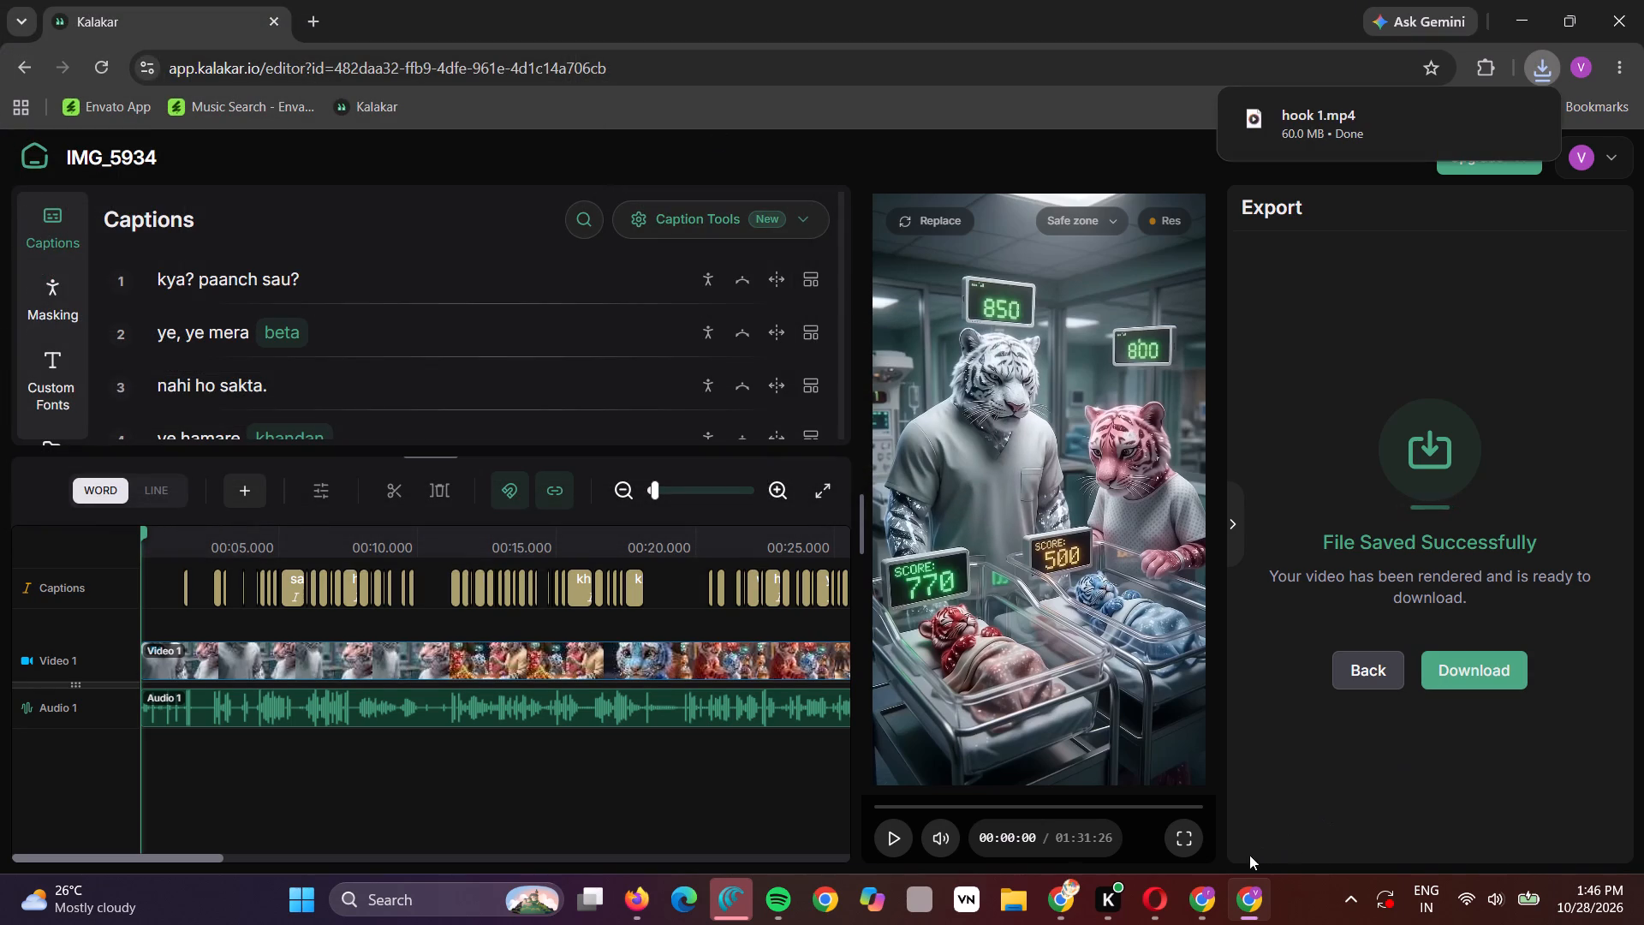
Switch to the Chrome profile marked Y, the last of the other profiles, and open the Freelance folder in Google Drive.
left_click(1593, 48)
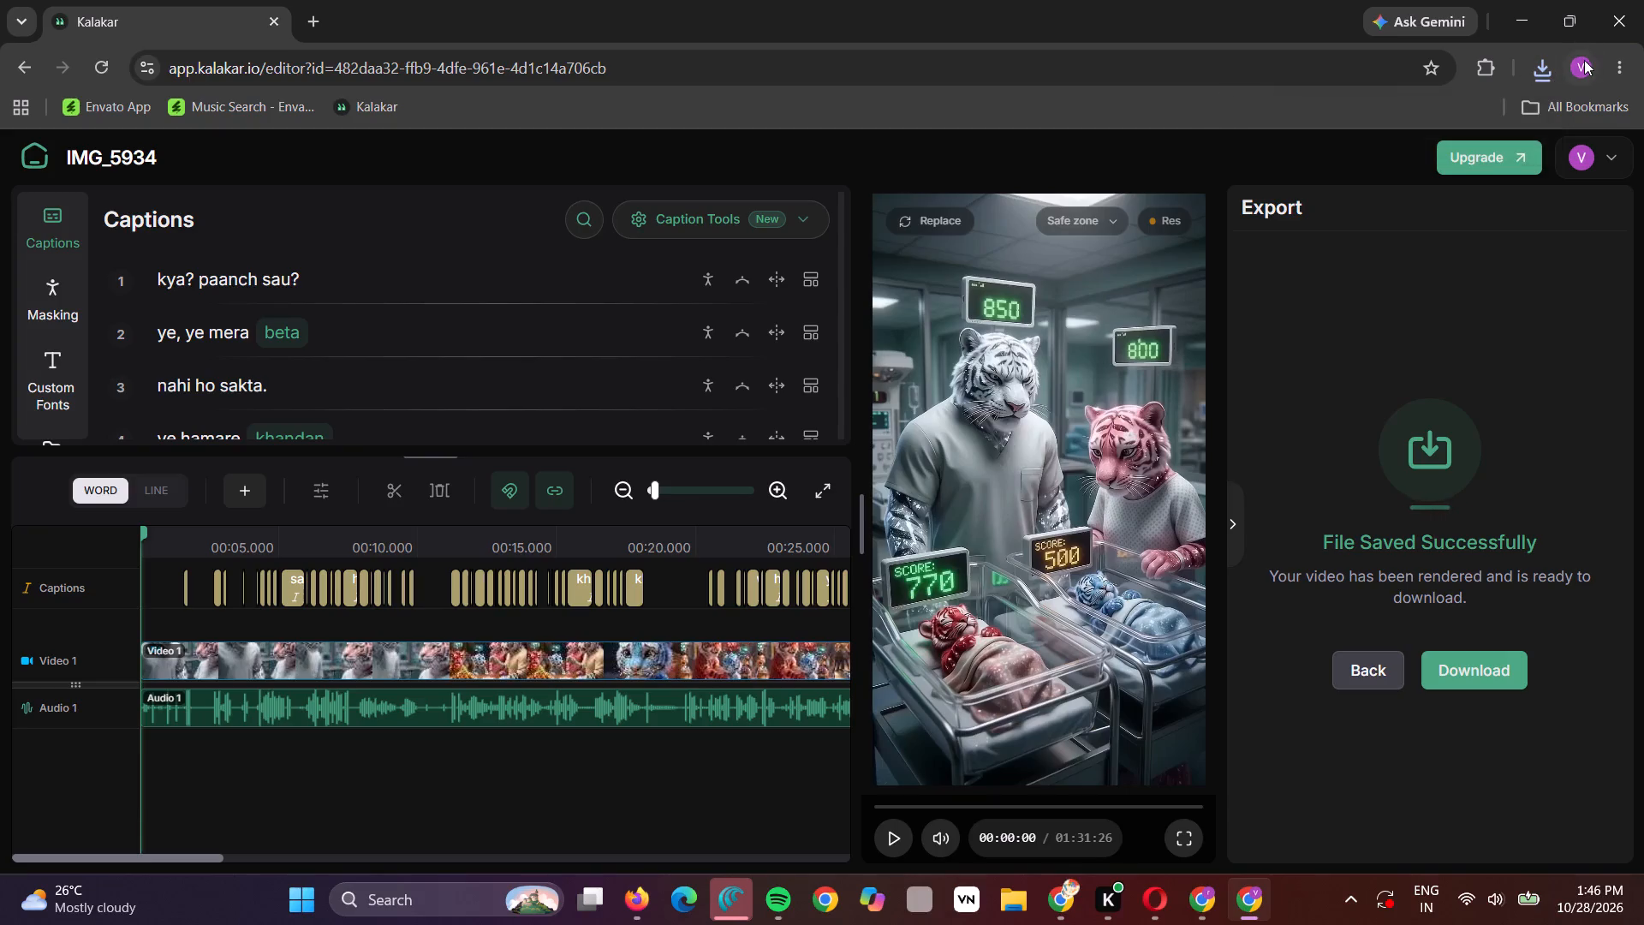
left_click(1584, 61)
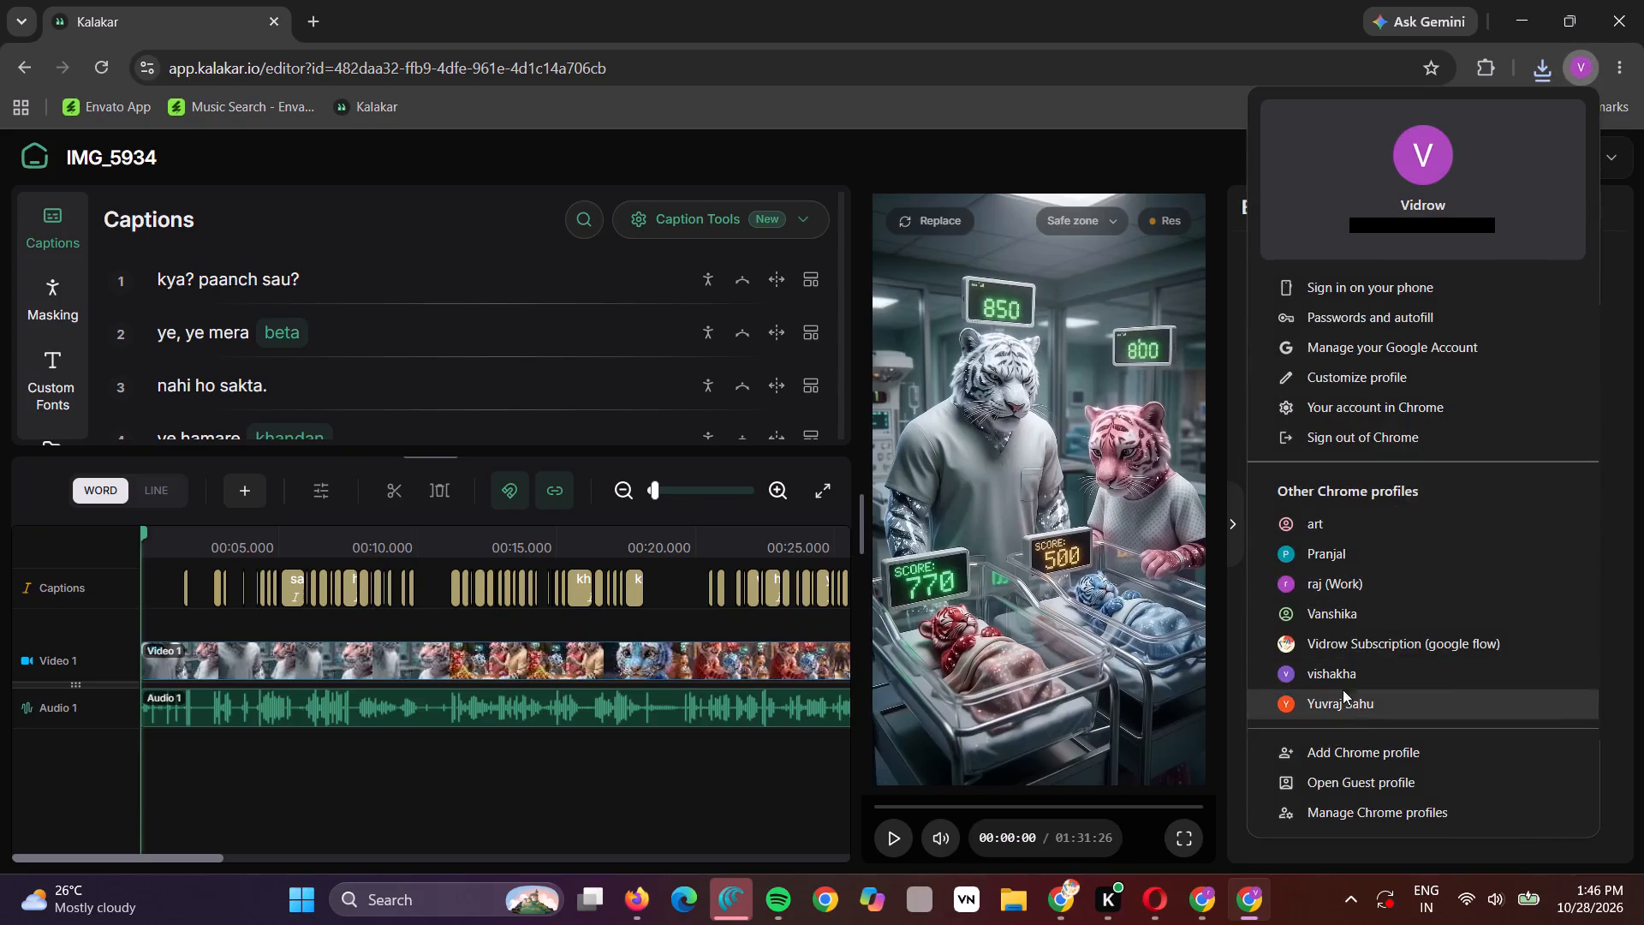
left_click(1337, 698)
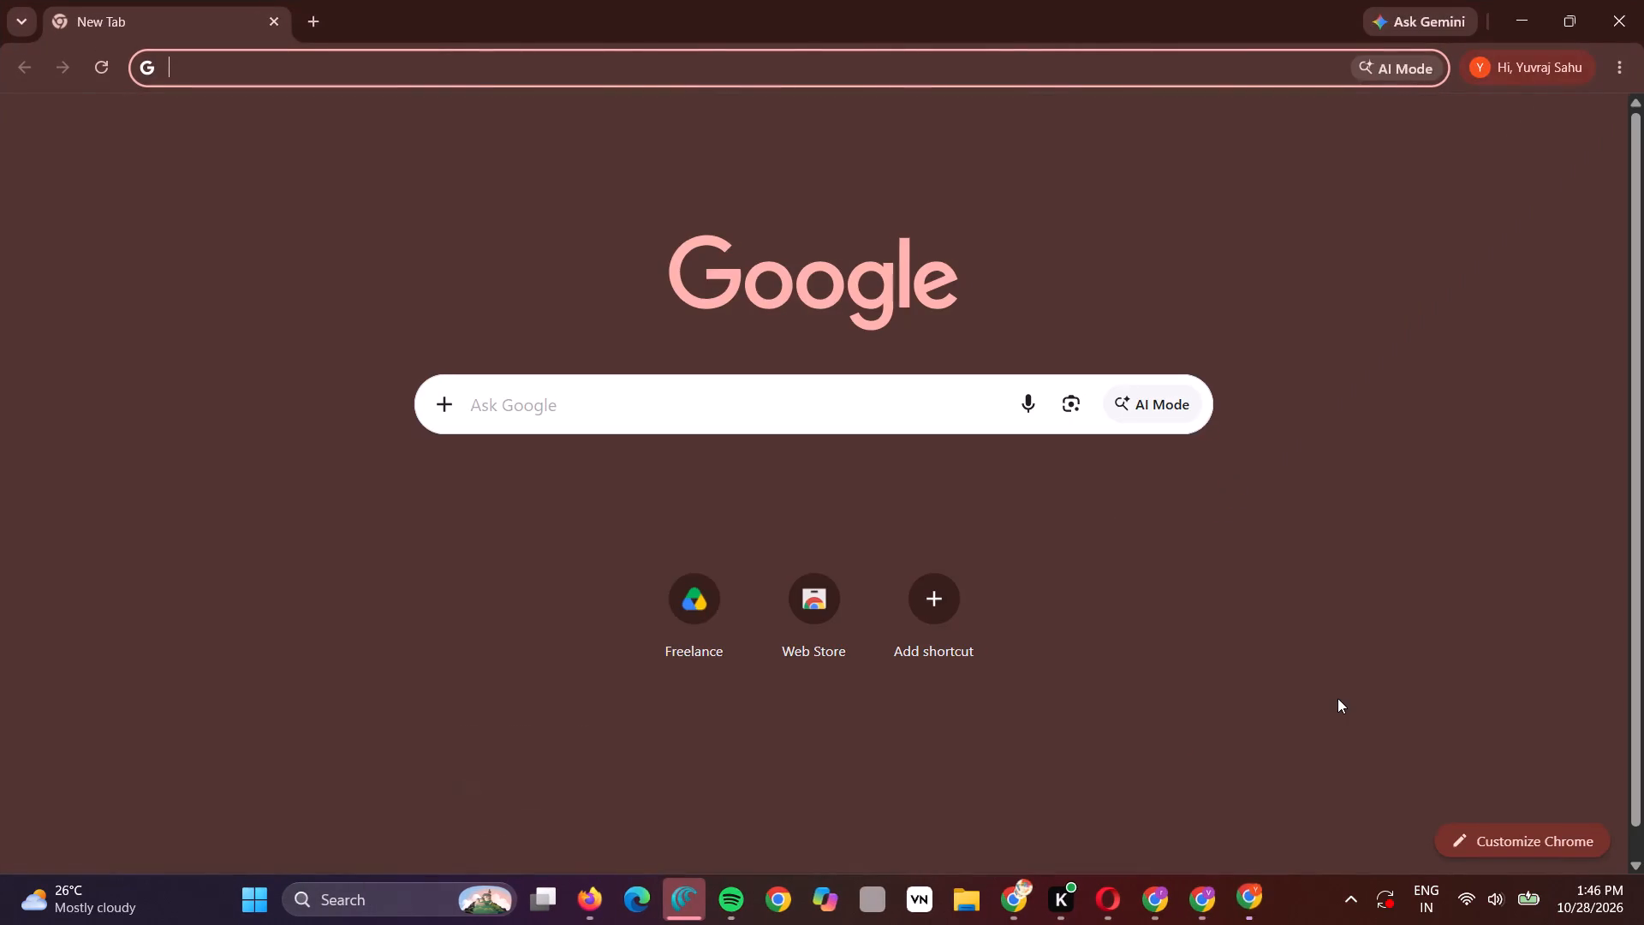
key("d")
key("Return")
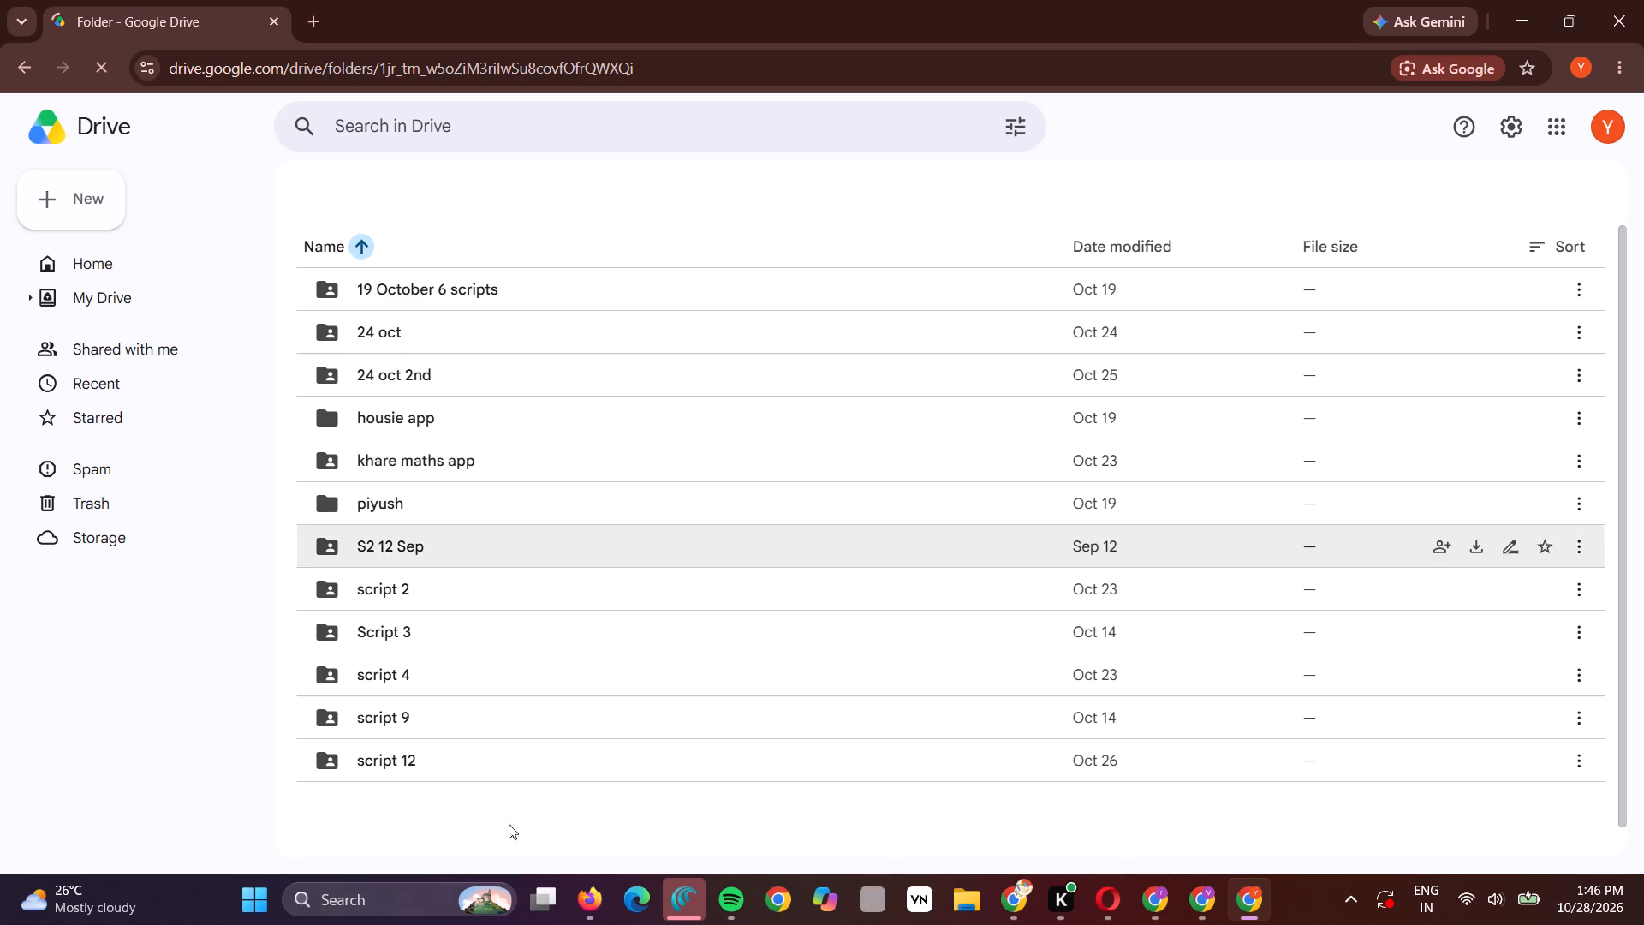
Create a new folder named "good score" inside the Freelance folder.
scroll(596, 628, "down", 2)
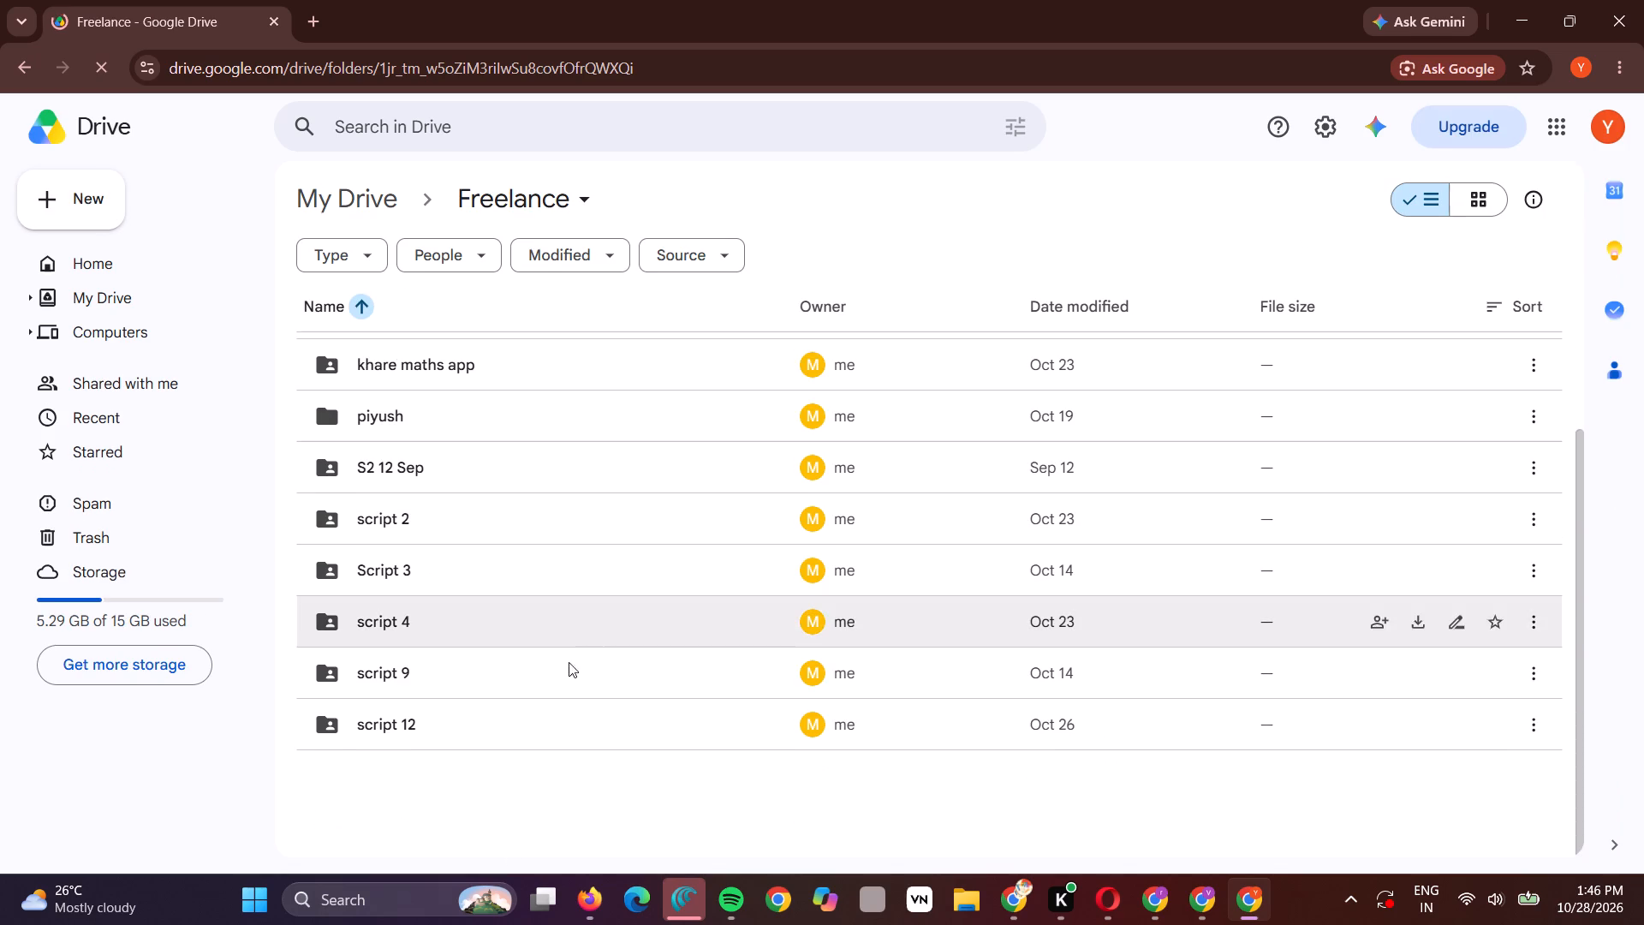
right_click(545, 804)
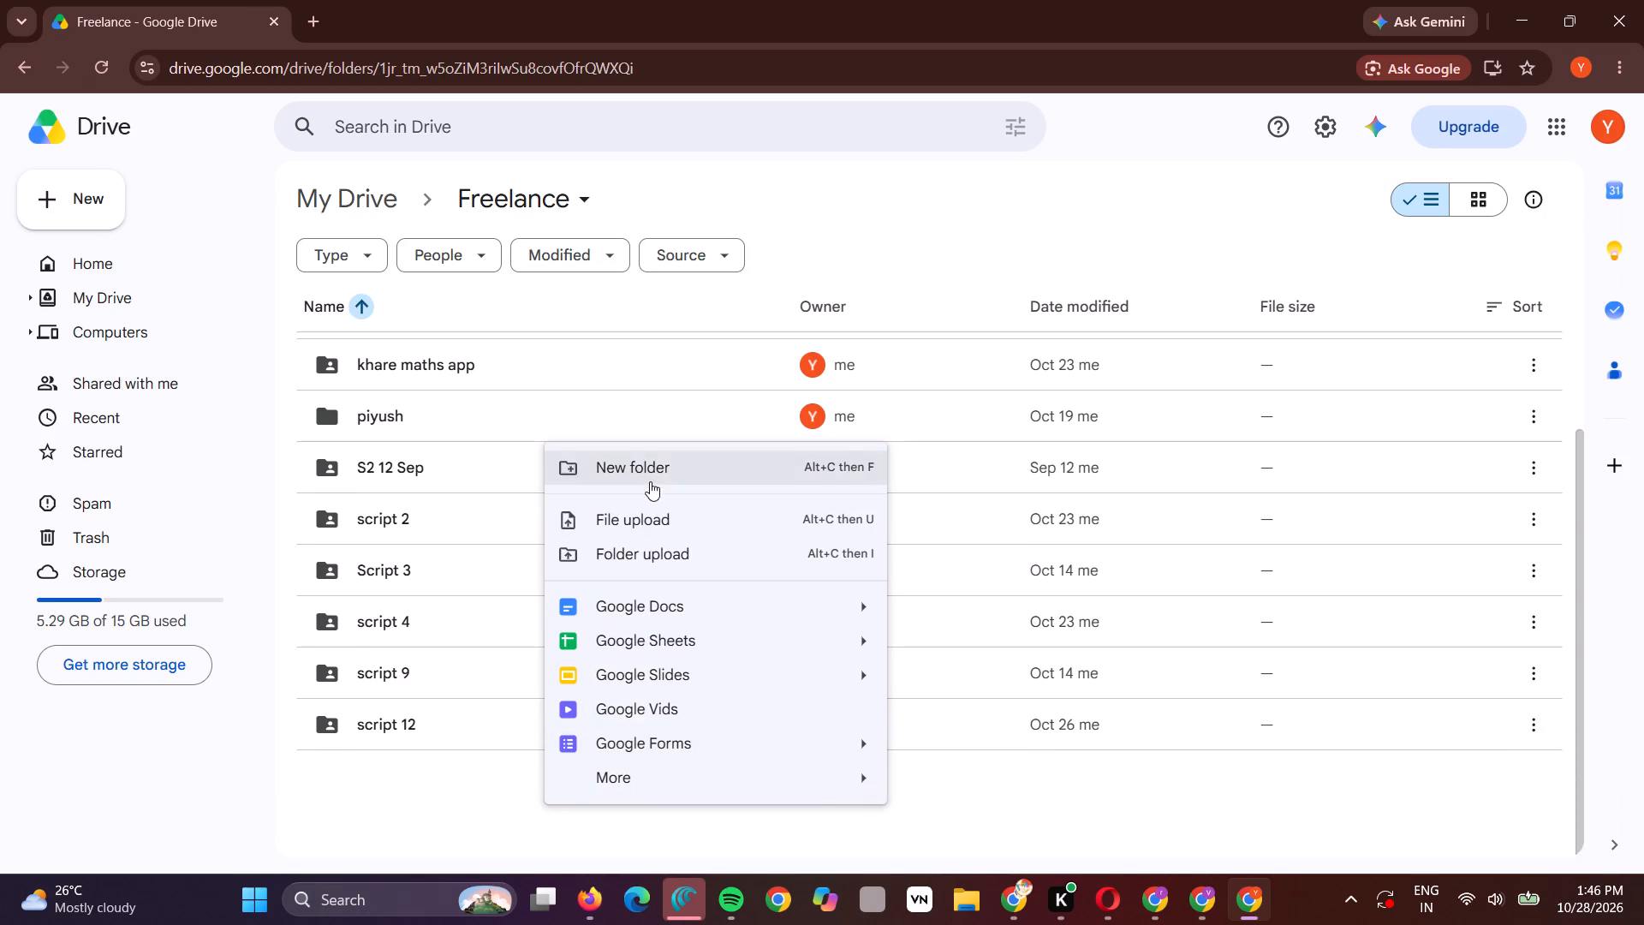
left_click(650, 481)
type("good score")
key("Return")
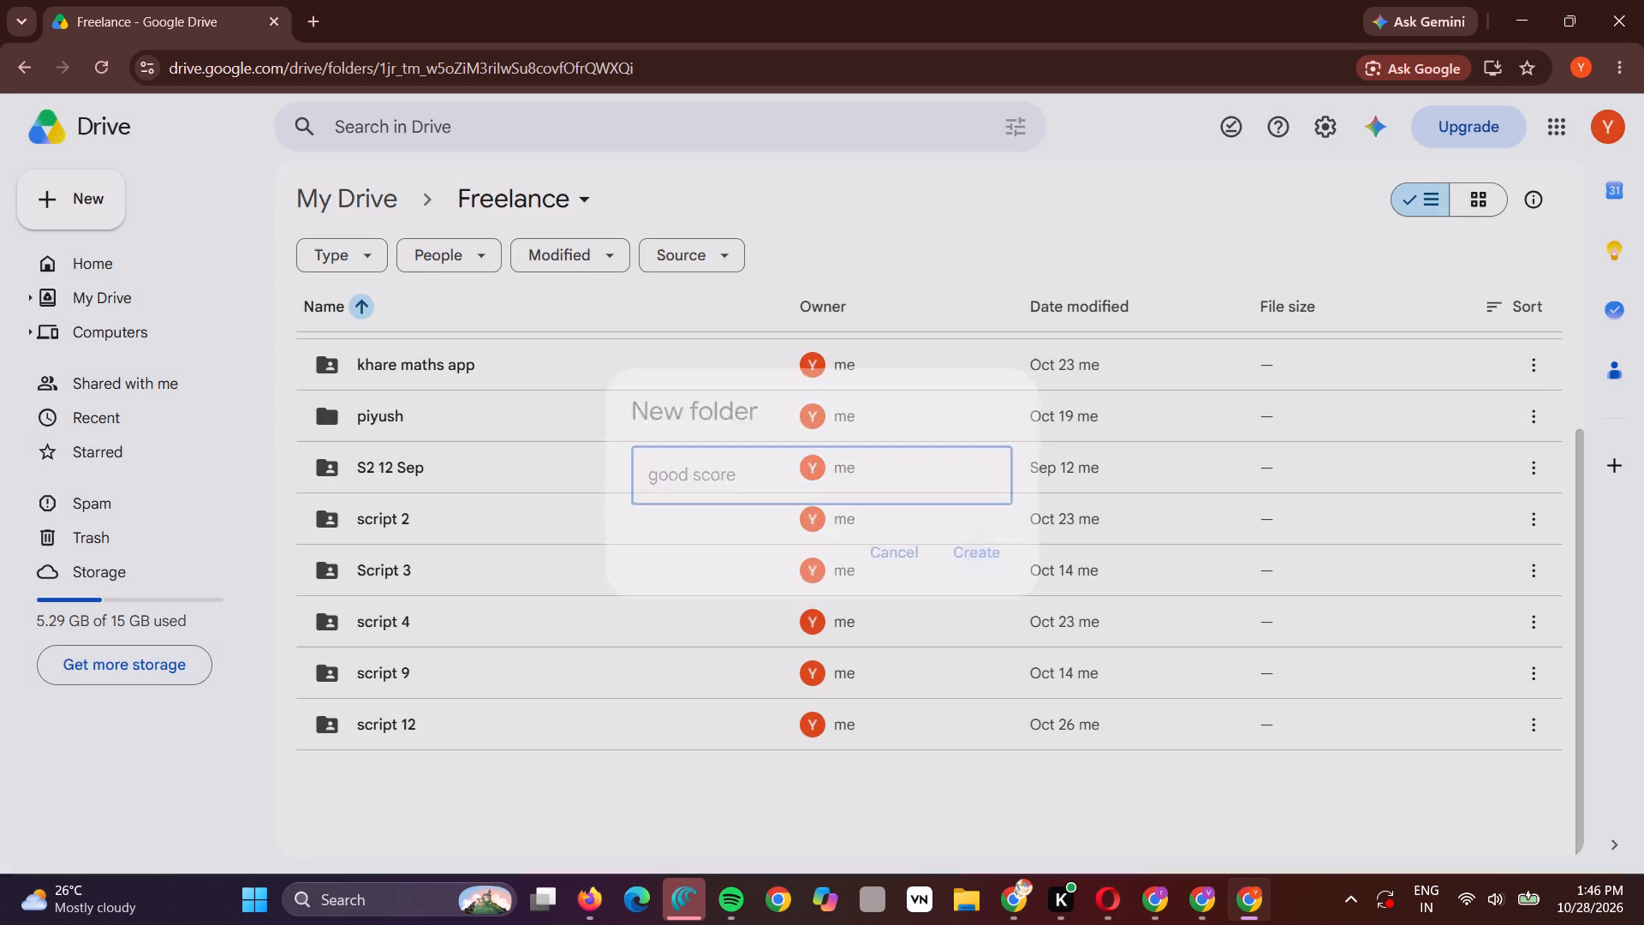
Upload the downloaded hook 1.mp4 from the Kalakar browser window into the "good score" folder in Drive.
scroll(650, 481, "right", 4)
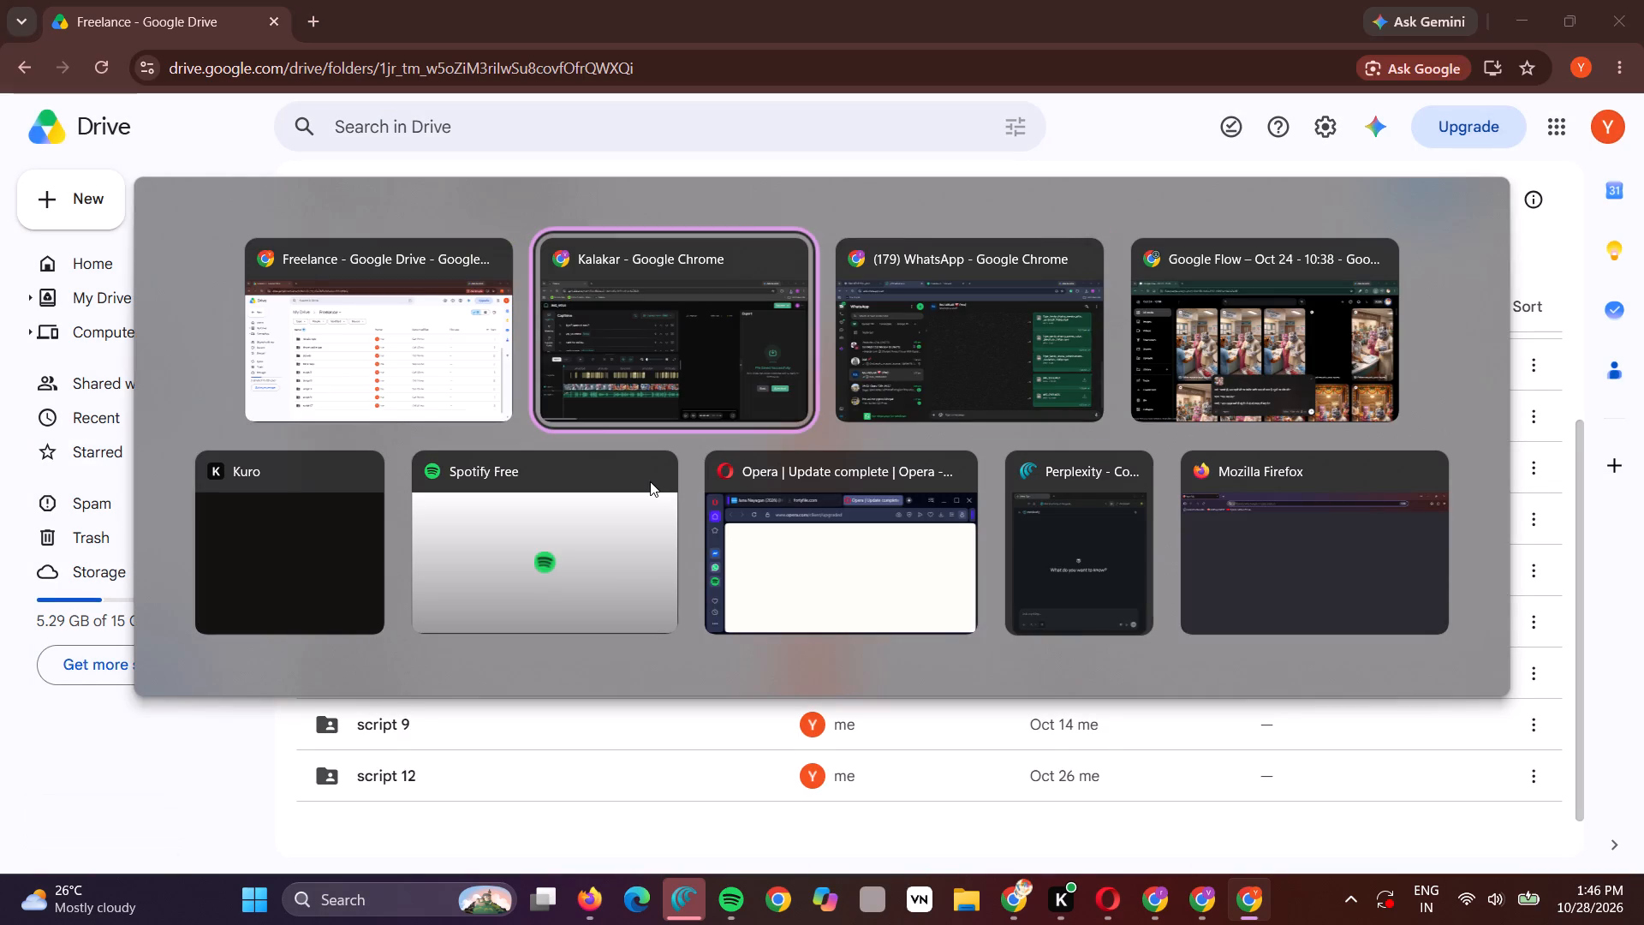
left_click(1524, 74)
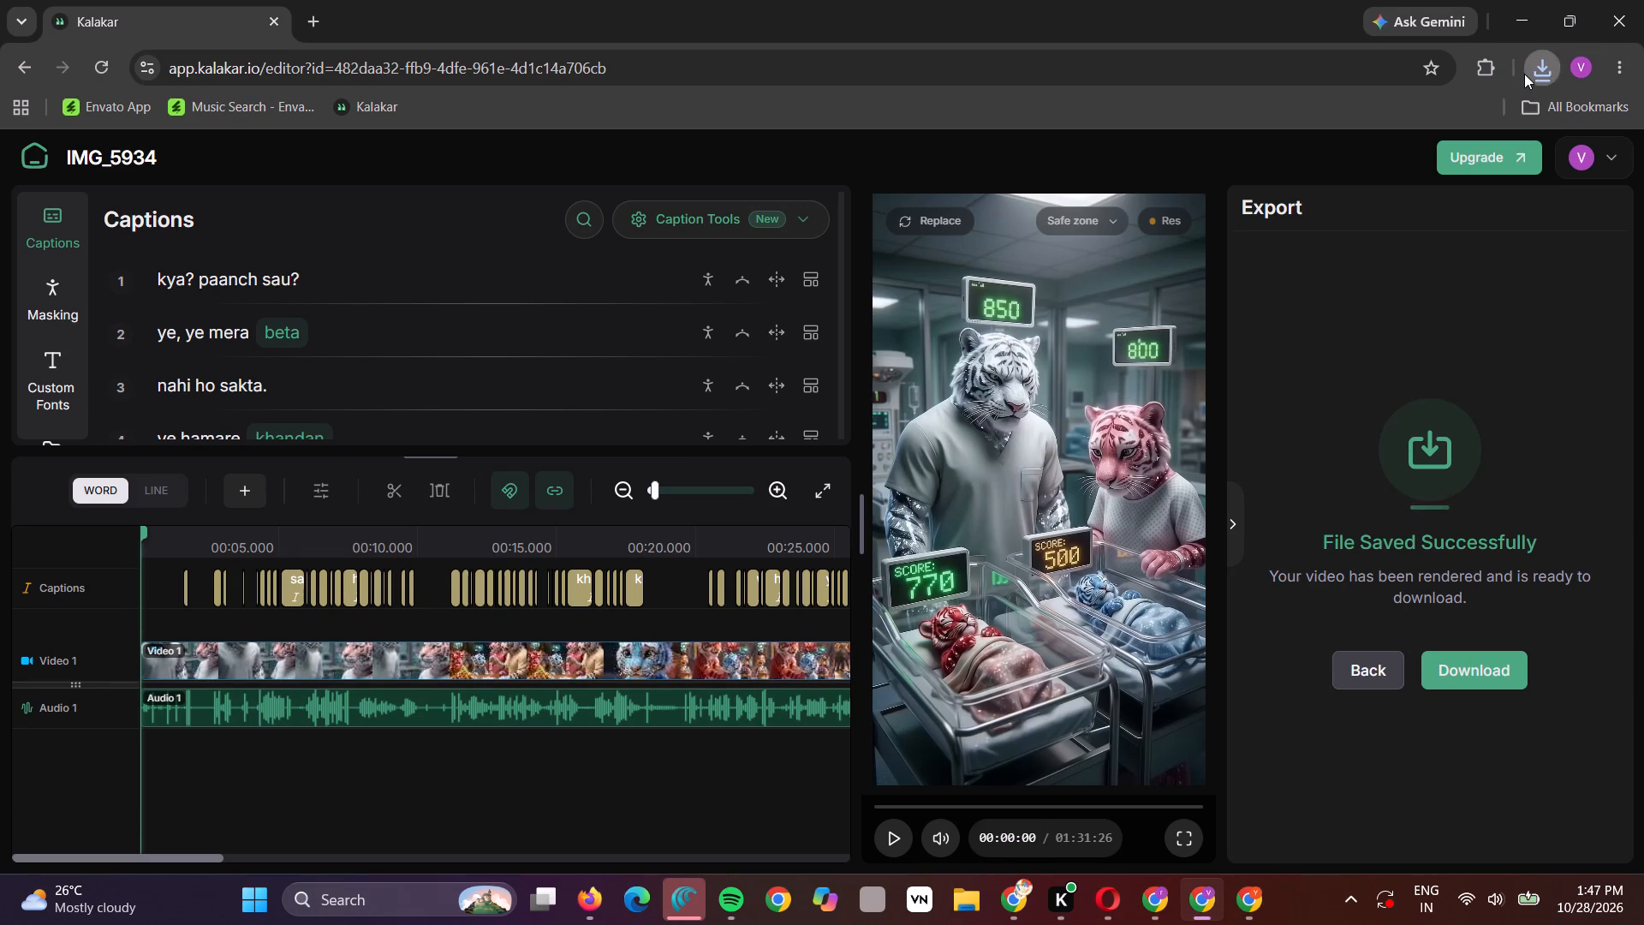
left_click_drag(1346, 161, 1245, 908)
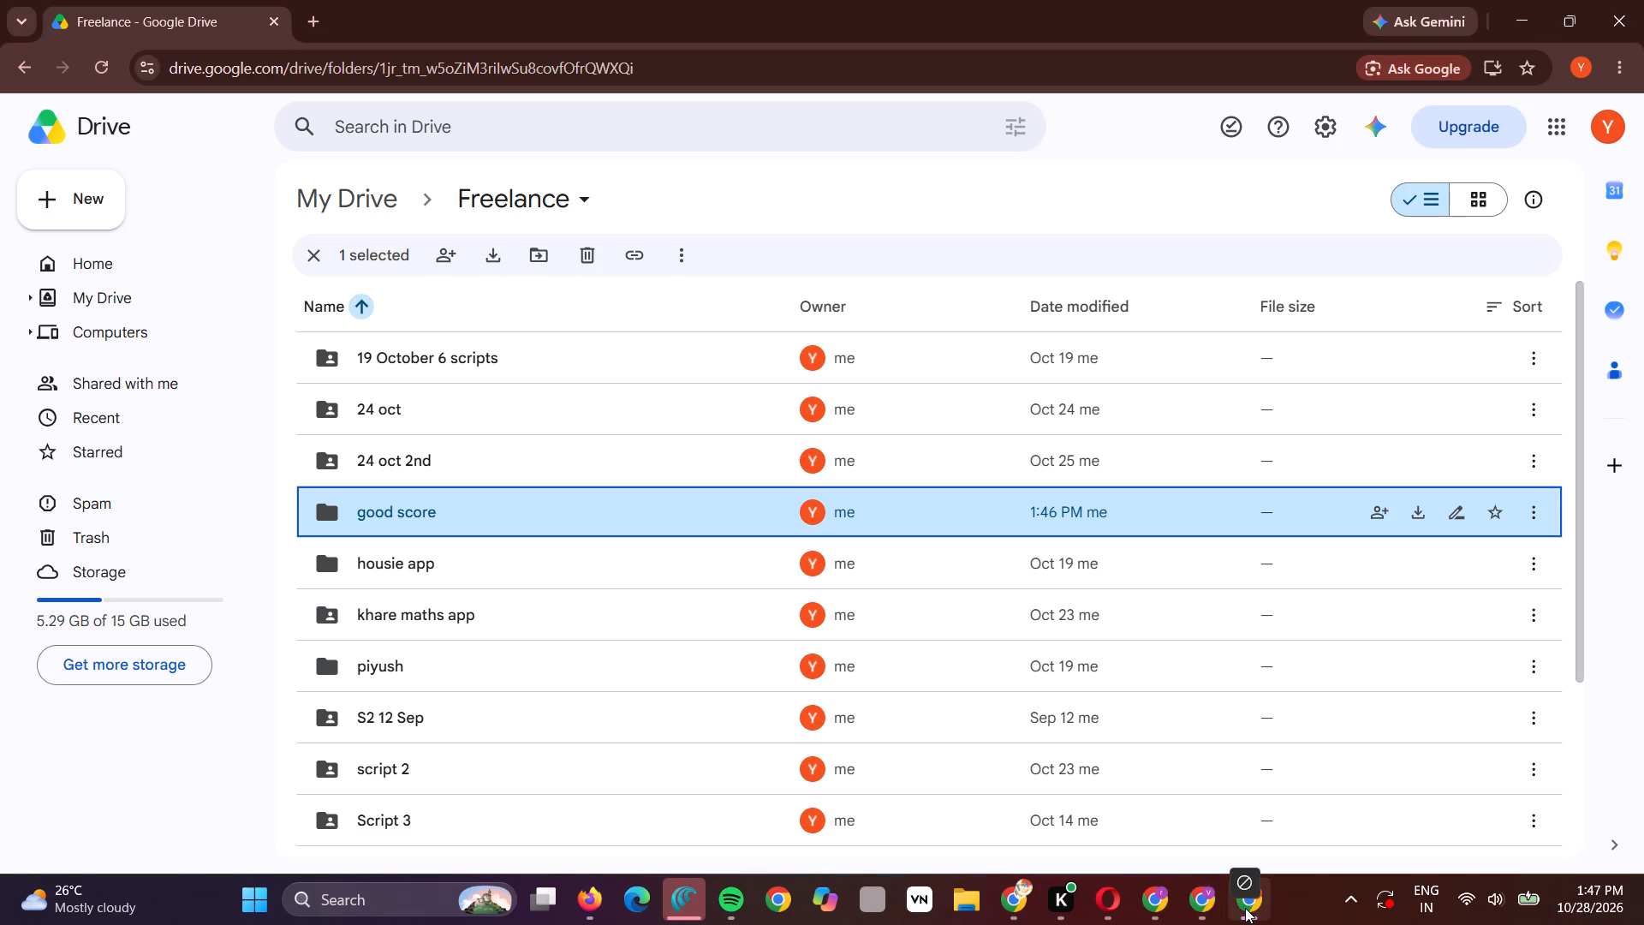
left_click_drag(1245, 908, 944, 510)
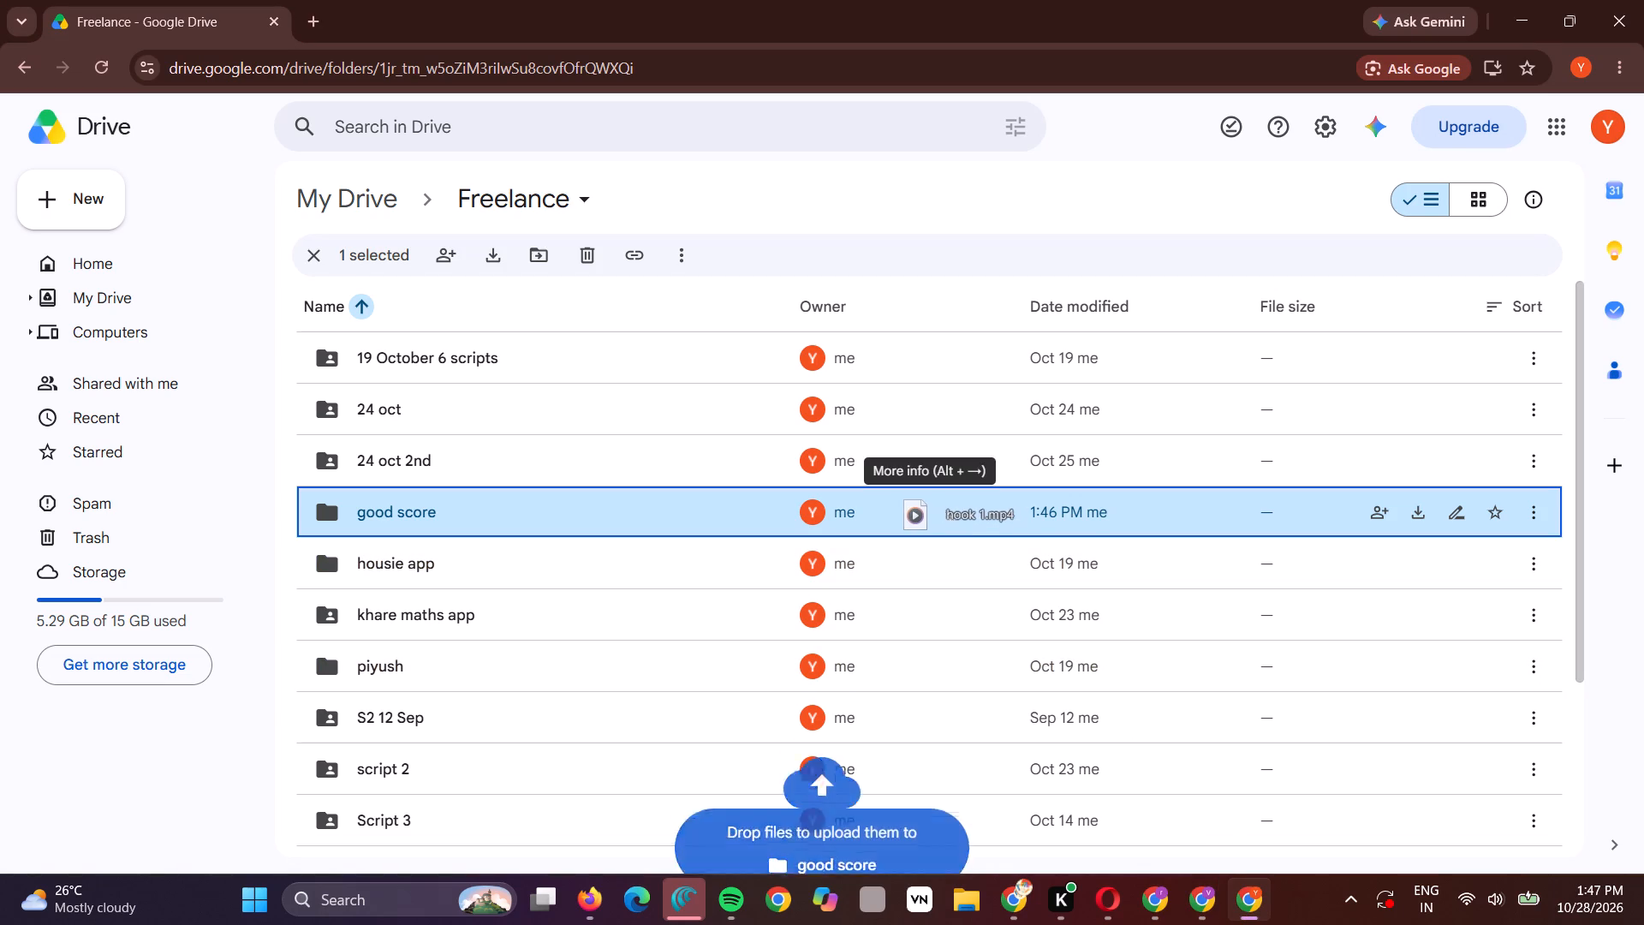
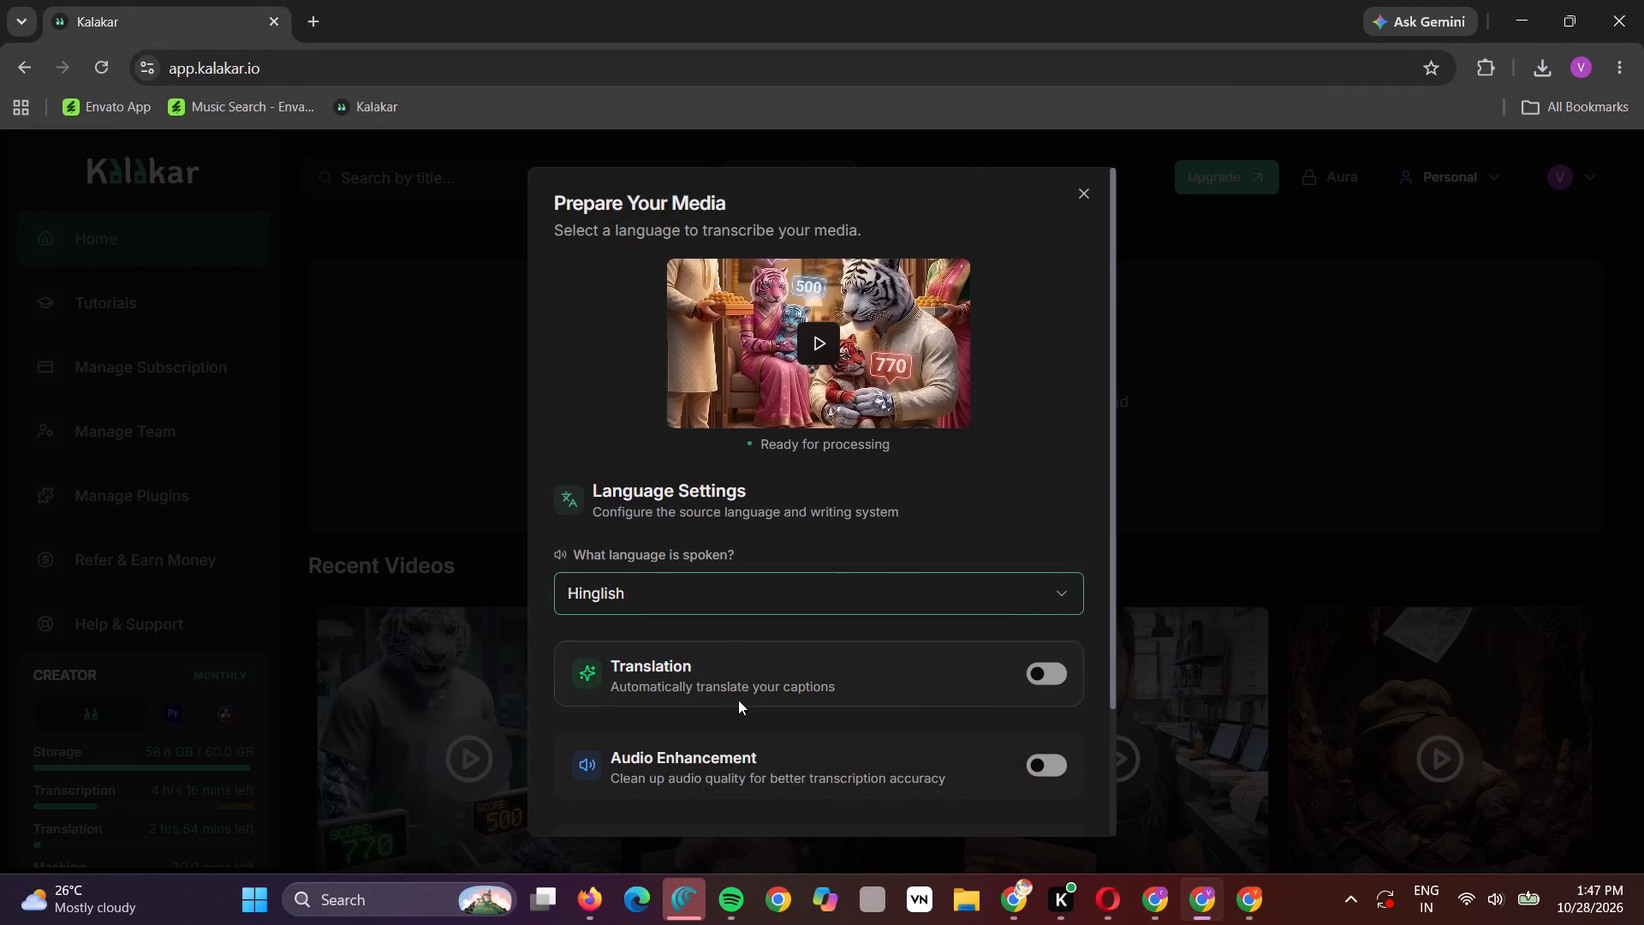
Submit the prepared video for upload and transcription with Hinglish as the spoken language.
scroll(738, 700, "down", 4)
left_click(763, 794)
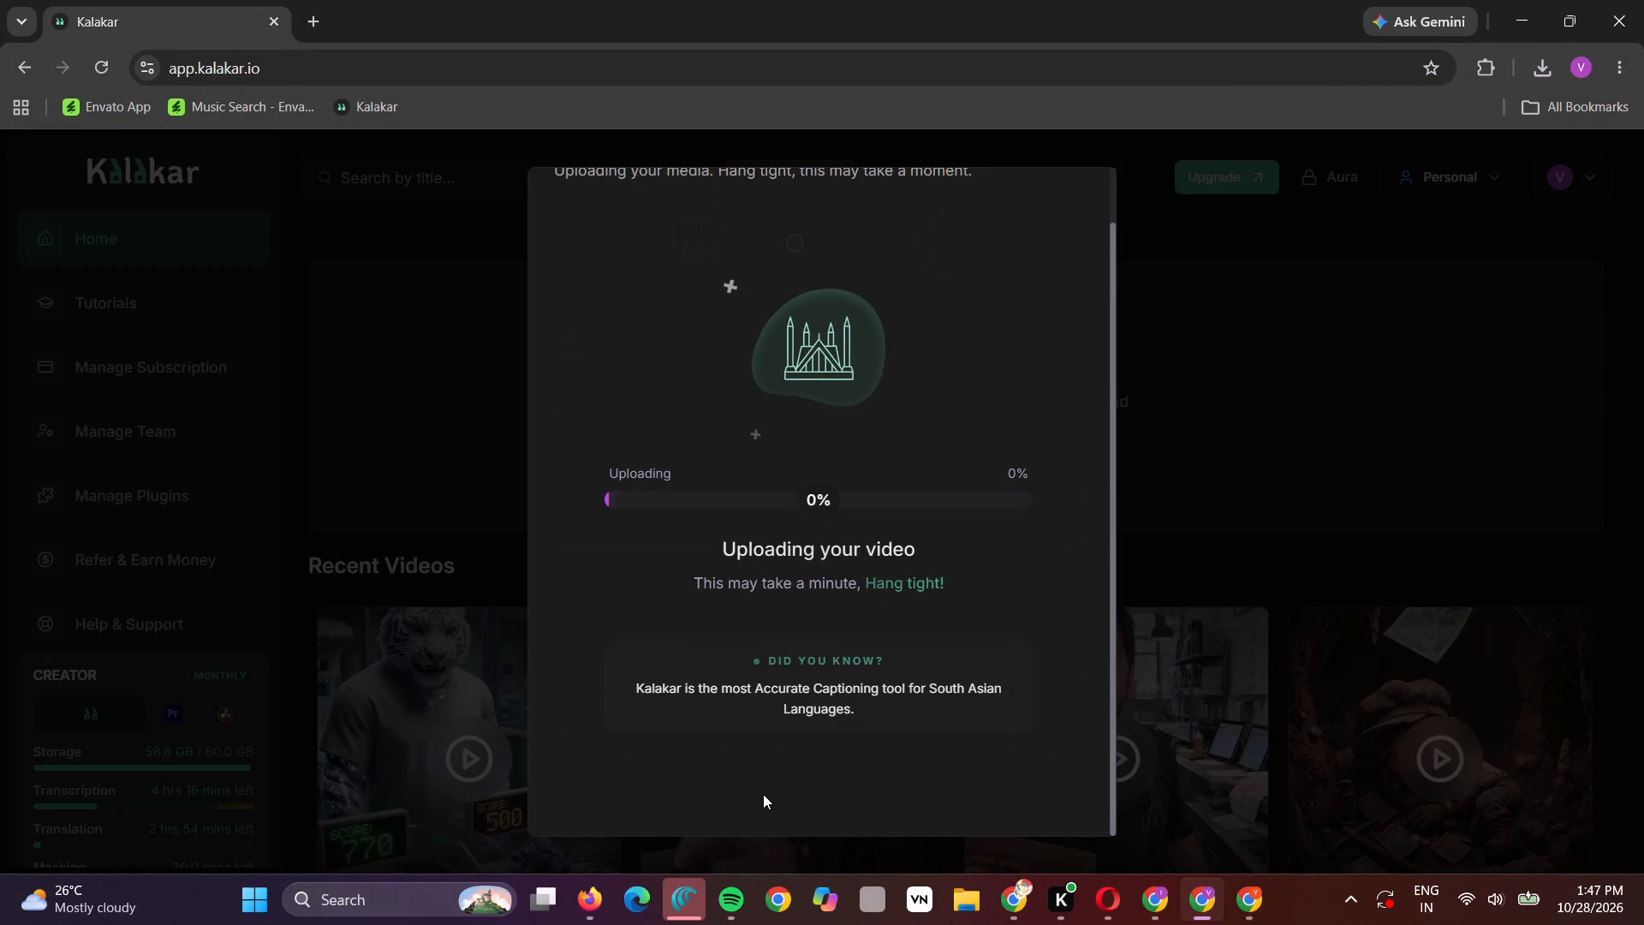
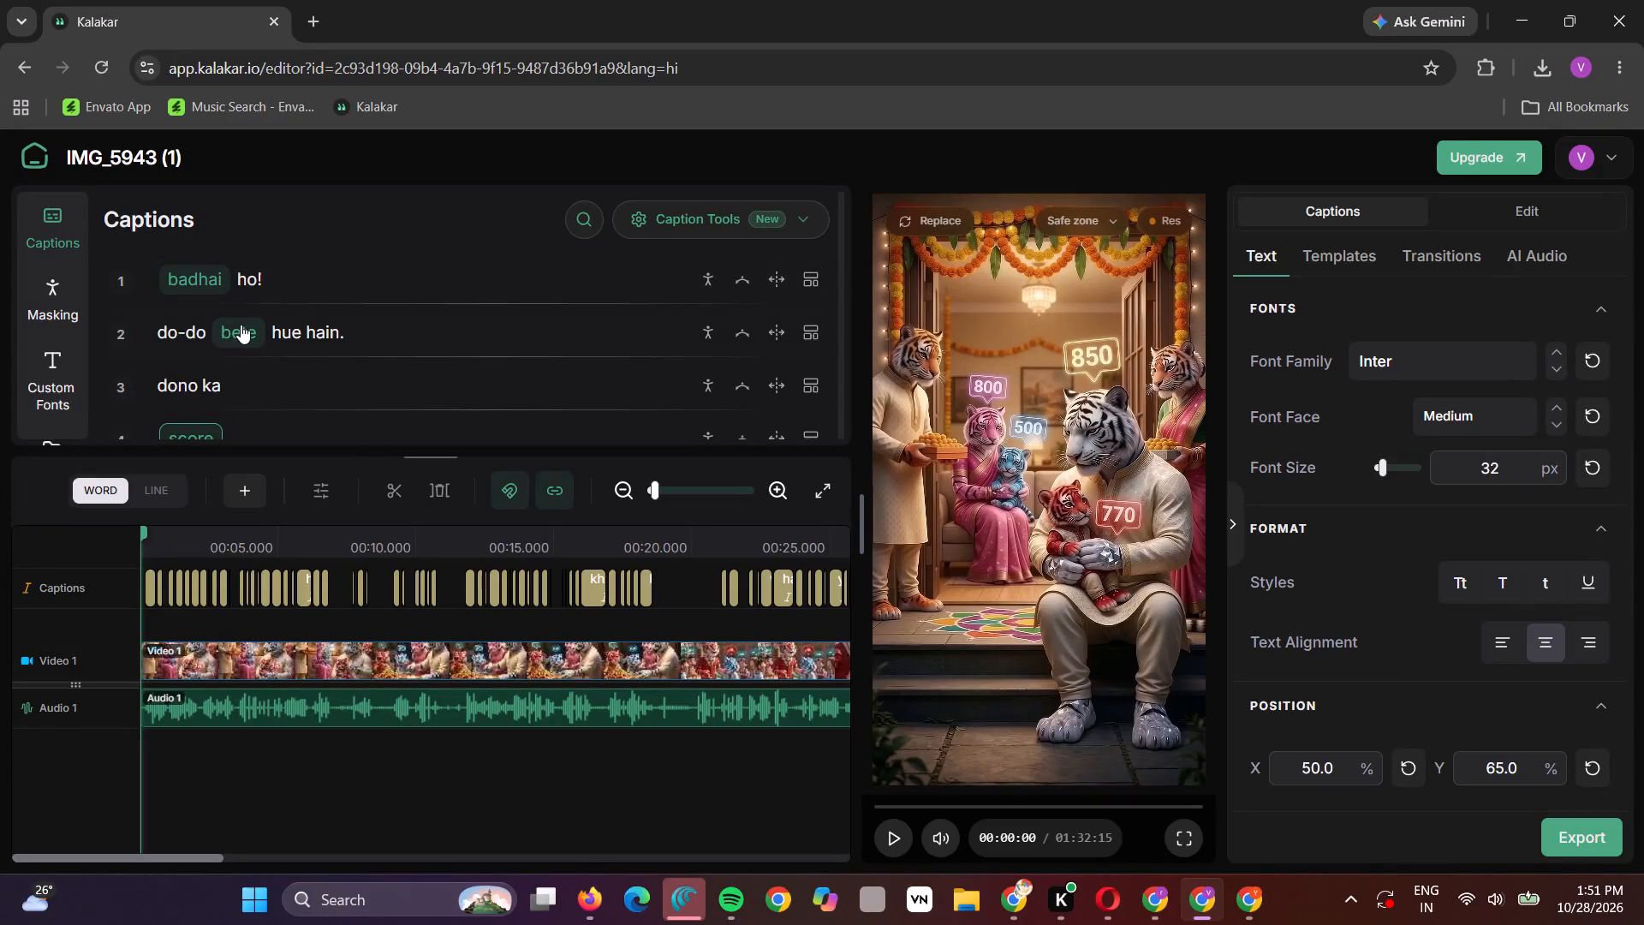
Move the word "do-do" up to the first caption line so it reads "badhai ho! do-do".
left_click(241, 325)
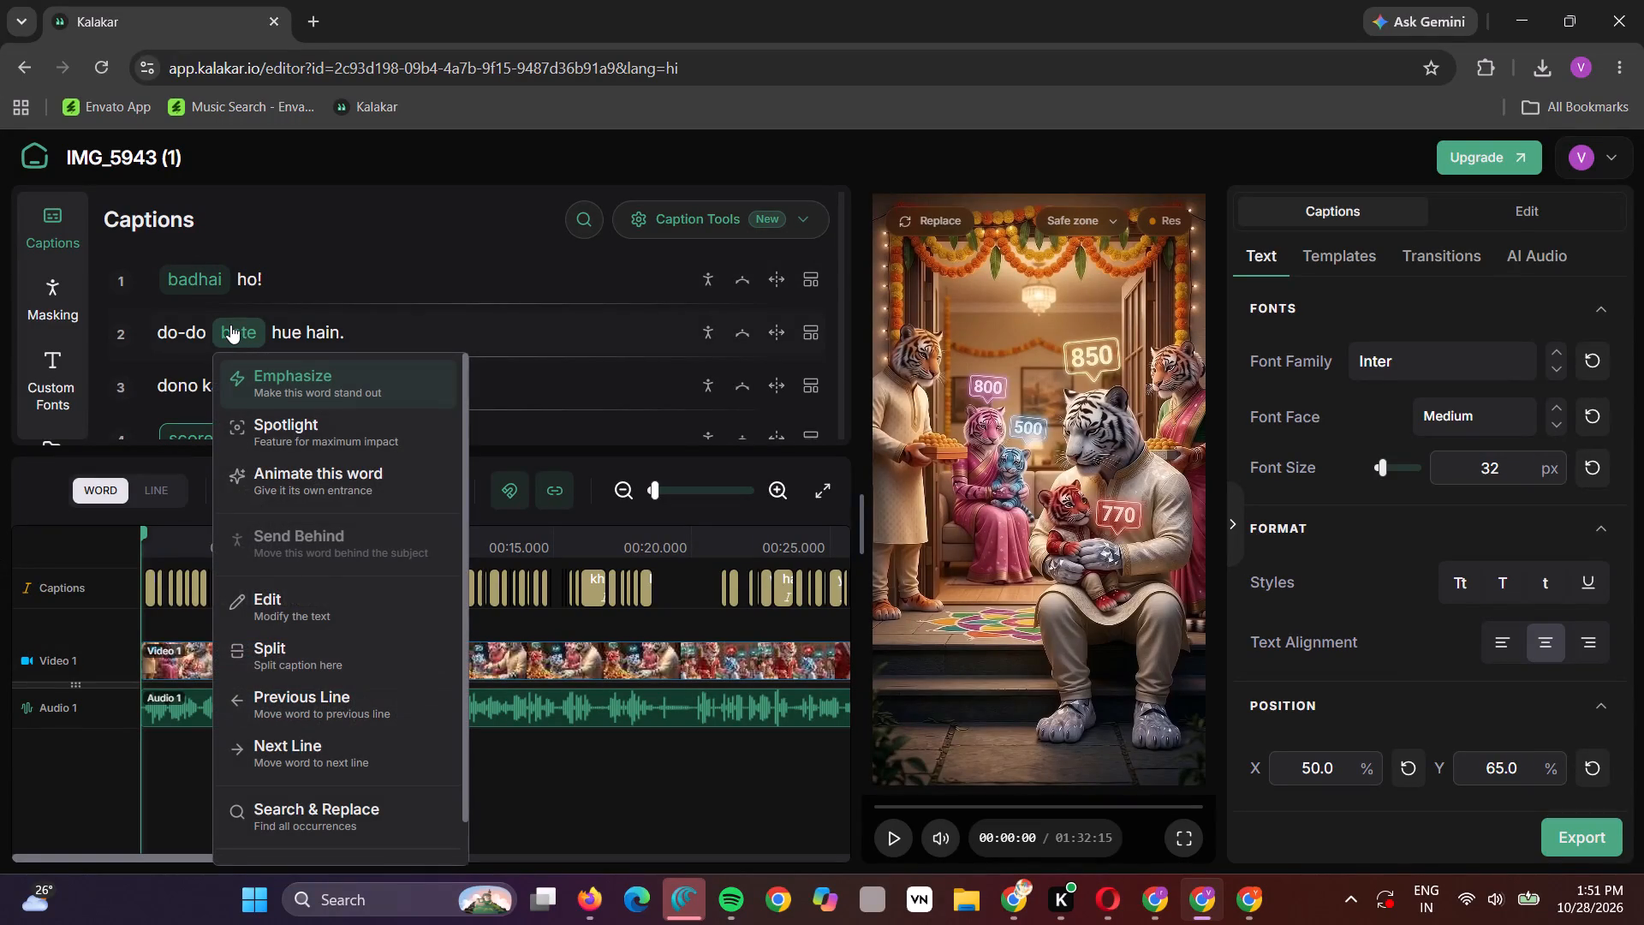
left_click(194, 327)
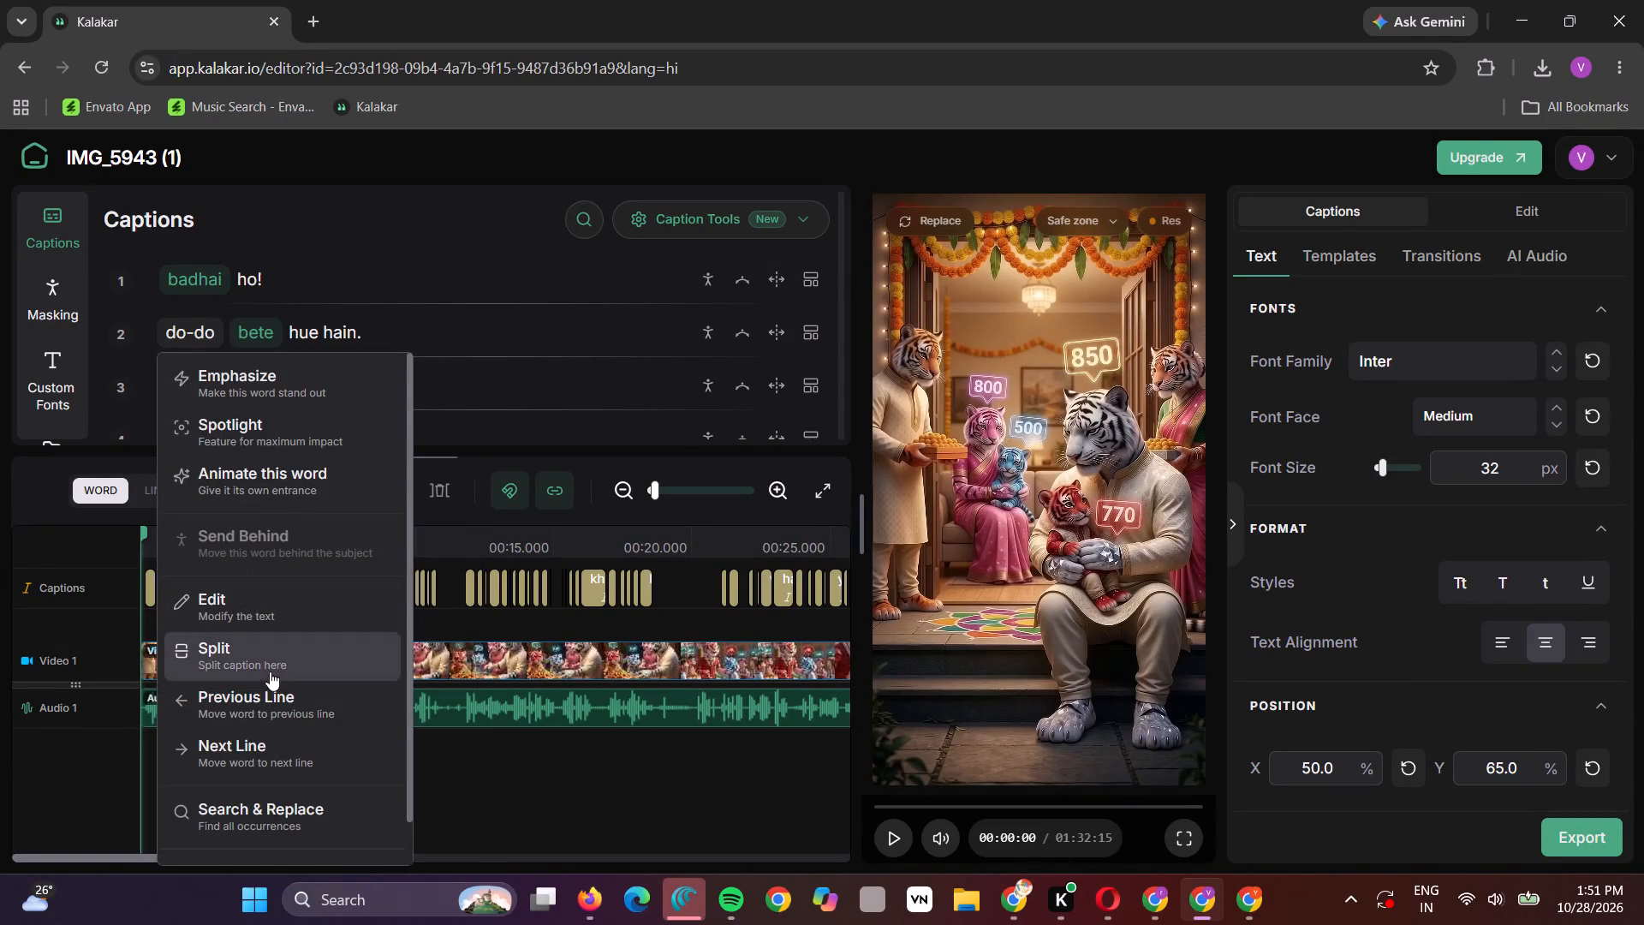
left_click(276, 687)
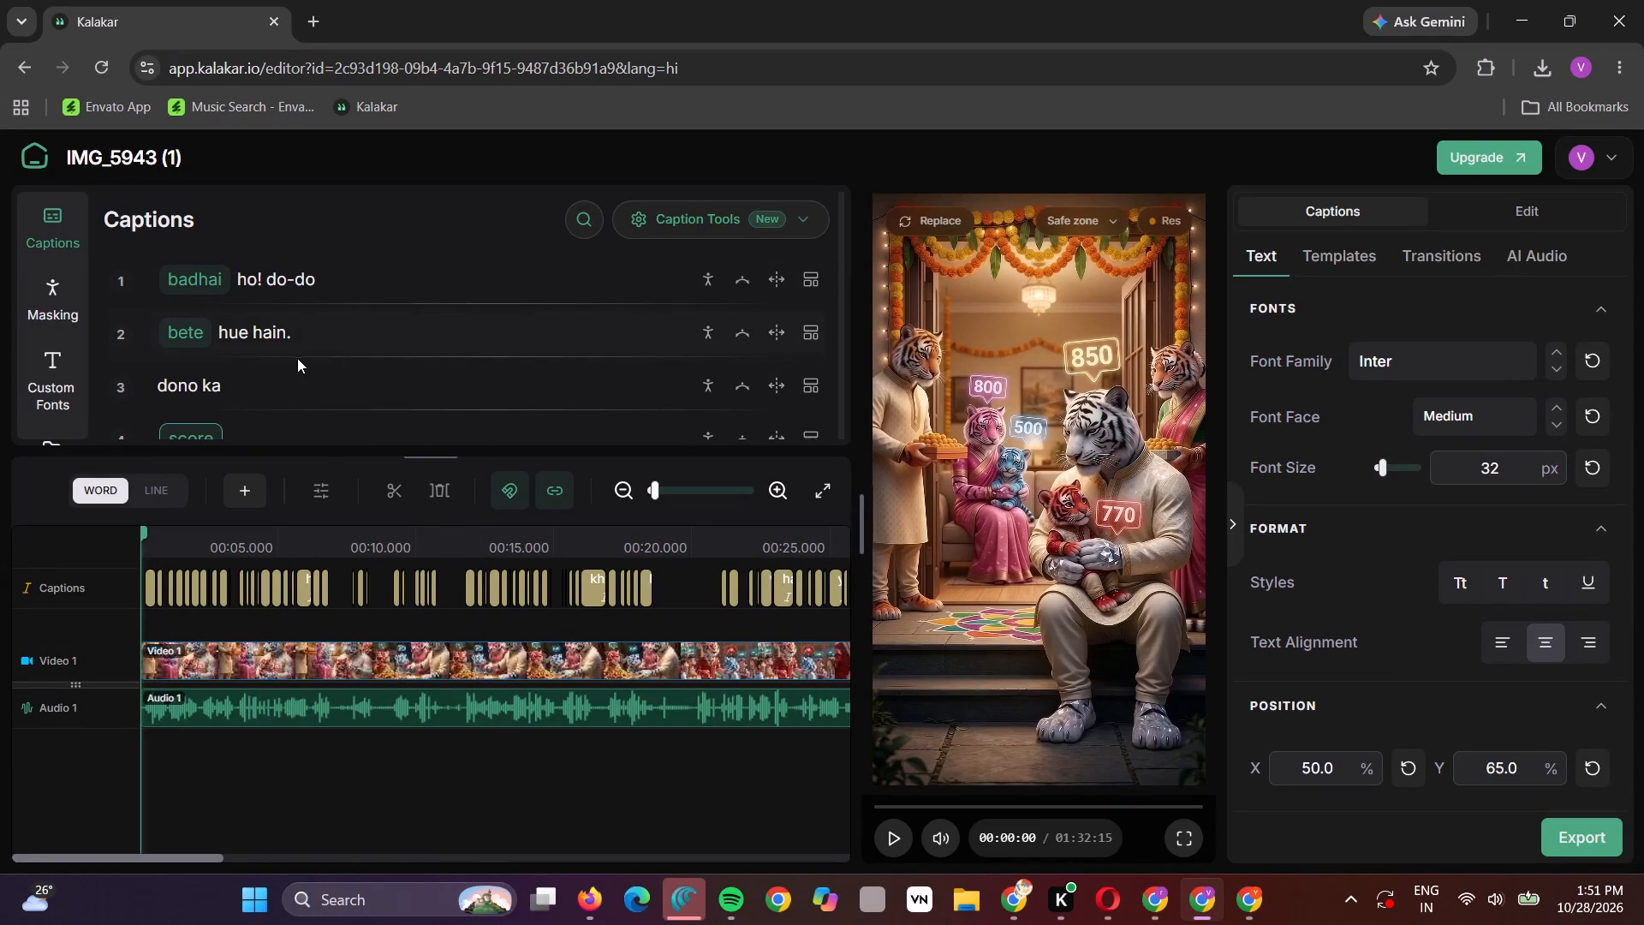
Merge the three short captions about the score into one line reading "dono ka score kitna hai?".
left_click(184, 422)
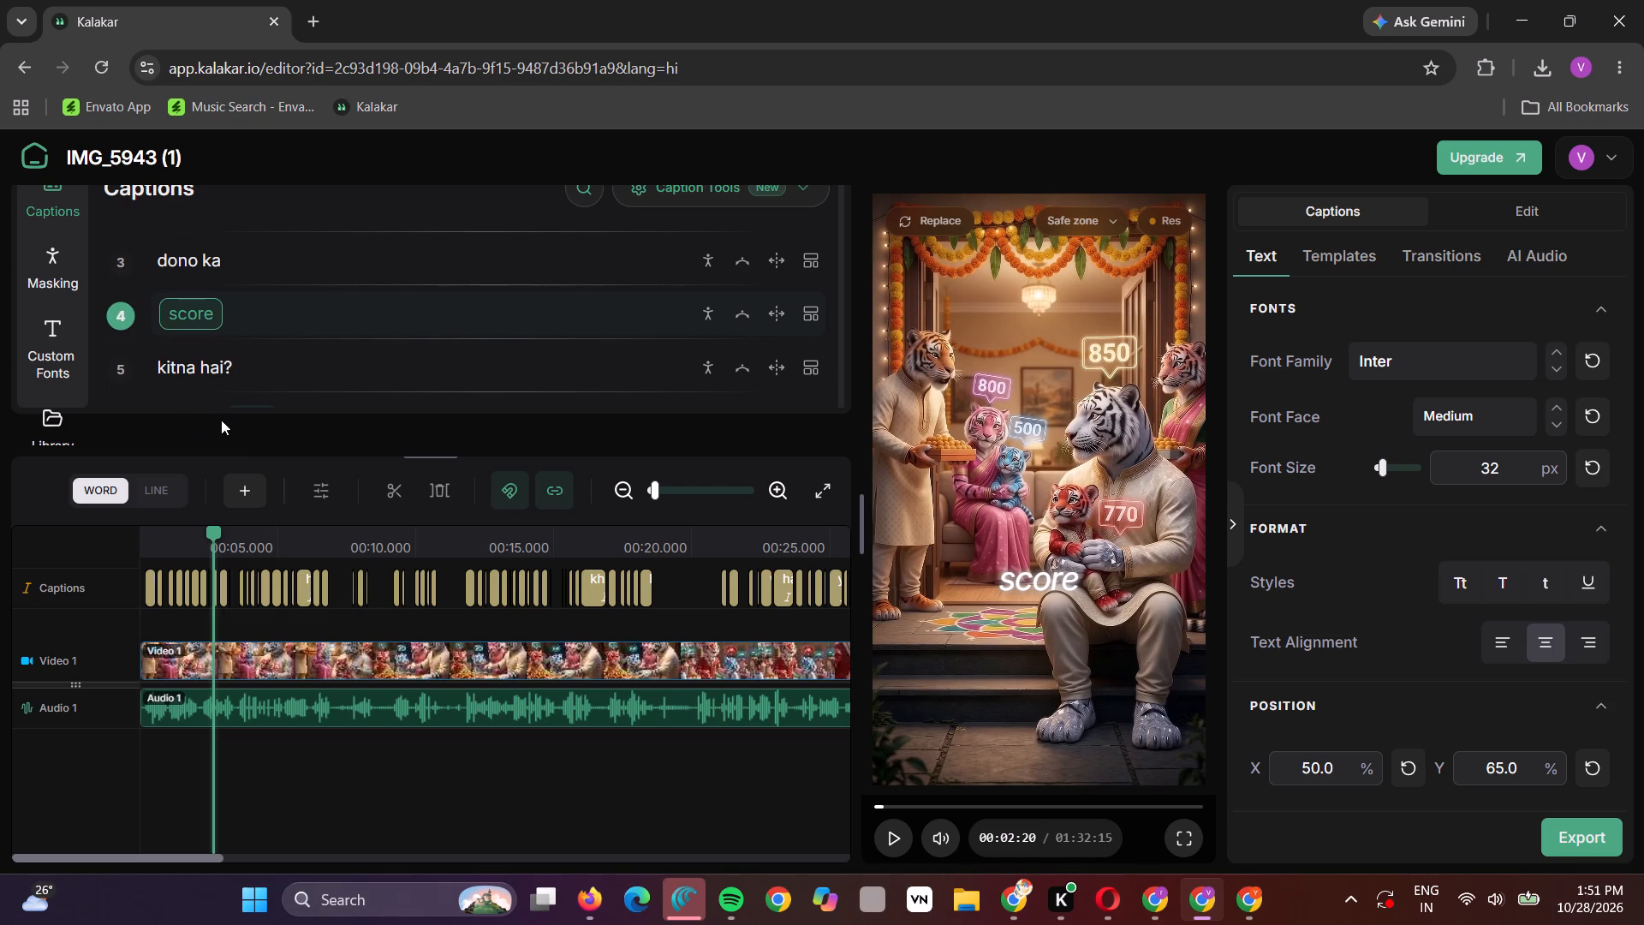
left_click(208, 375)
left_click(327, 726)
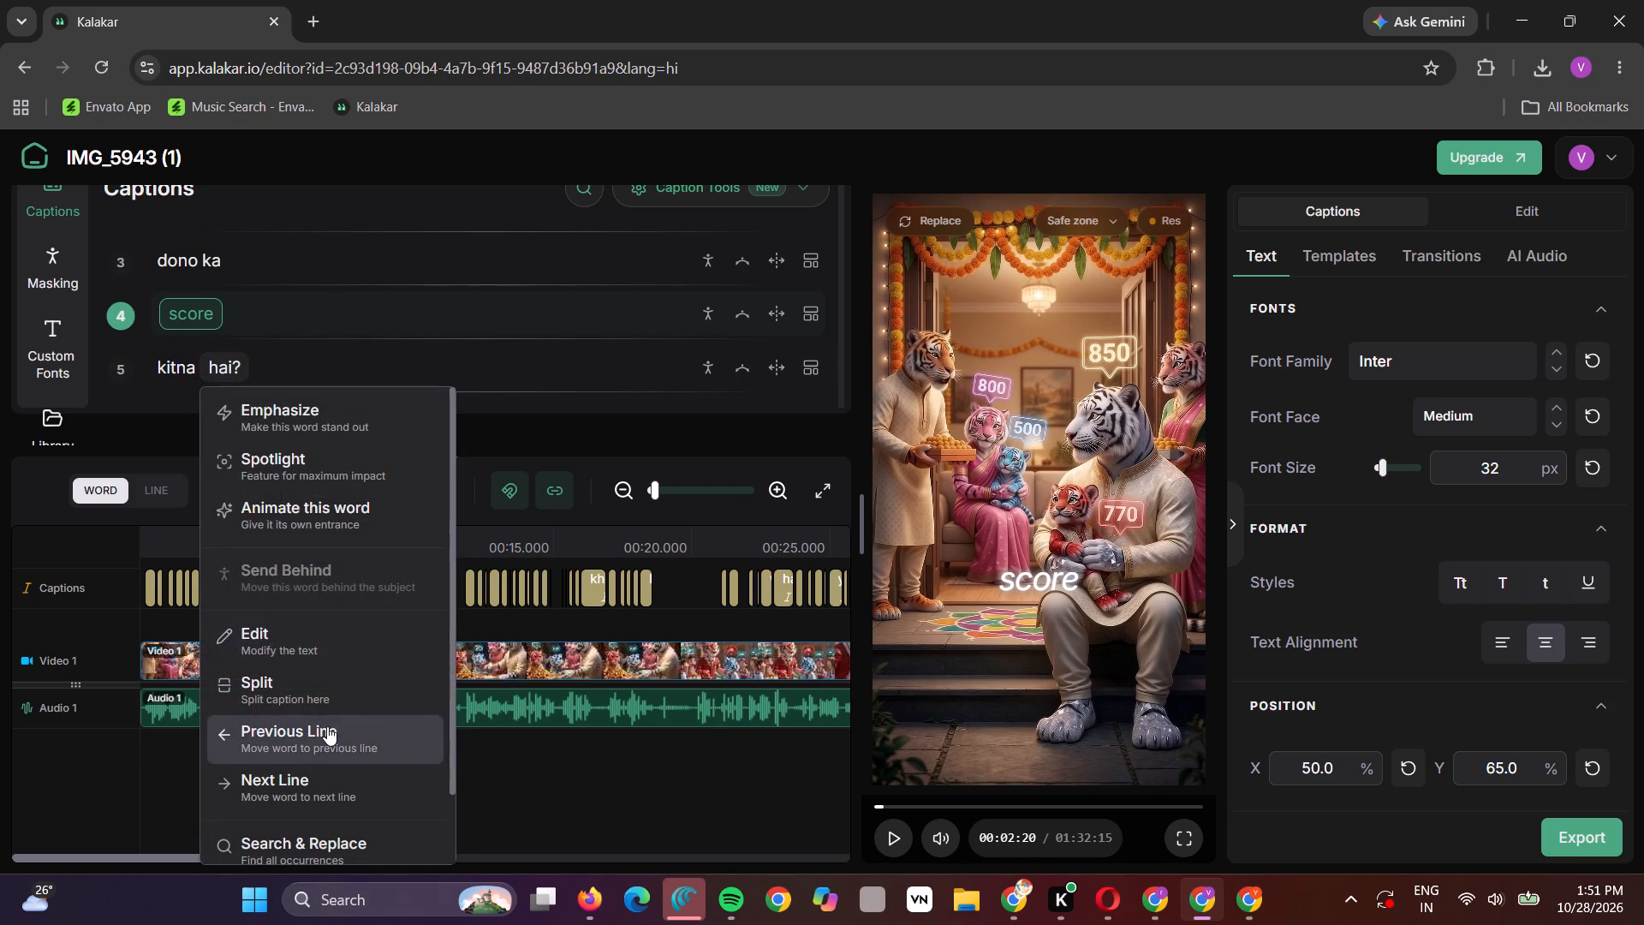
left_click(274, 329)
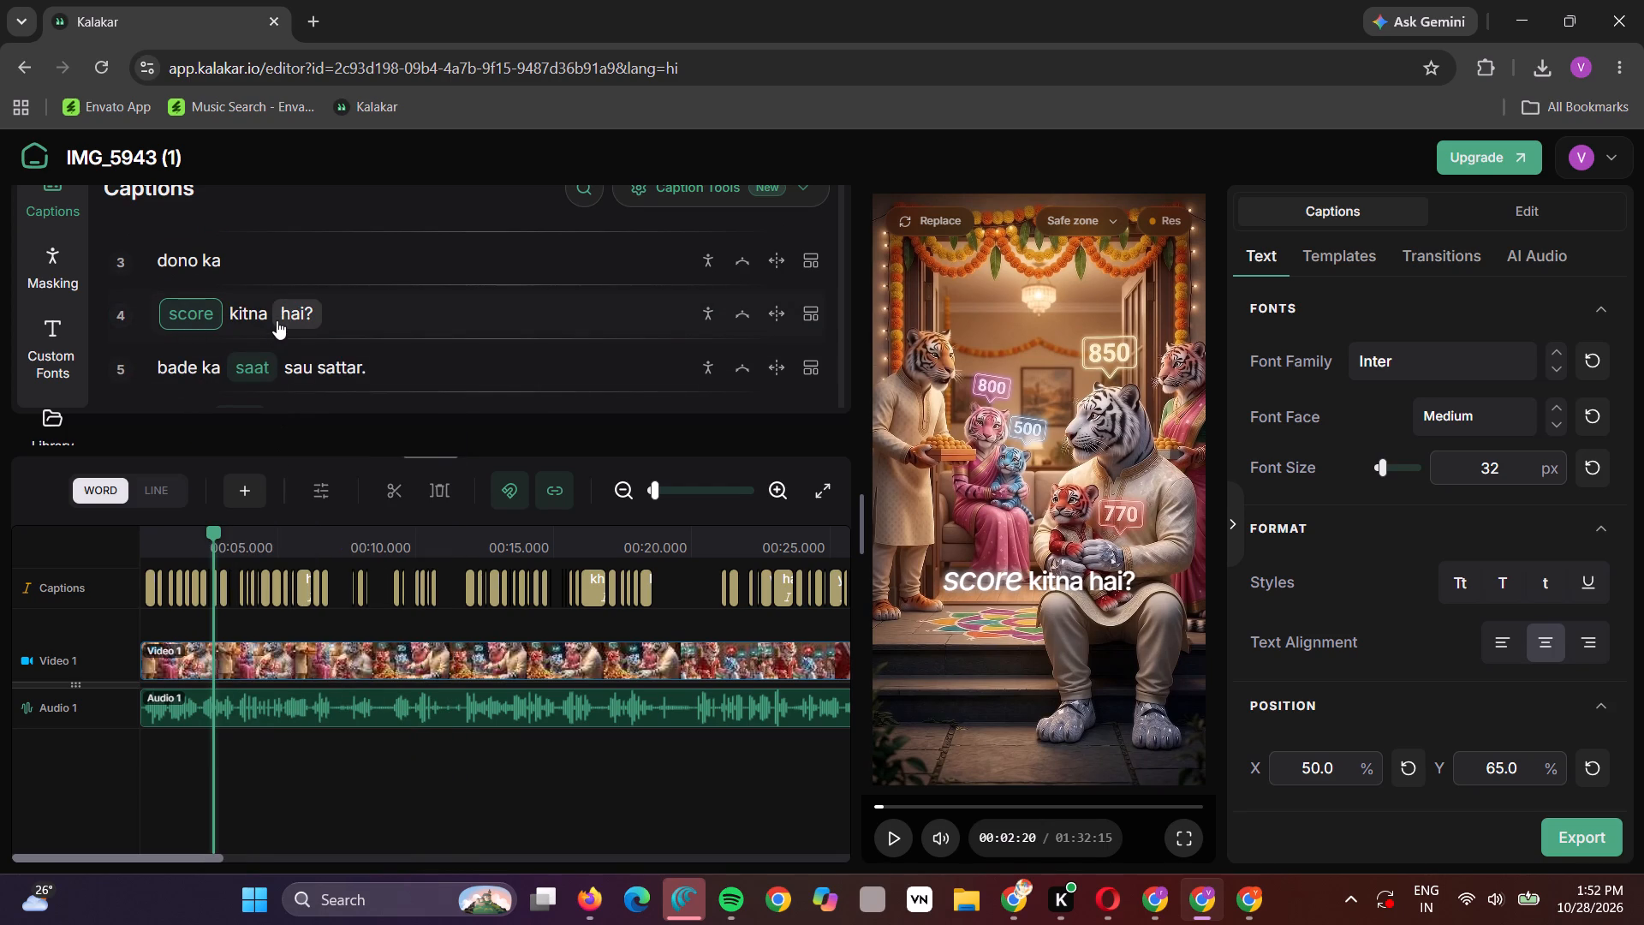
left_click(277, 320)
left_click(357, 698)
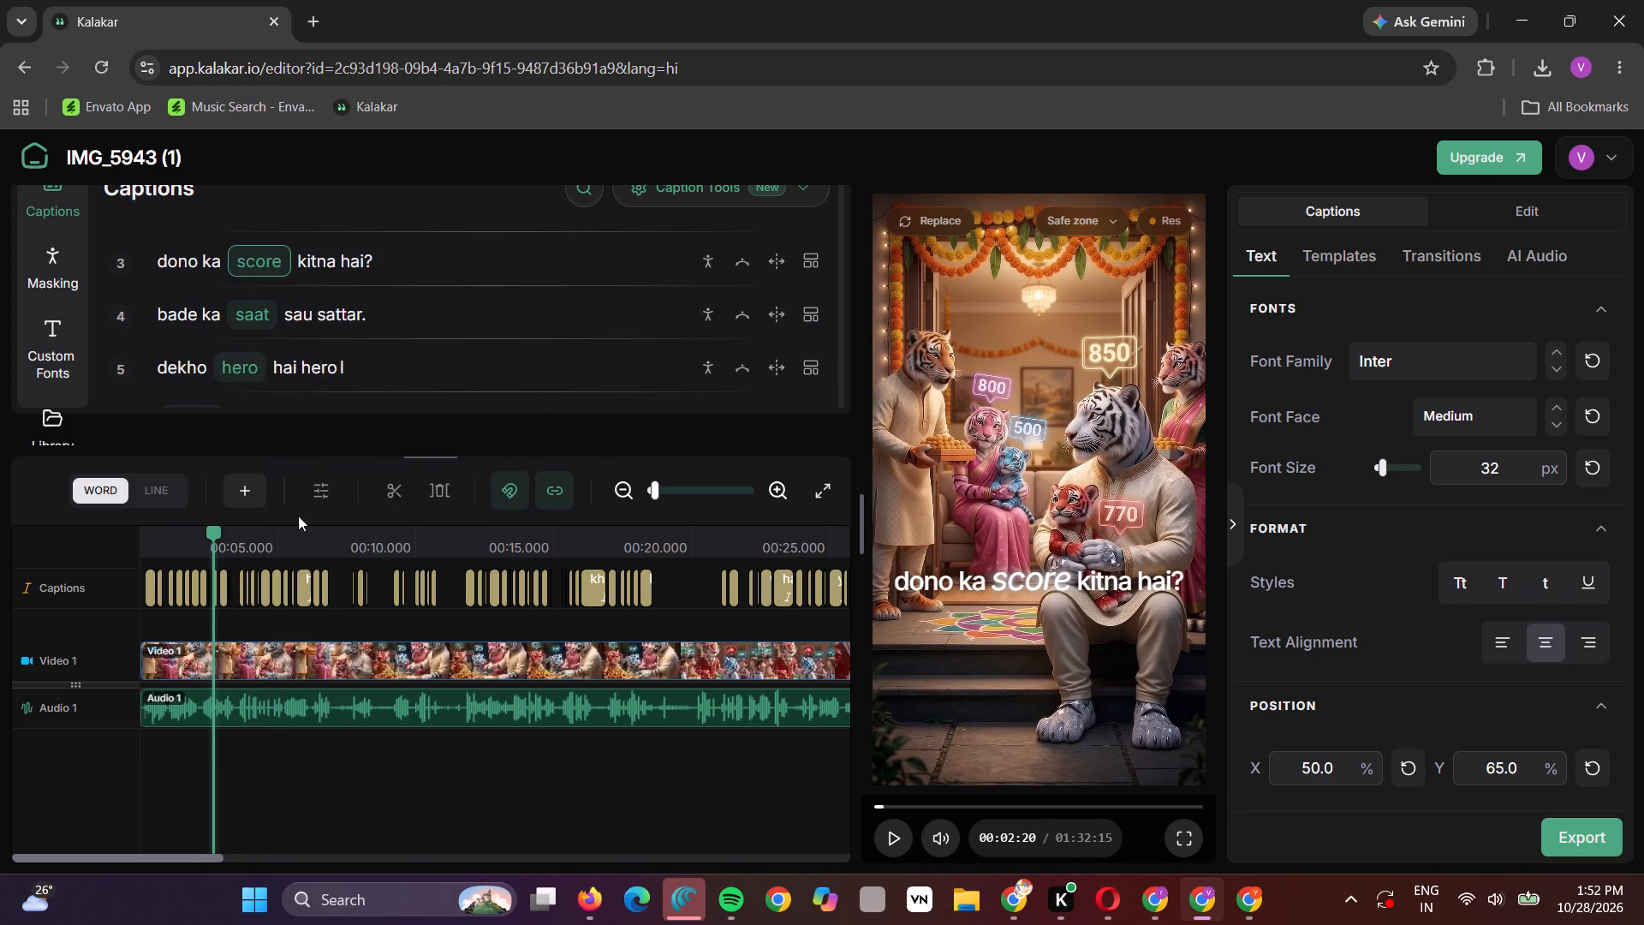
Join "khani hai." to the preceding "biryani" caption so the line reads "biryani khani hai.".
scroll(289, 372, "down", 1)
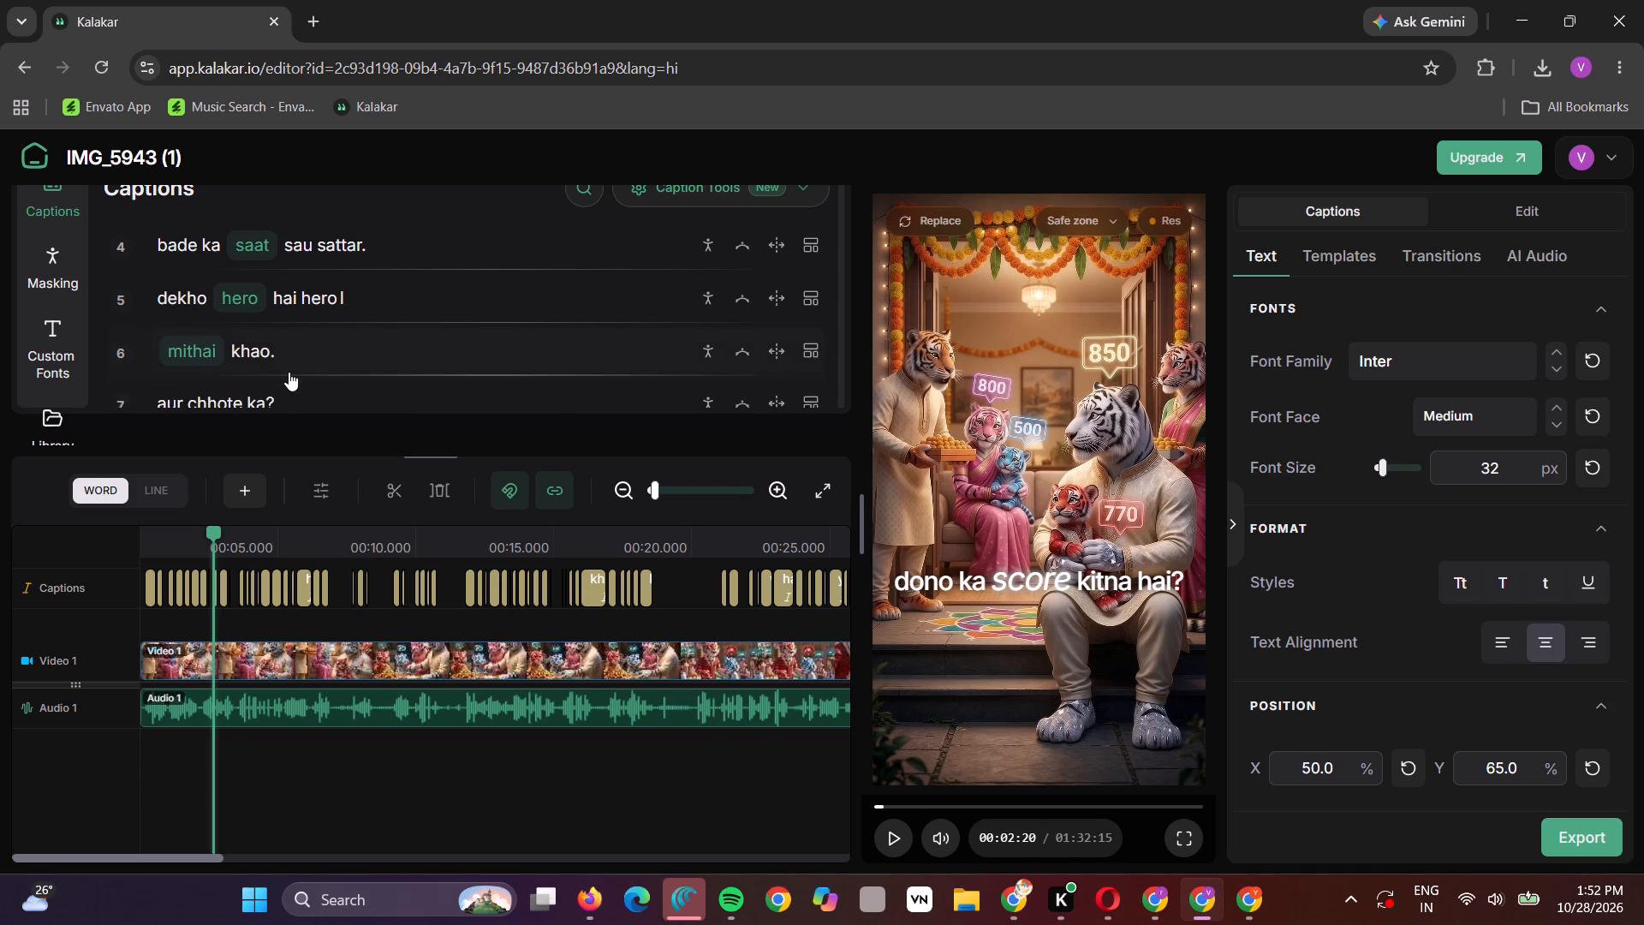
scroll(289, 372, "down", 1)
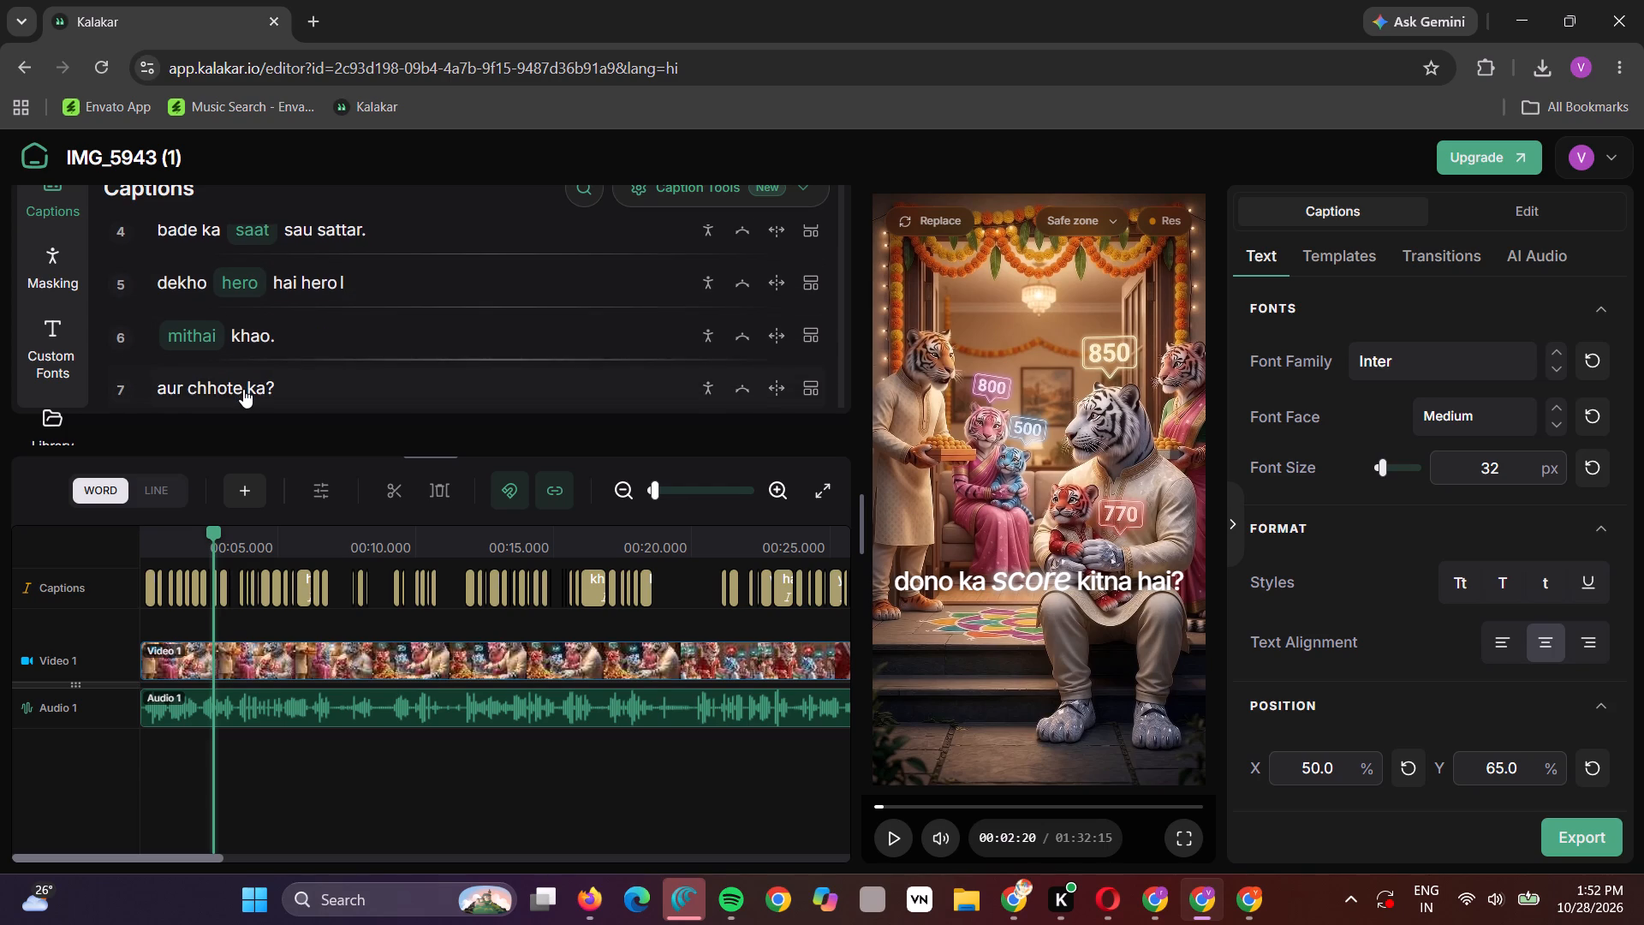
scroll(243, 389, "down", 2)
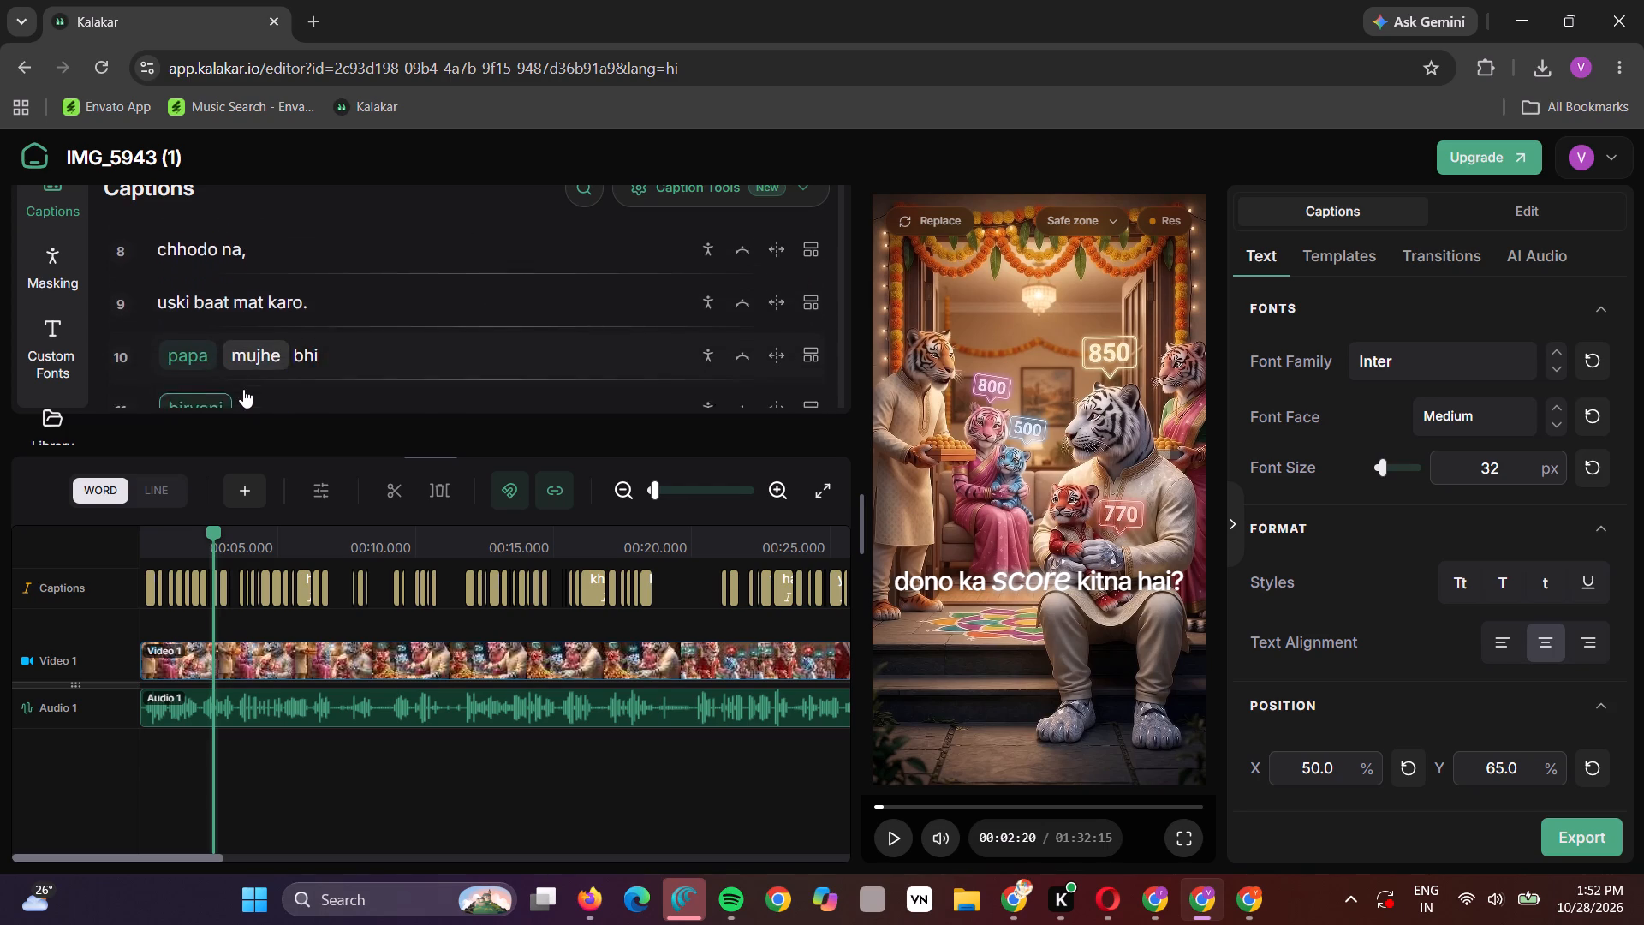
scroll(243, 389, "down", 2)
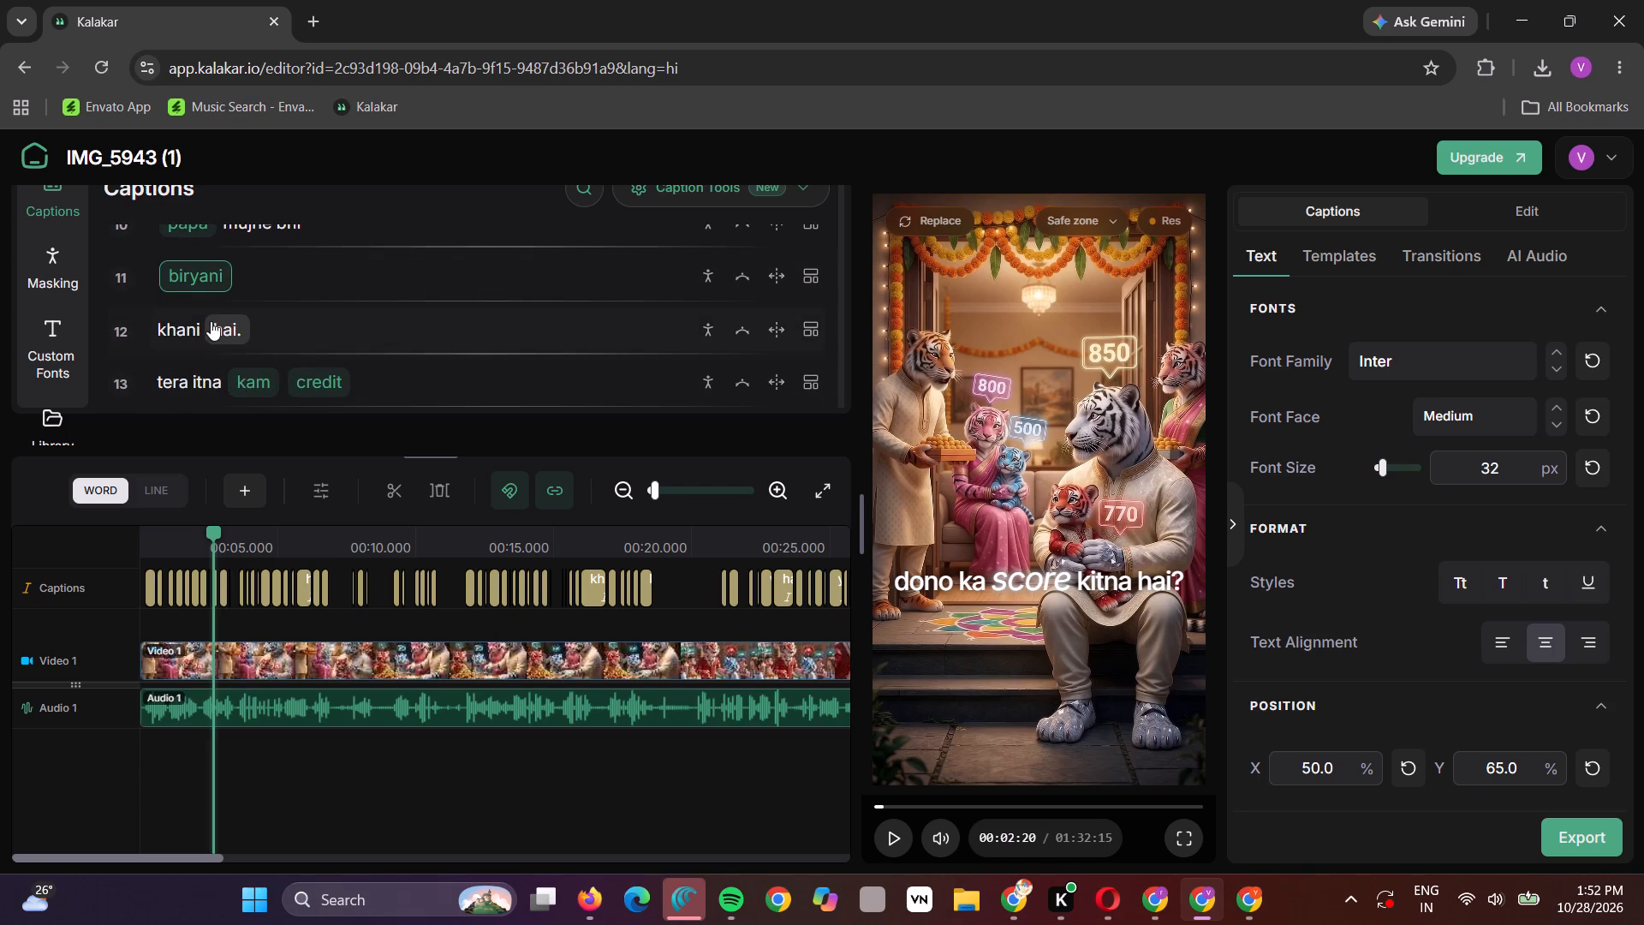
left_click(211, 321)
left_click(268, 710)
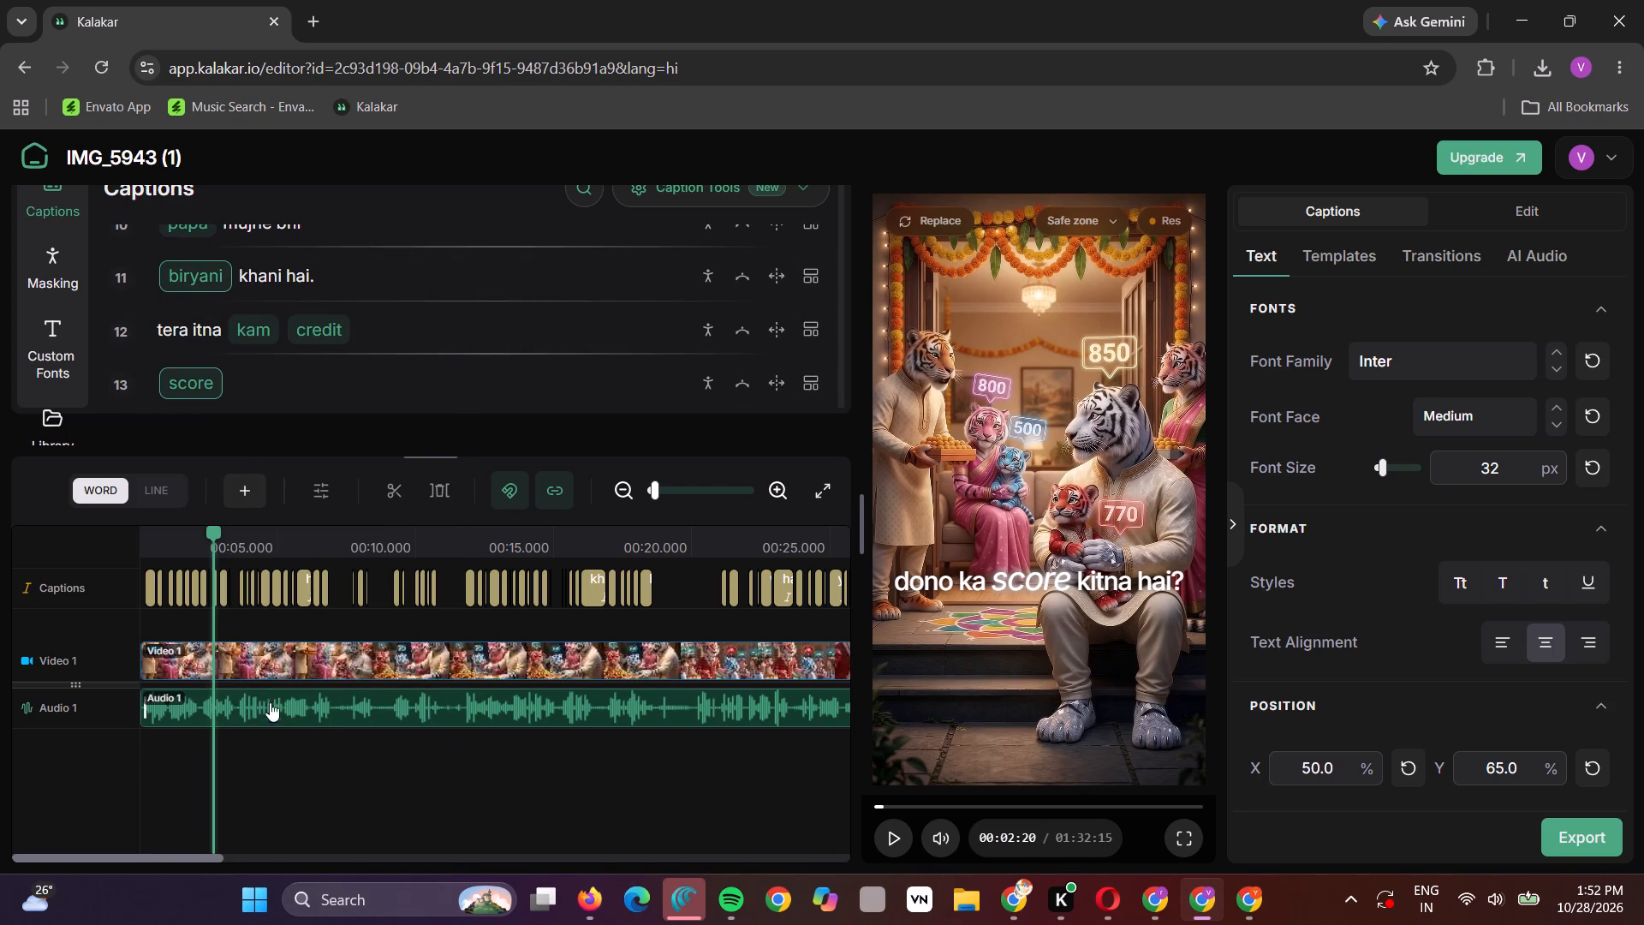
Move "hai," up to the "score" caption after "tera itna kam credit" so it reads "score hai,".
scroll(289, 360, "down", 2)
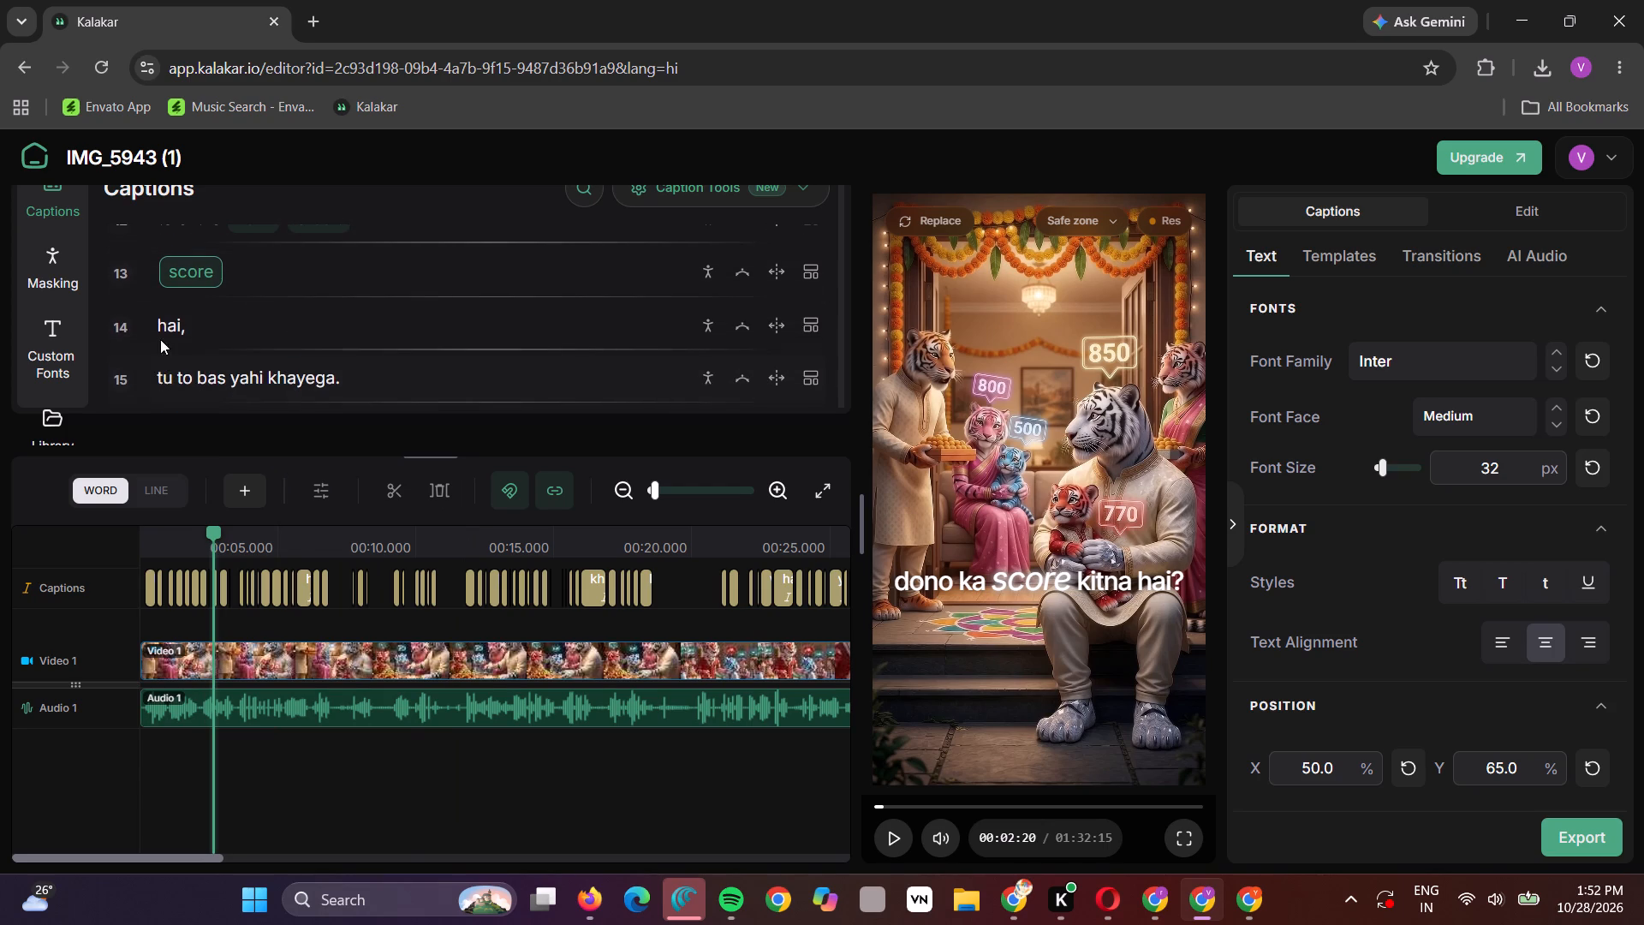
left_click(160, 339)
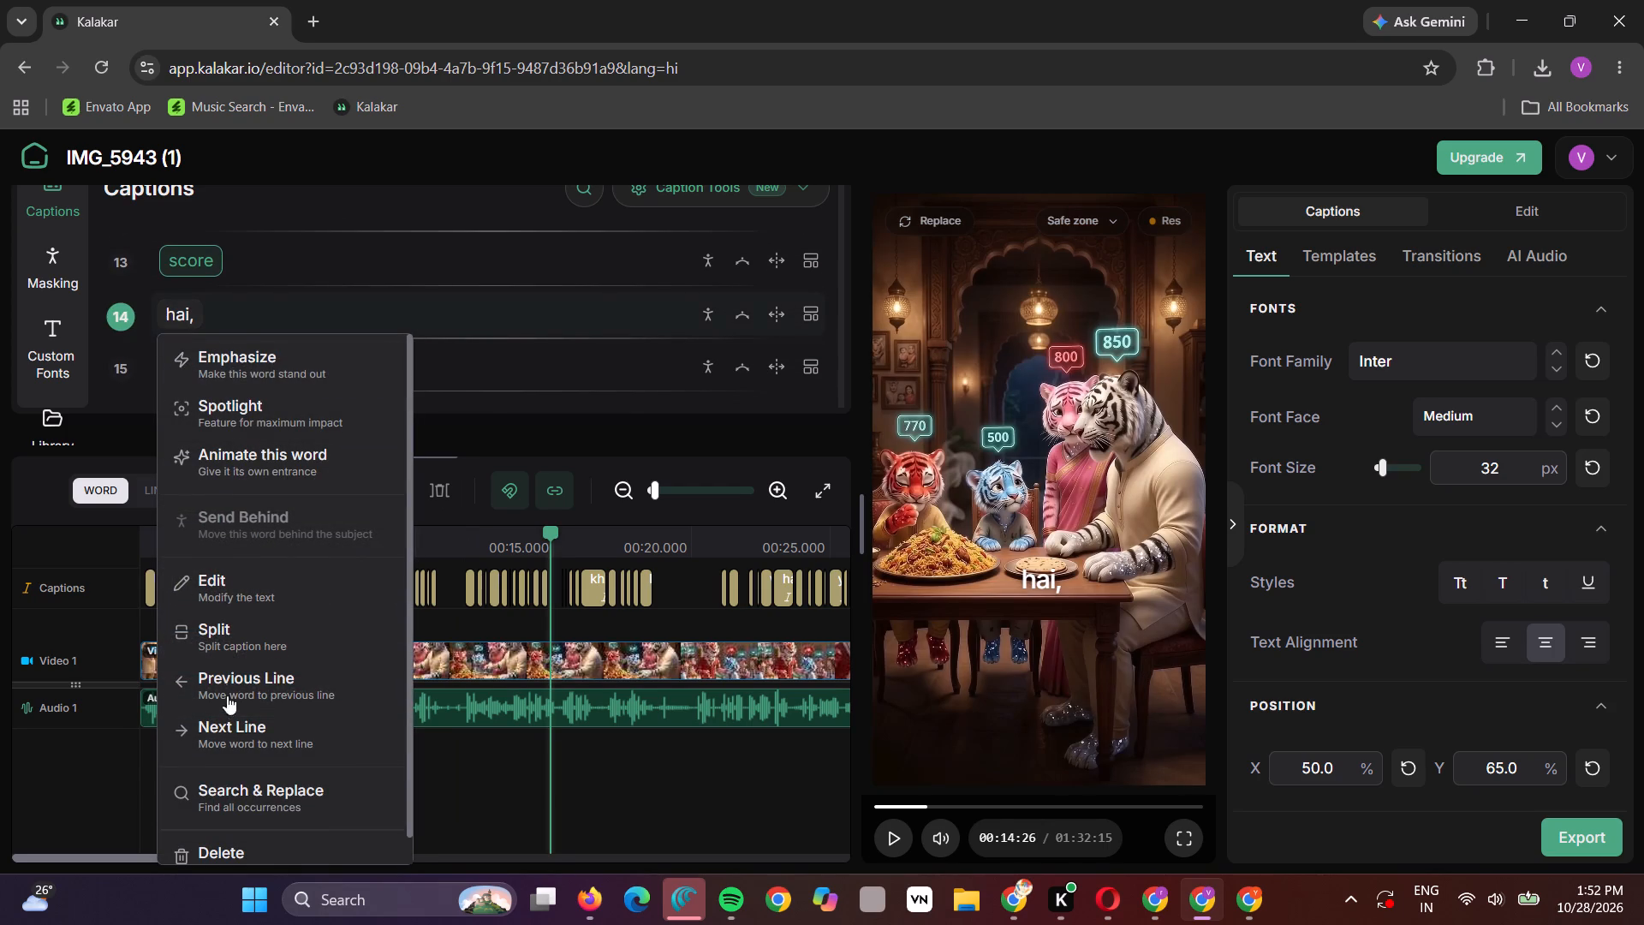
left_click(229, 702)
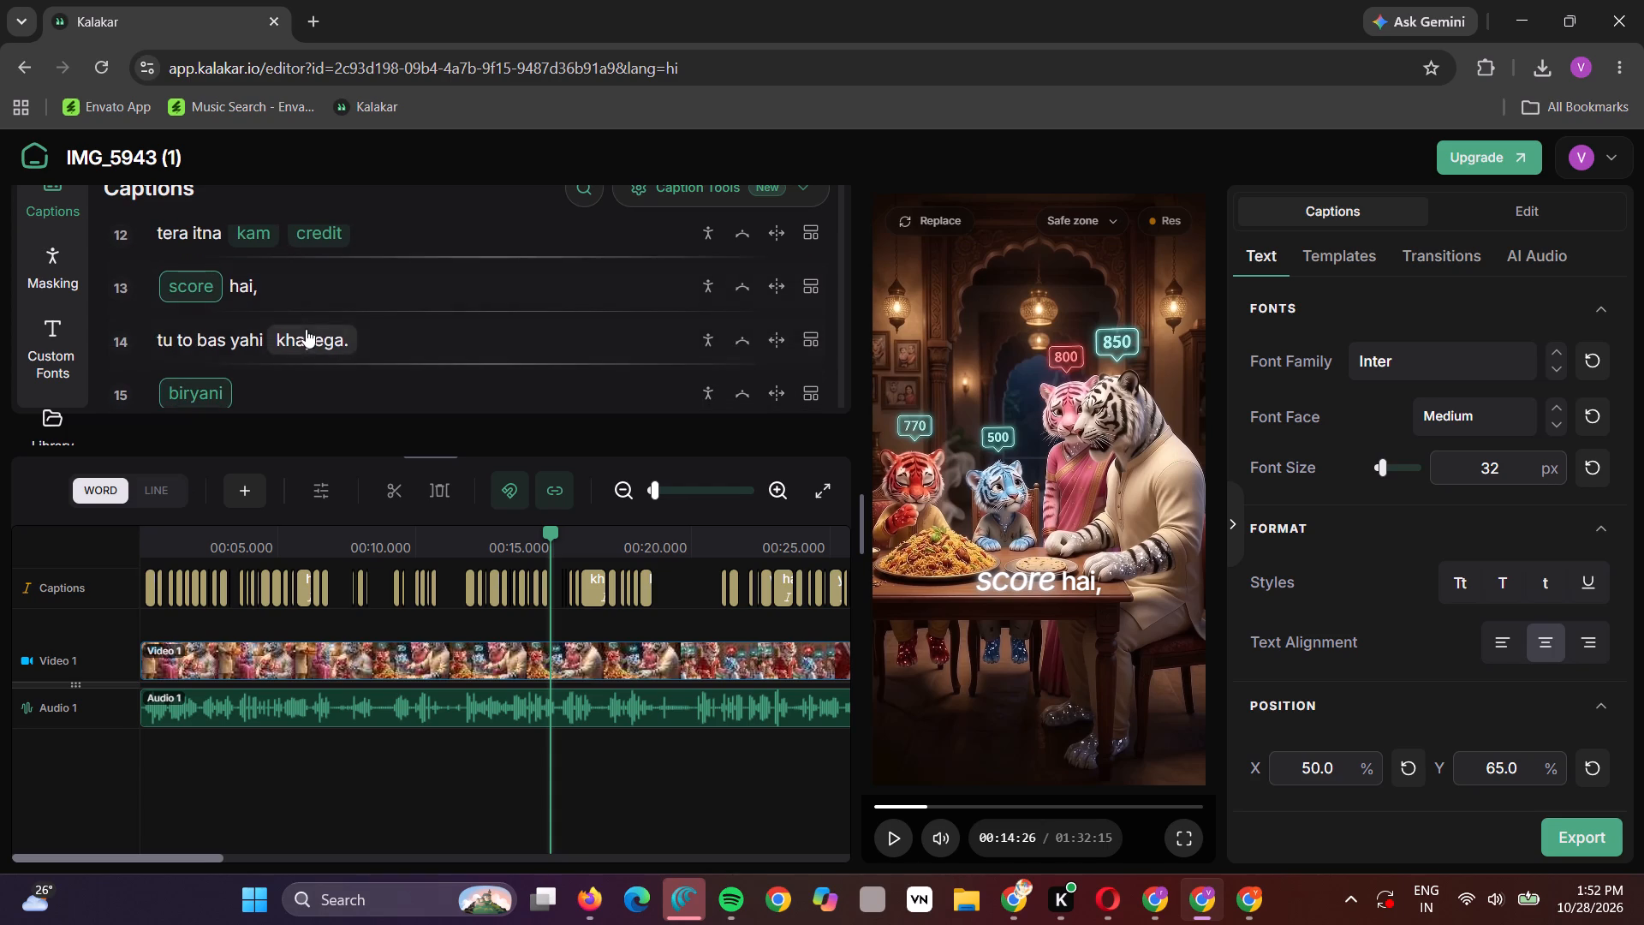
Merge "sirf" and "mera beta khayega." into the second "biryani" caption so it reads "biryani sirf mera beta khayega.".
scroll(235, 340, "down", 1)
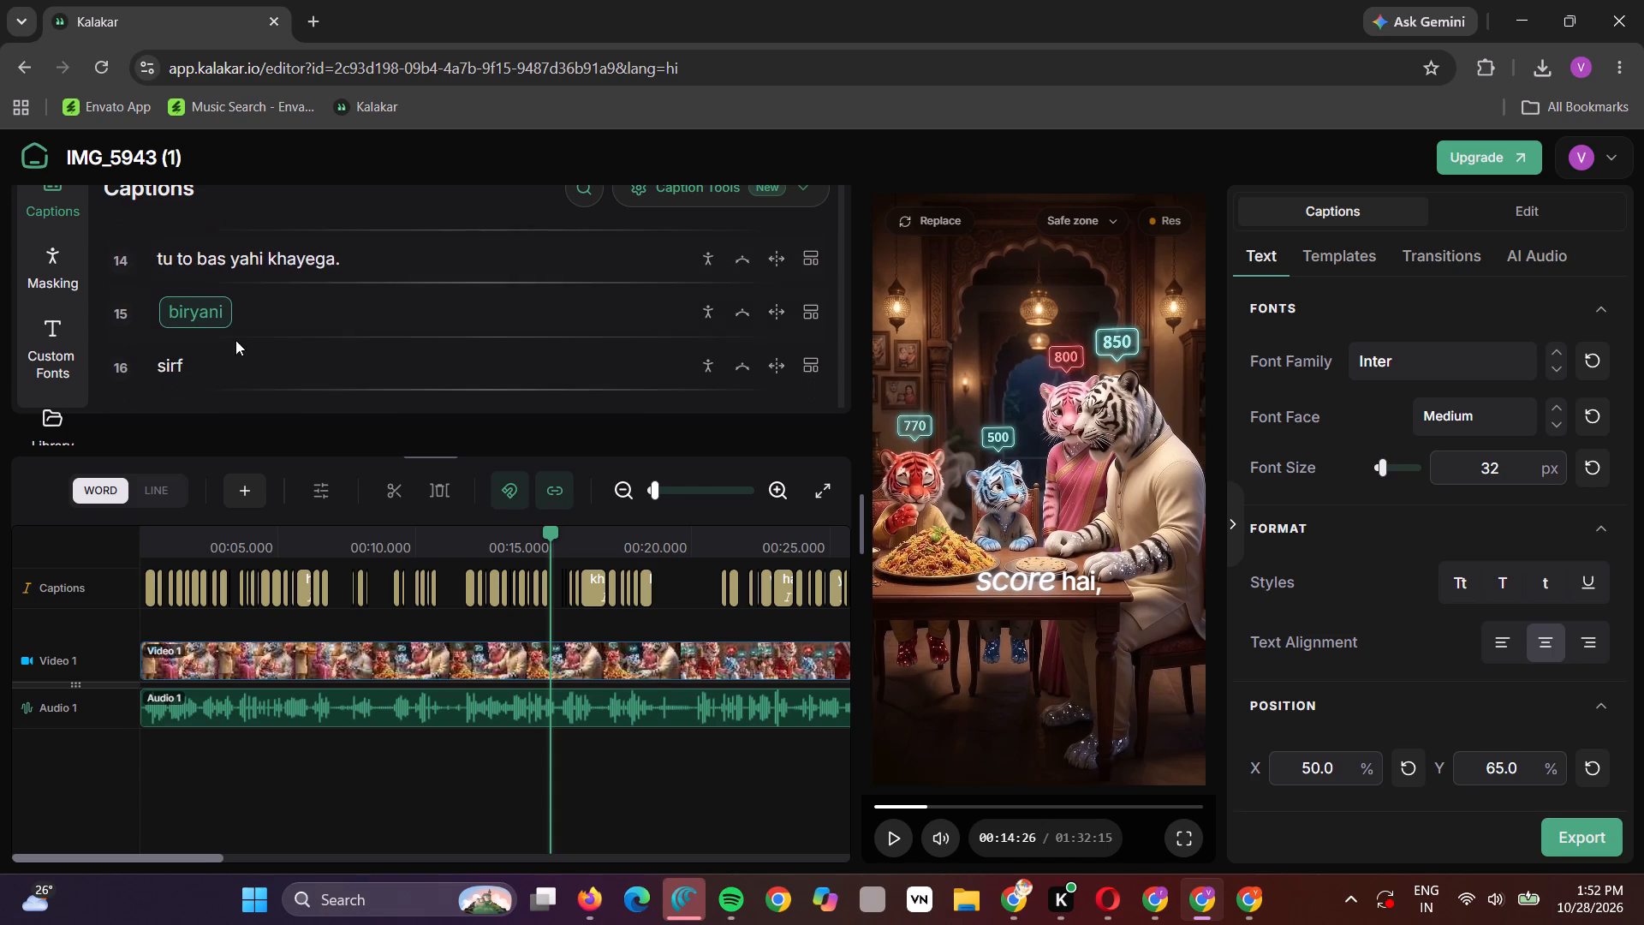
scroll(211, 342, "down", 1)
left_click(304, 339)
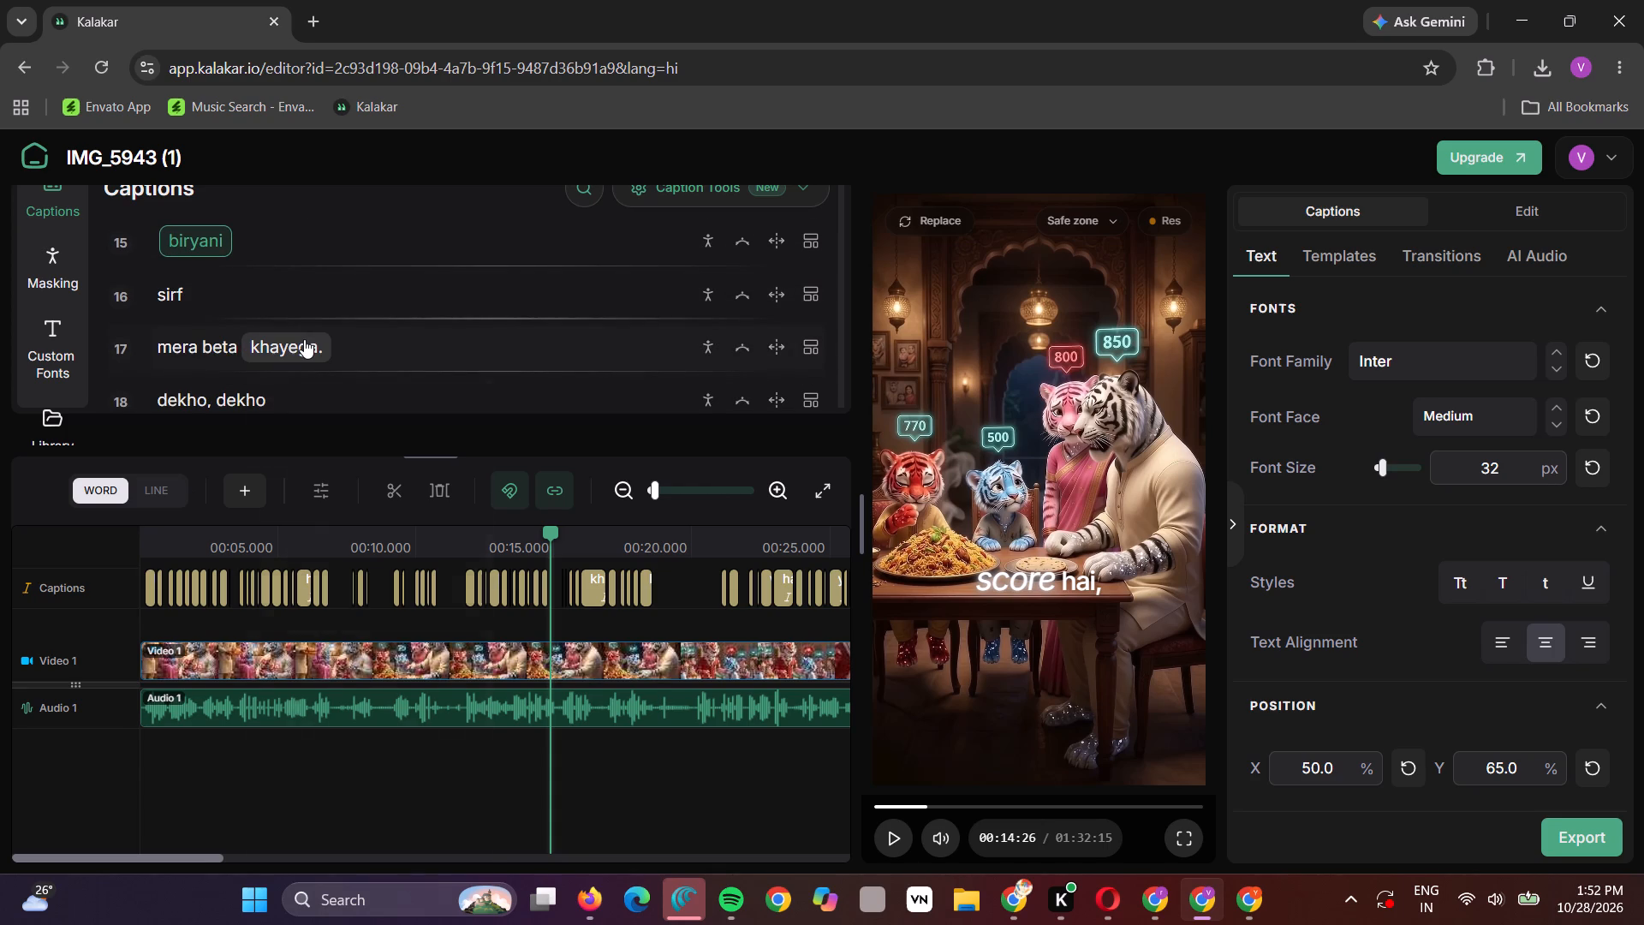
left_click(341, 735)
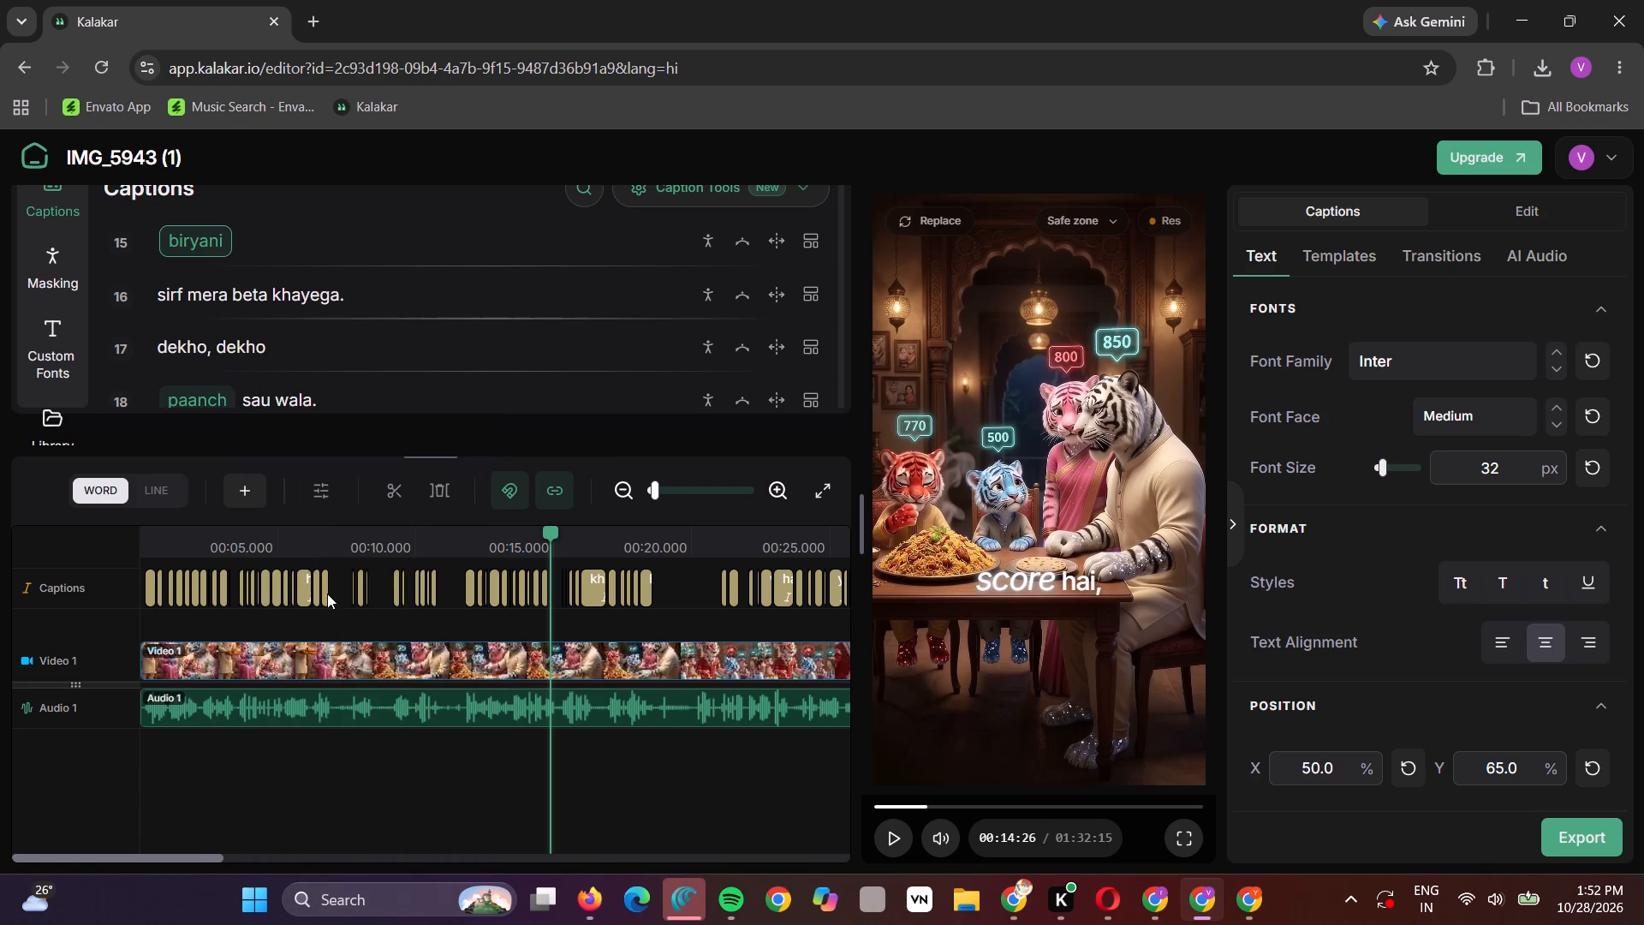
left_click(312, 305)
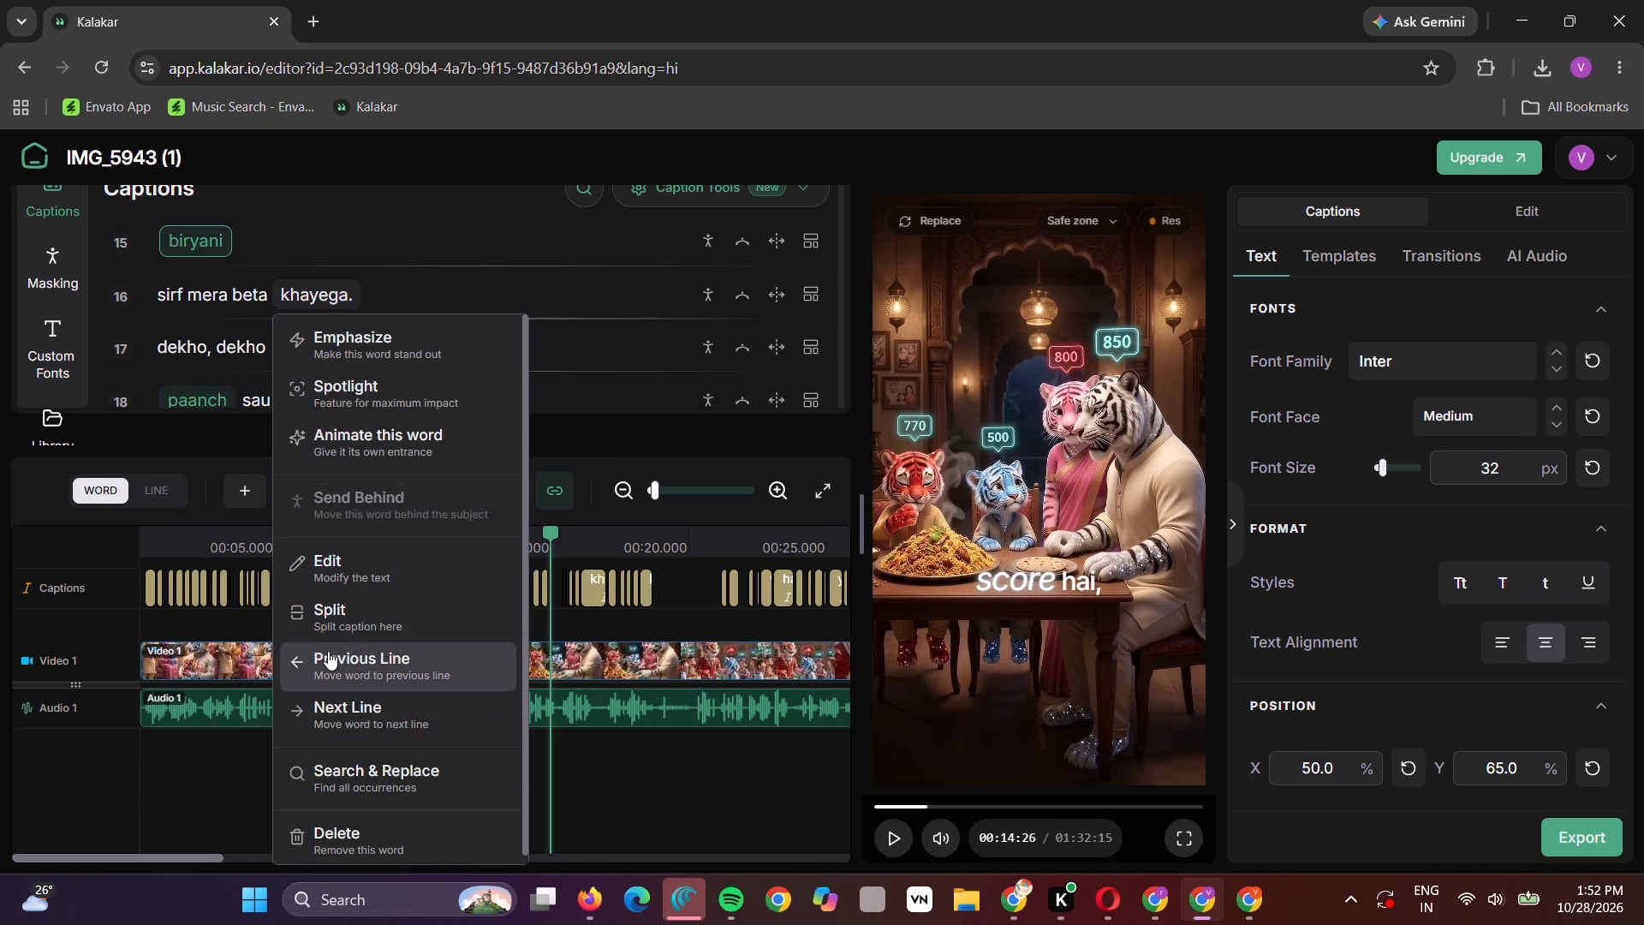
left_click(328, 651)
Move "khayega." from the end of the "biryani sirf mera beta" caption to the following line, making it "khayega. dekho, dekho".
scroll(337, 277, "up", 1)
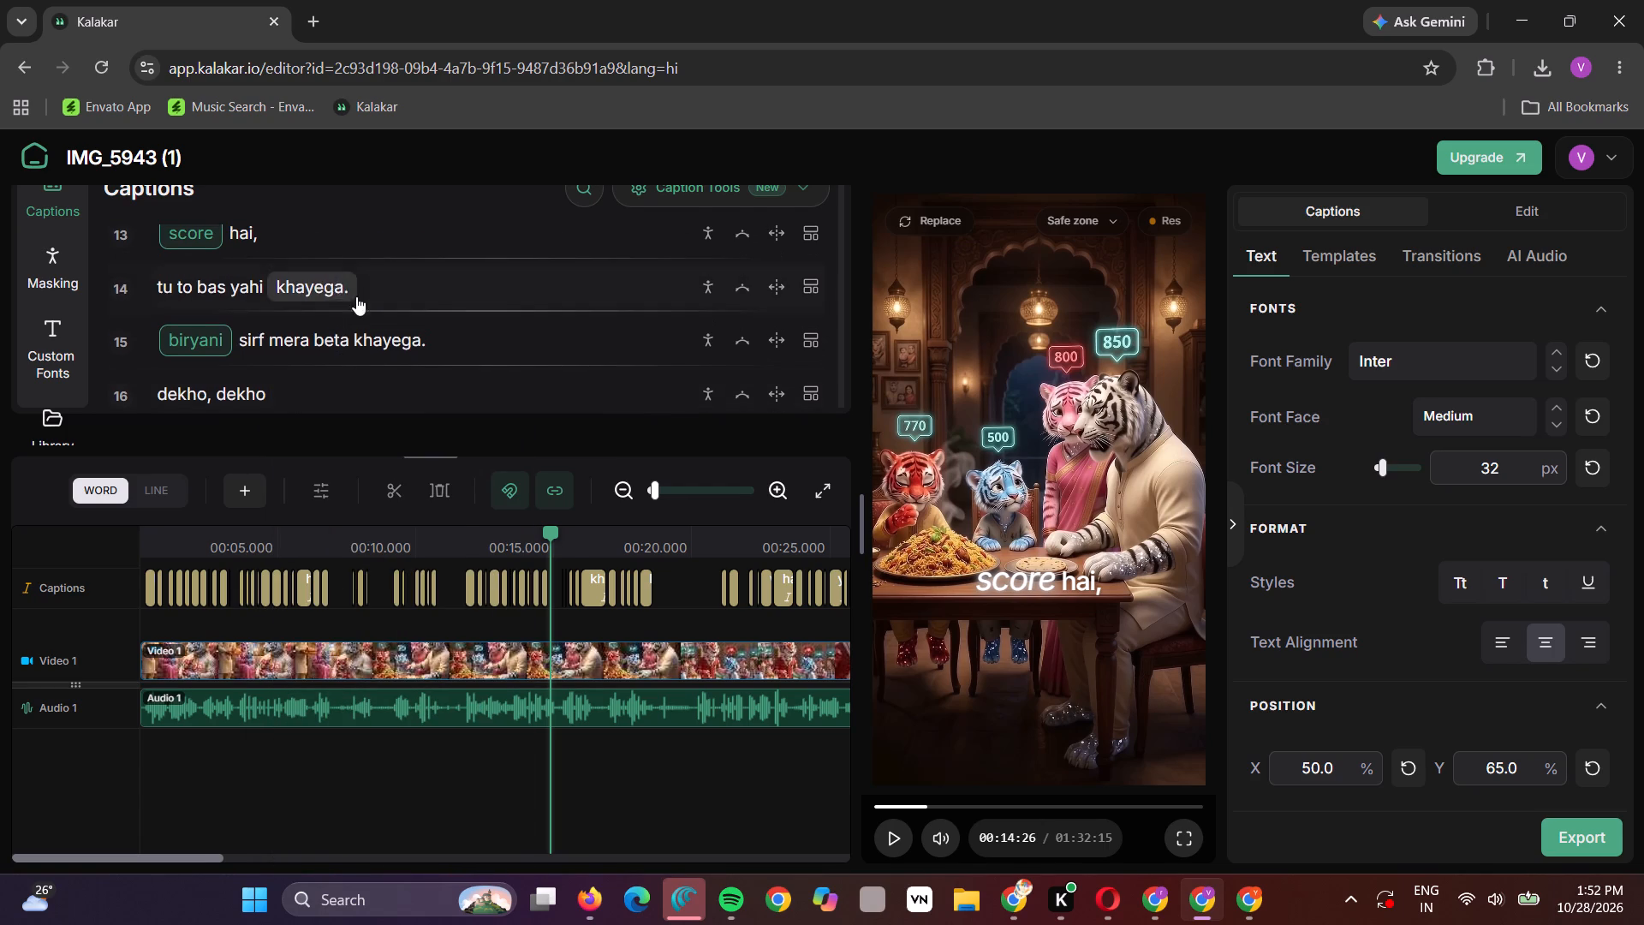
scroll(323, 342, "down", 1)
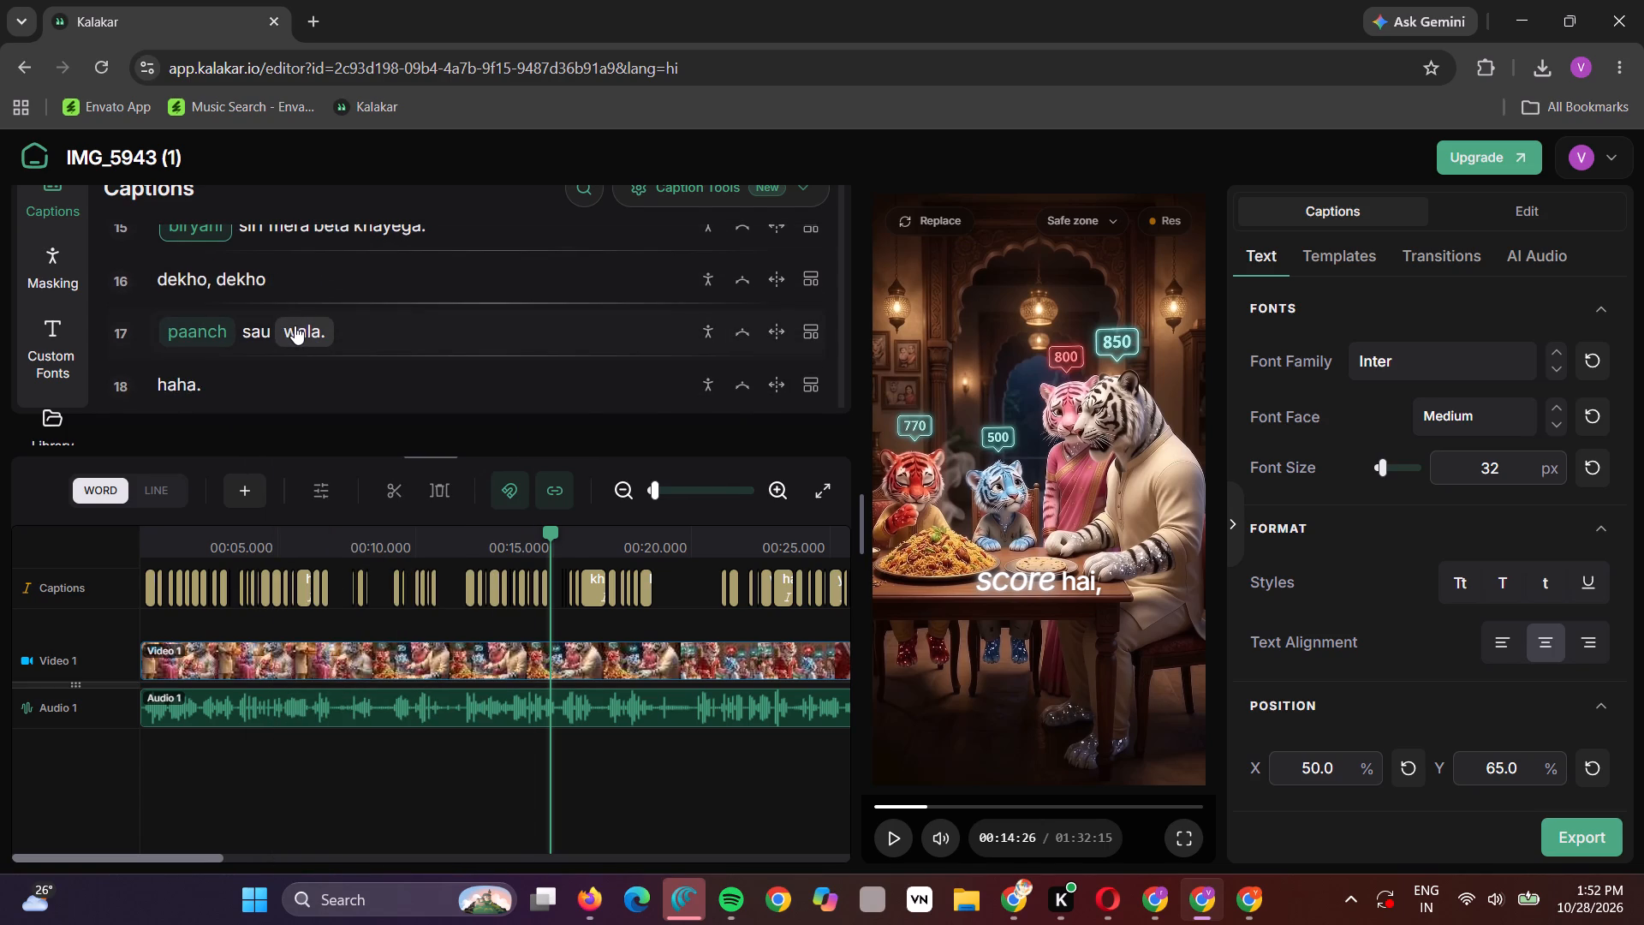
left_click(289, 325)
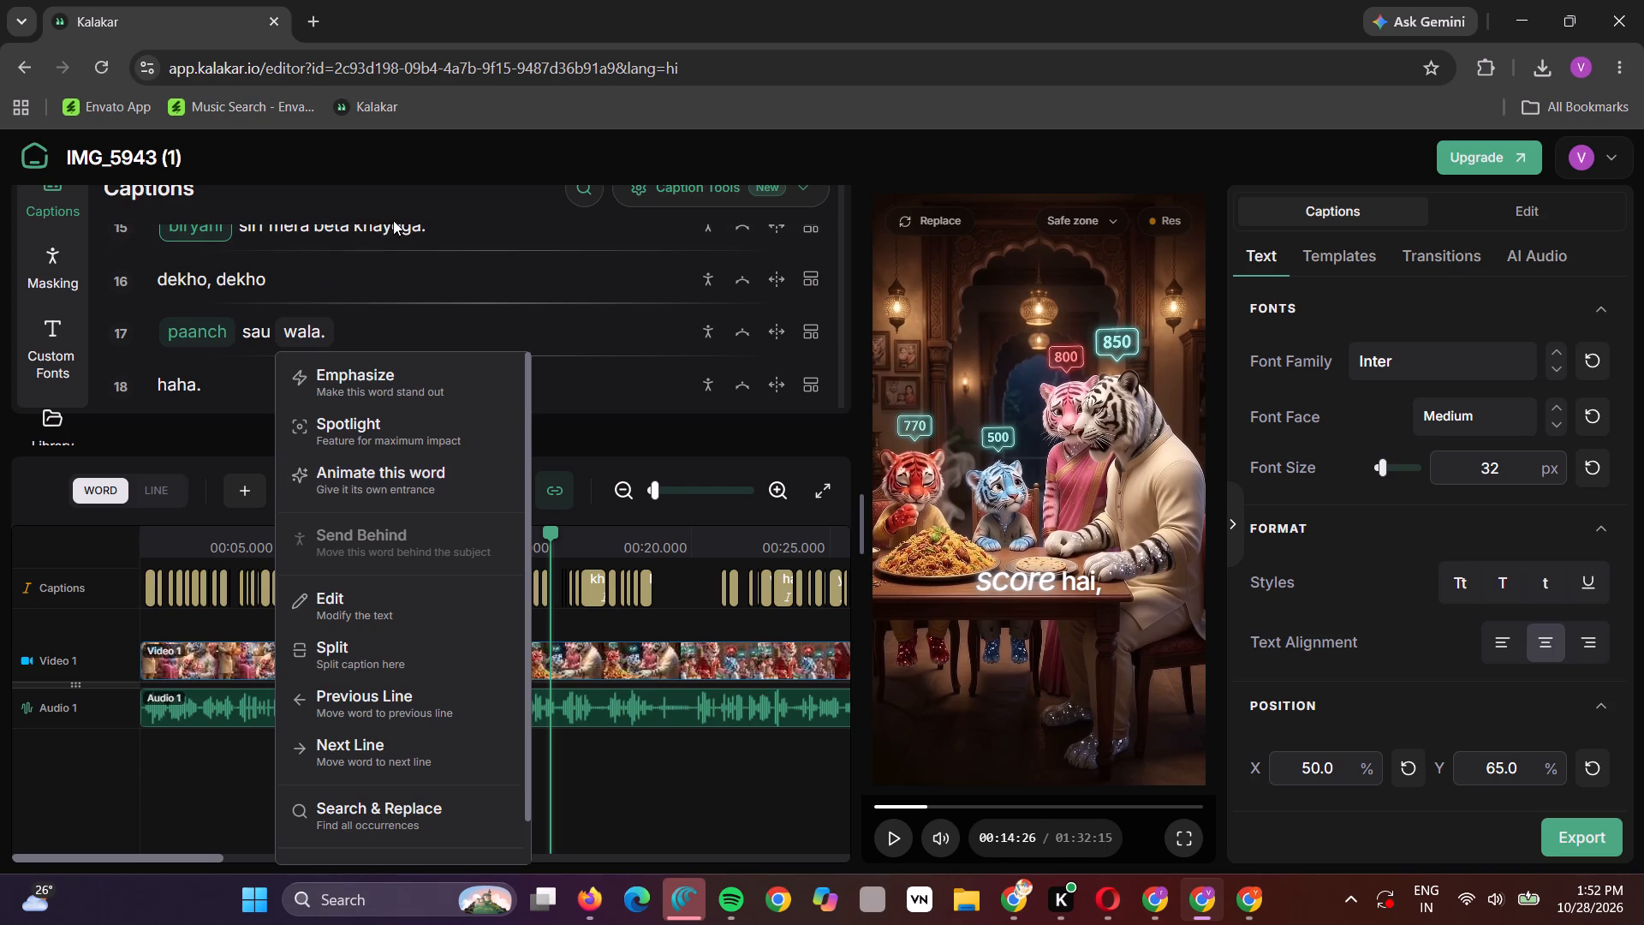
left_click(395, 231)
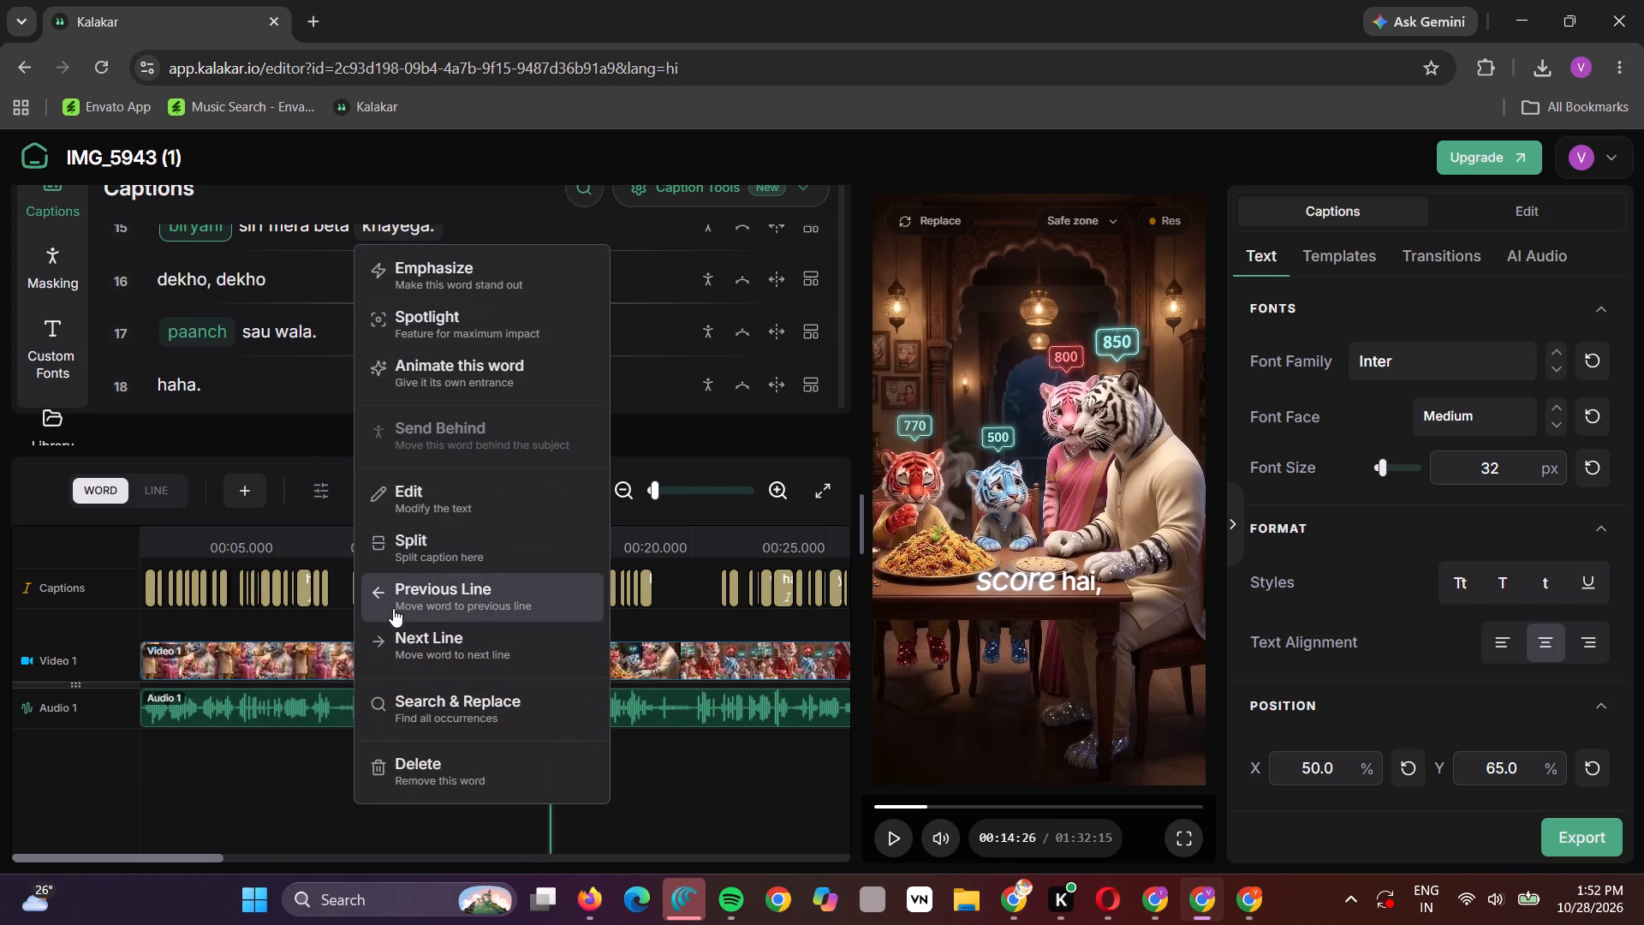
left_click(402, 633)
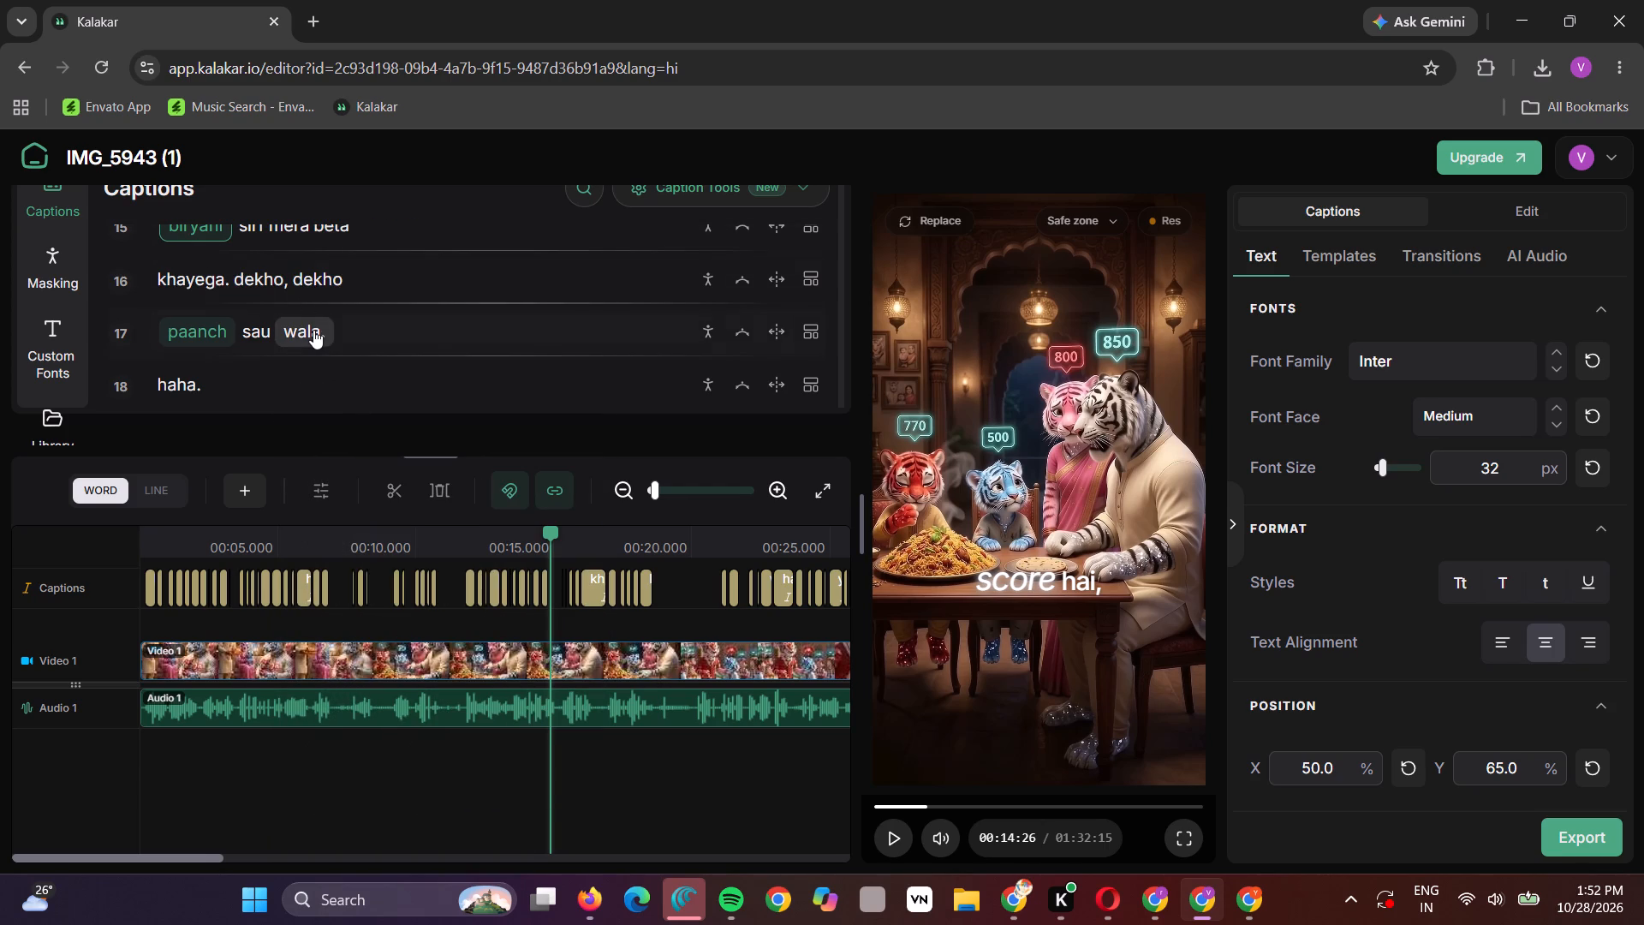
Join "kitna kam" to the preceding "haha." caption so the line reads "haha. kitna kam".
scroll(313, 330, "down", 1)
left_click(228, 379)
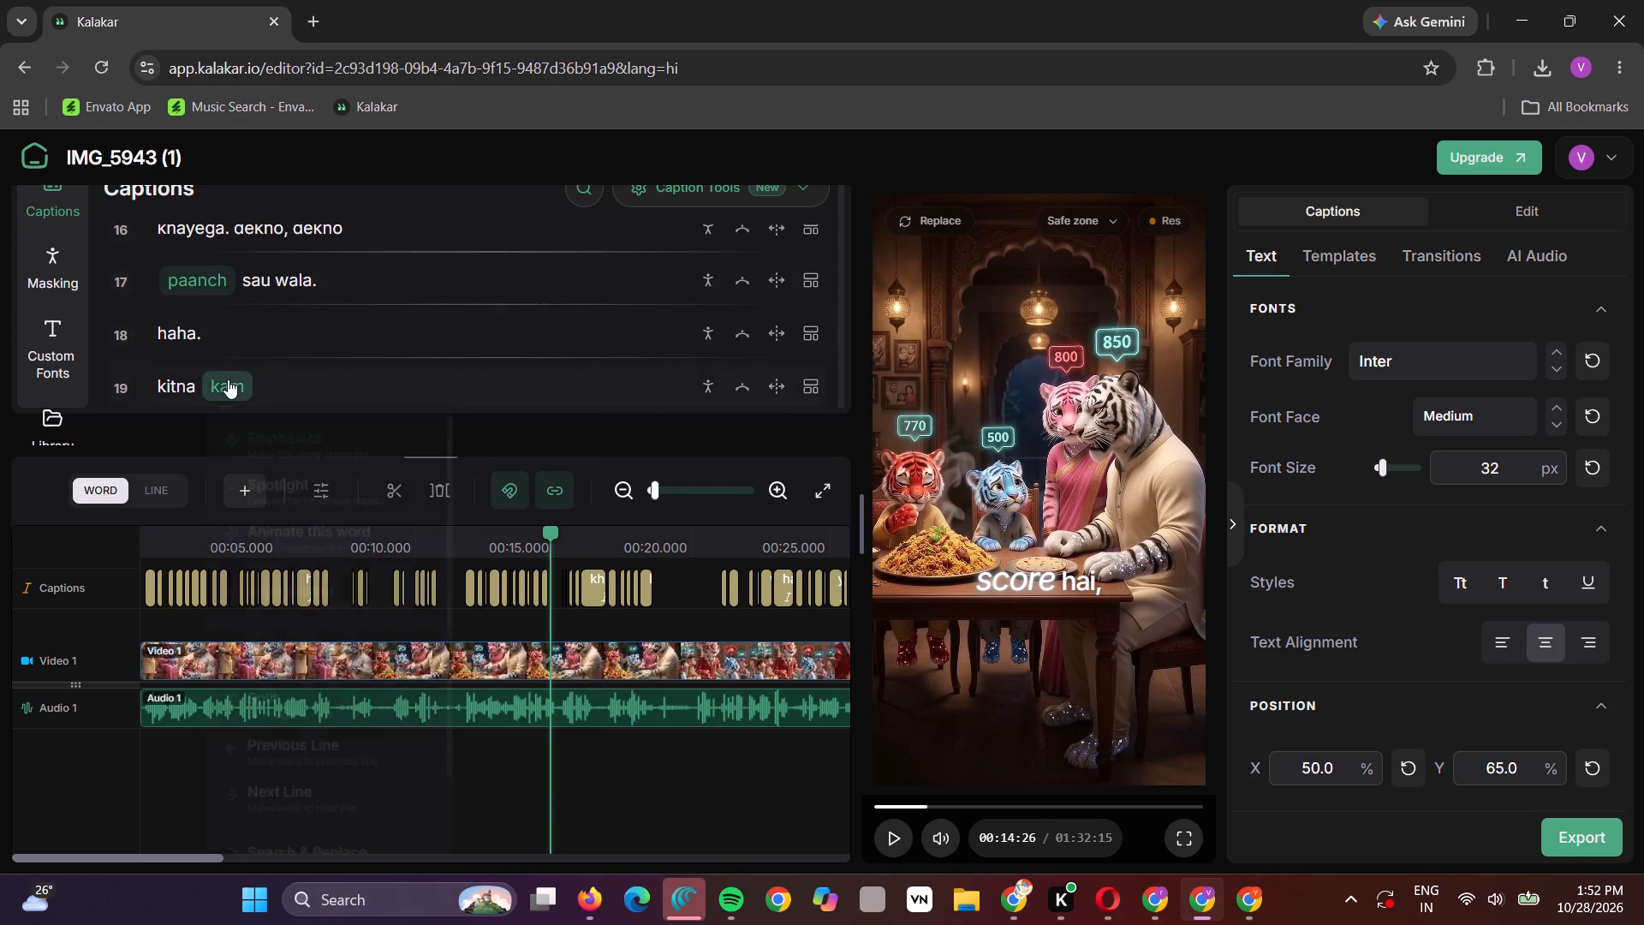
left_click(292, 743)
left_click(292, 743)
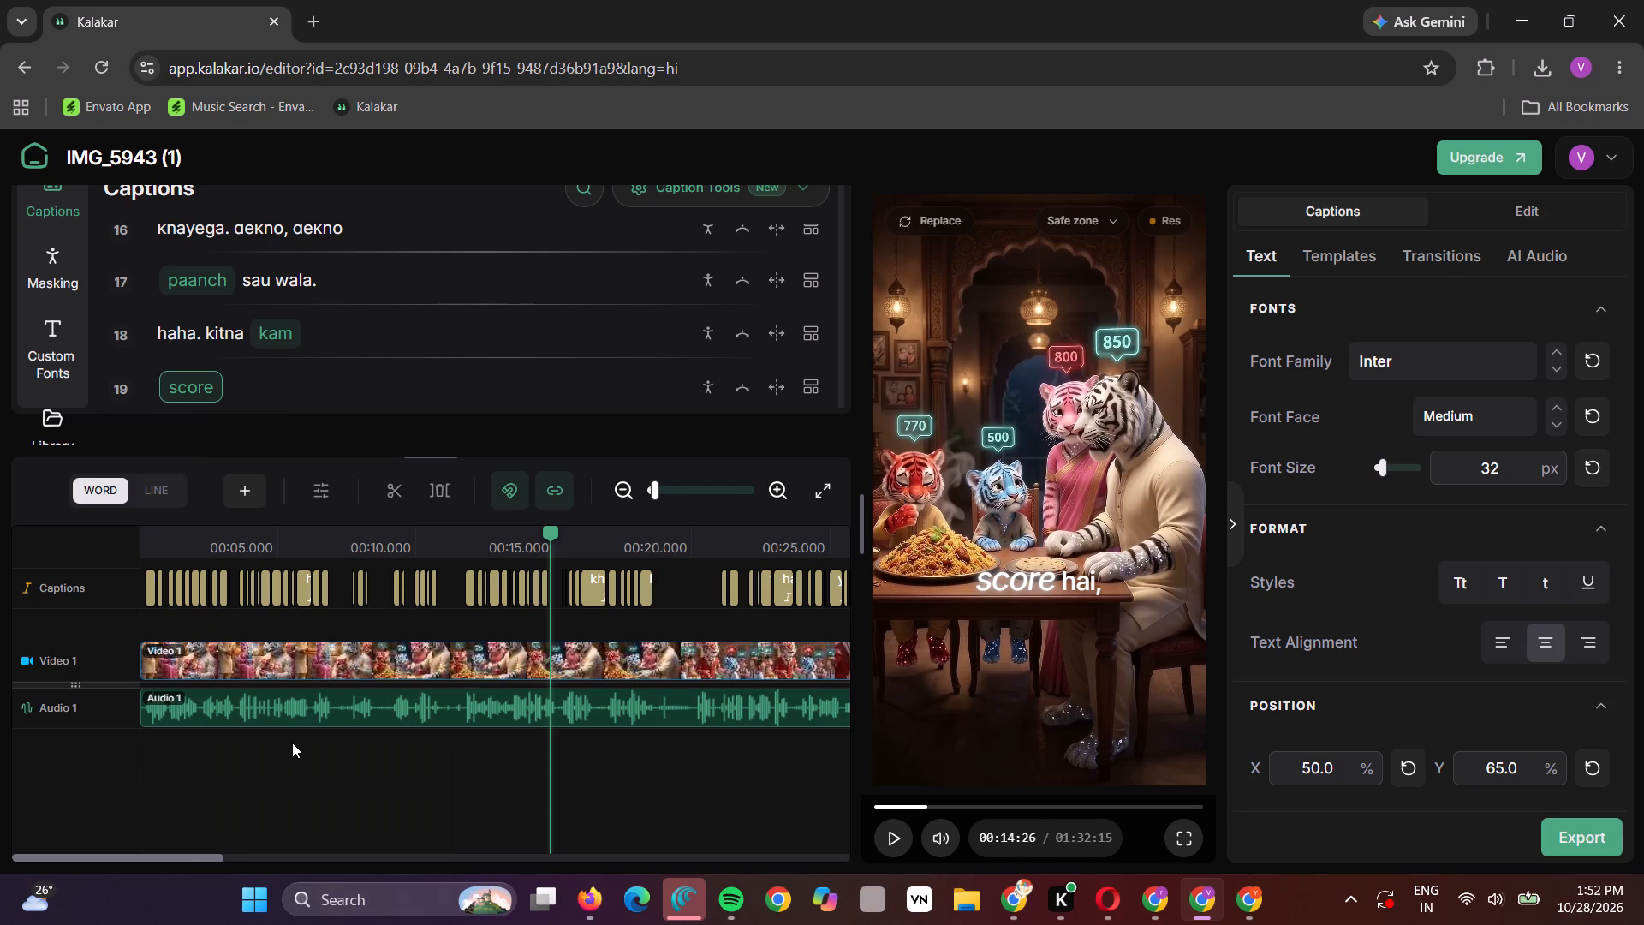
Move "hai yar." up to the "score" caption so the line reads "score hai yar.".
scroll(293, 392, "down", 1)
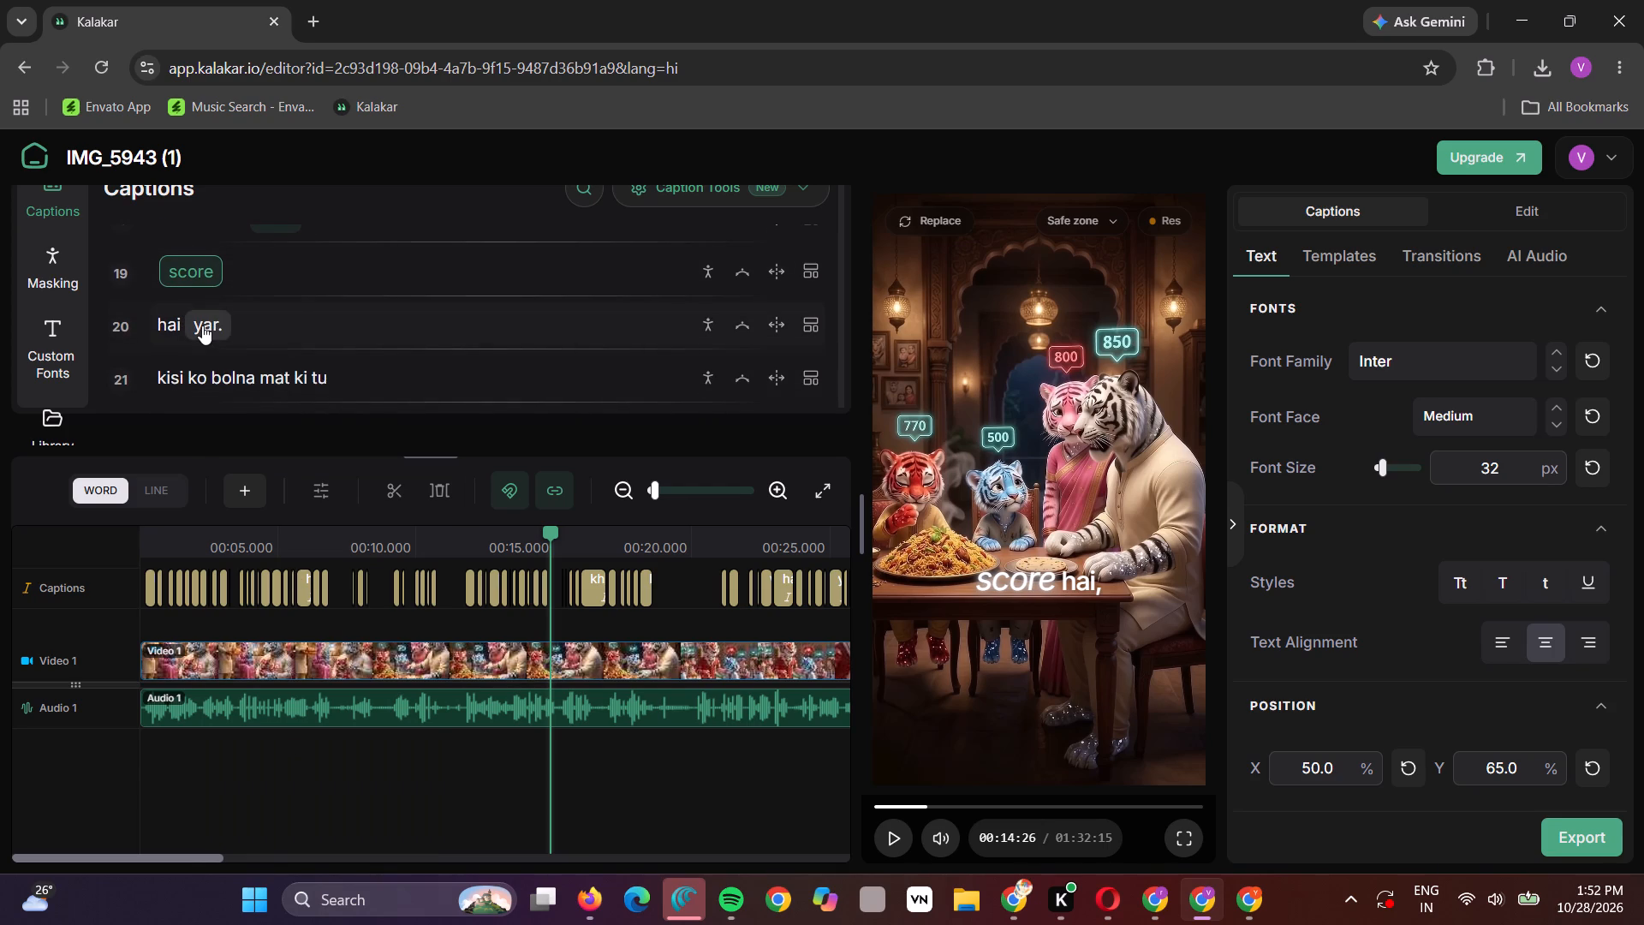
left_click(202, 325)
left_click(272, 700)
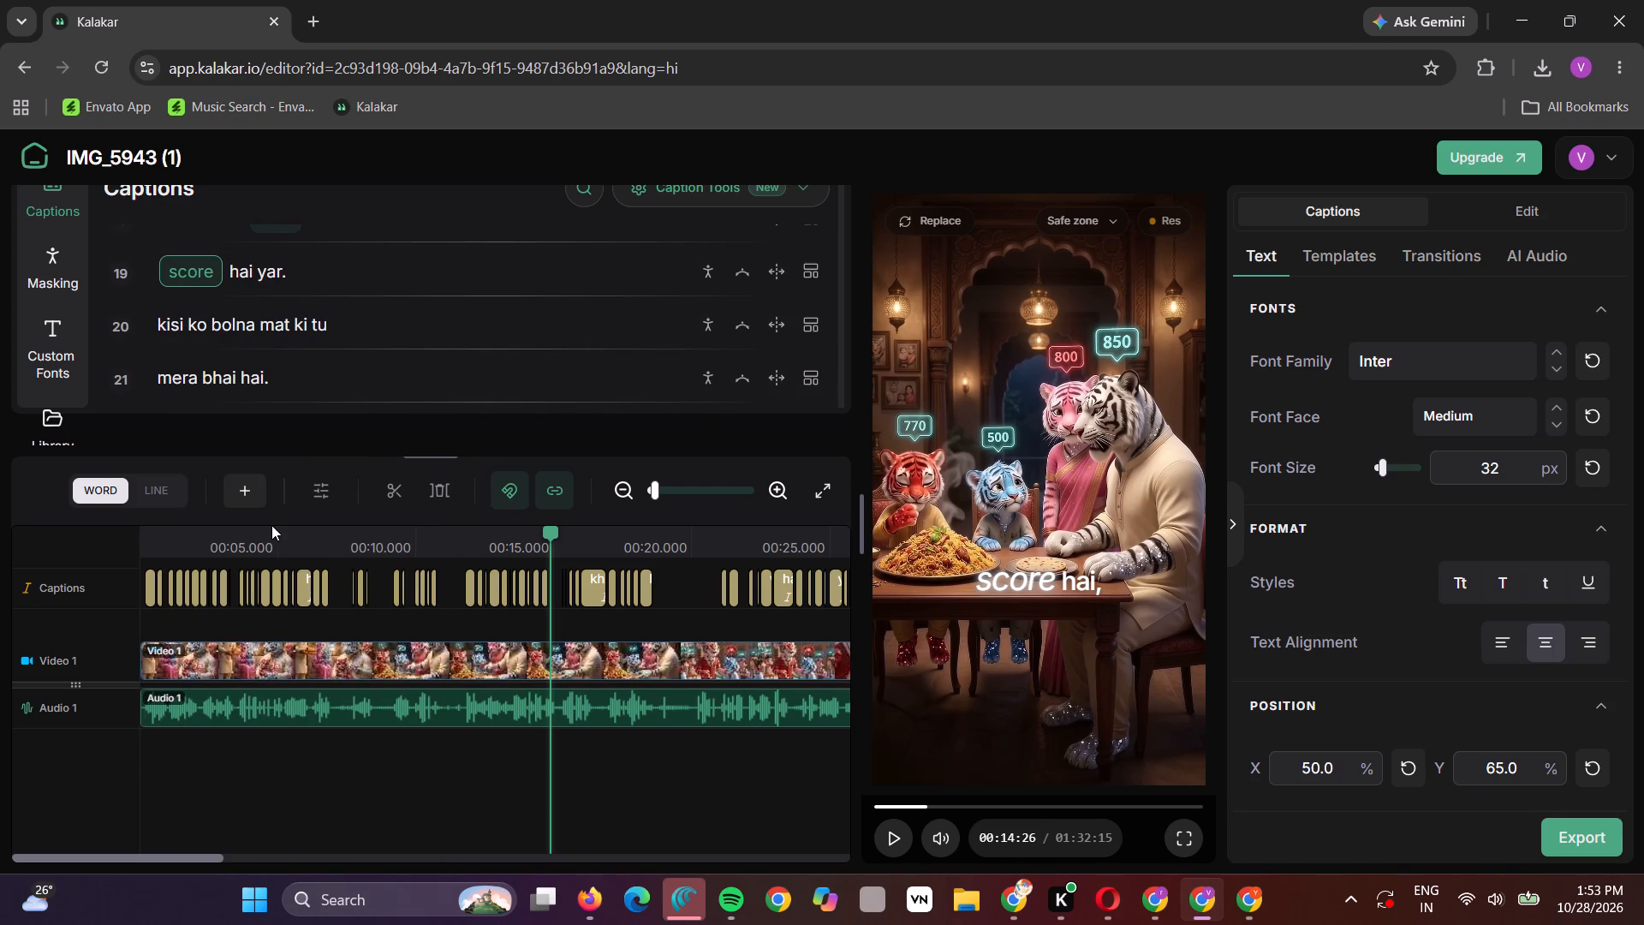
Merge "hi sahi" and "par" into the "lanat" caption so the line reads "lanat hi sahi par".
scroll(356, 301, "down", 1)
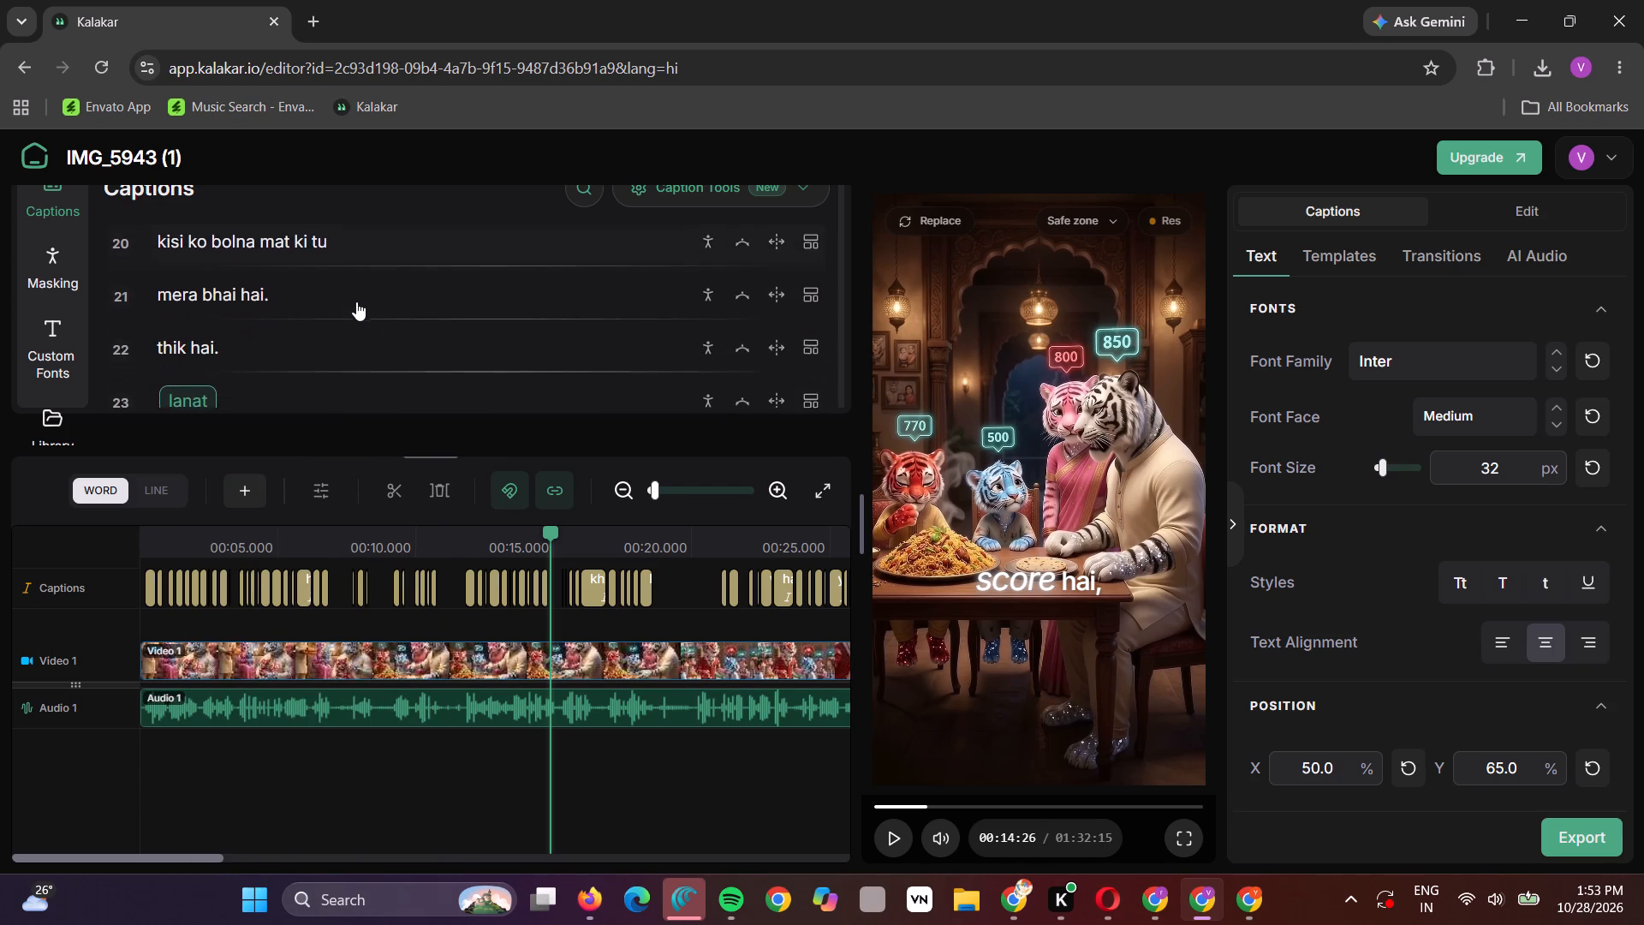
scroll(356, 301, "down", 1)
left_click(205, 375)
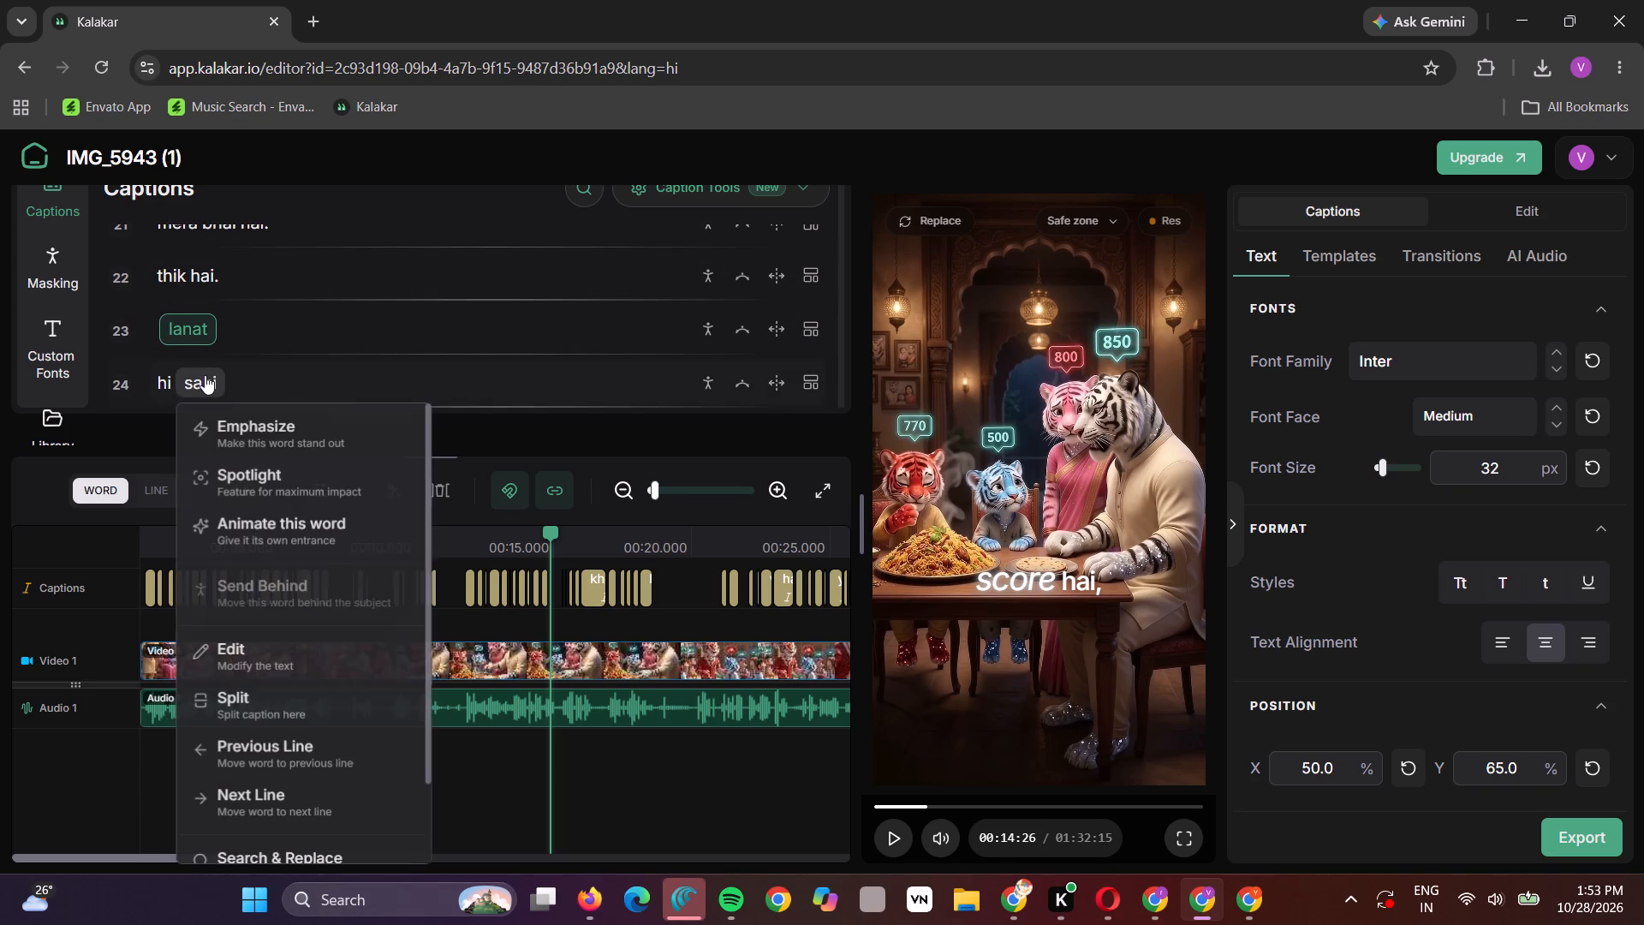
left_click(265, 743)
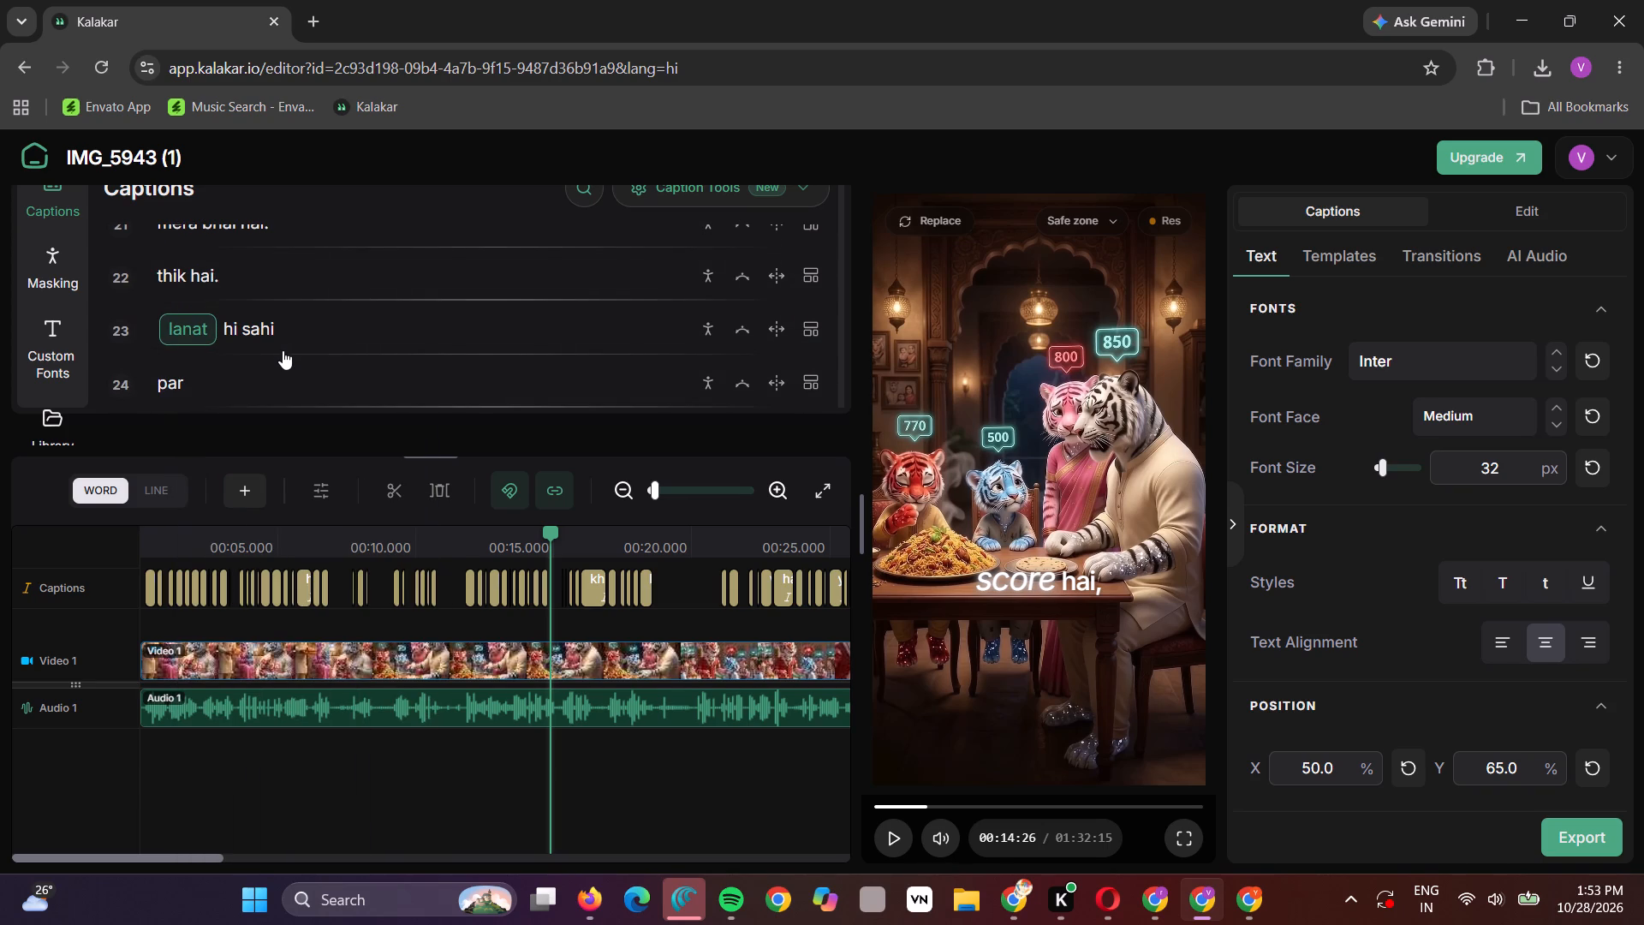
scroll(279, 338, "down", 1)
left_click(168, 295)
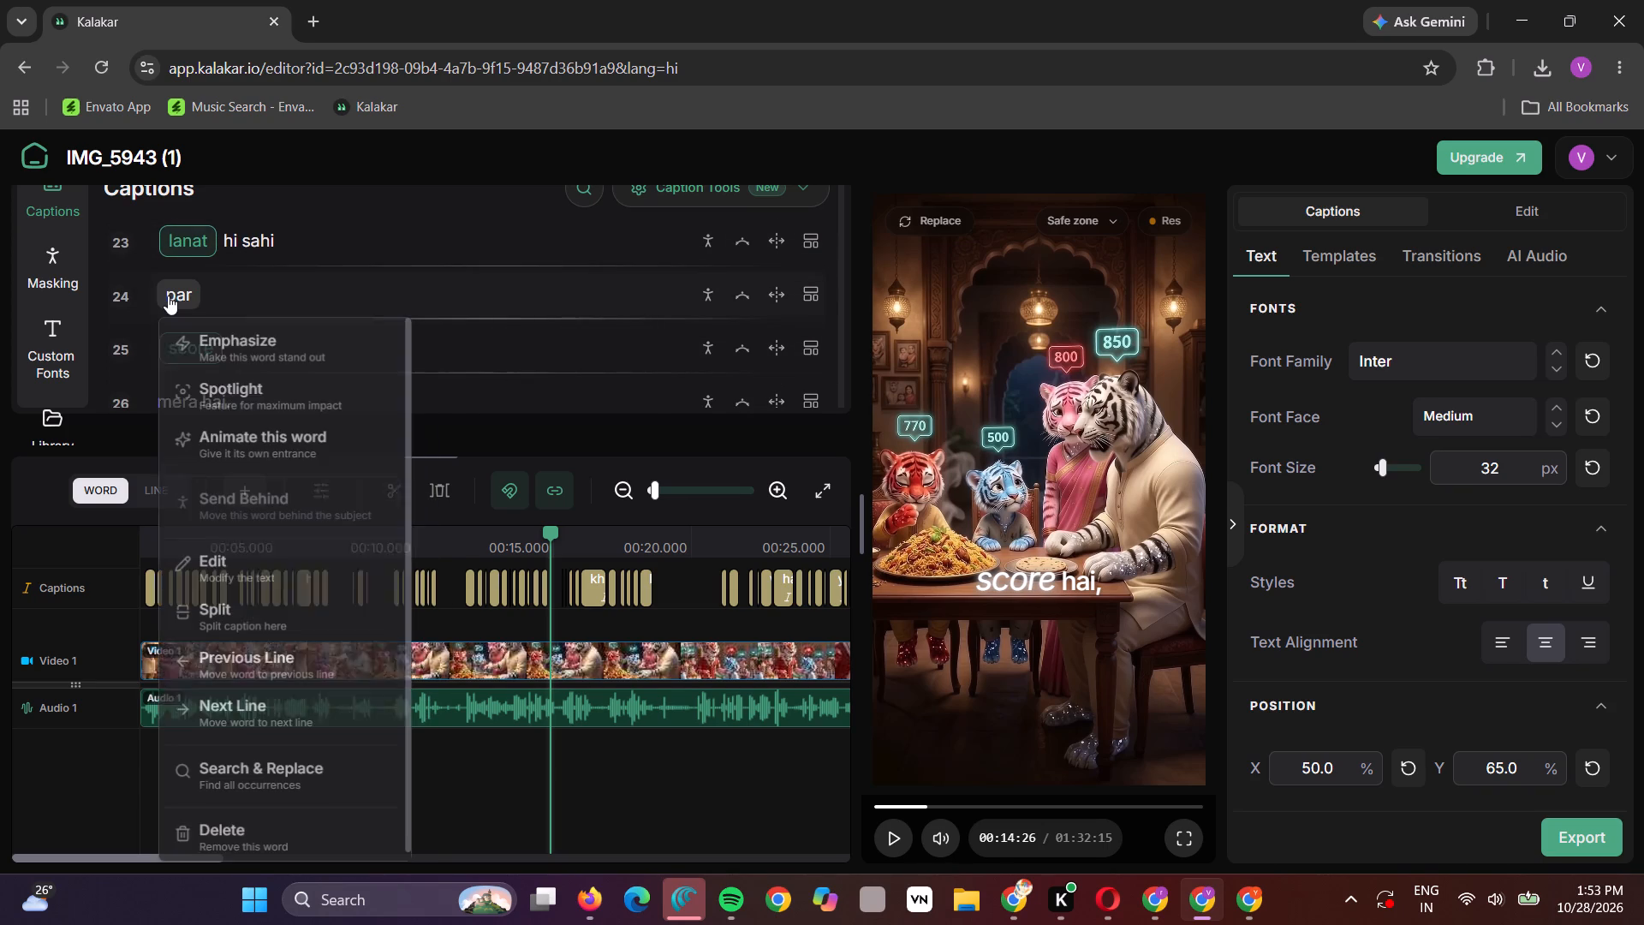
left_click(232, 668)
Join "mera hai." to the "score" caption following "lanat hi sahi par" so it reads "score mera hai.".
left_click(214, 361)
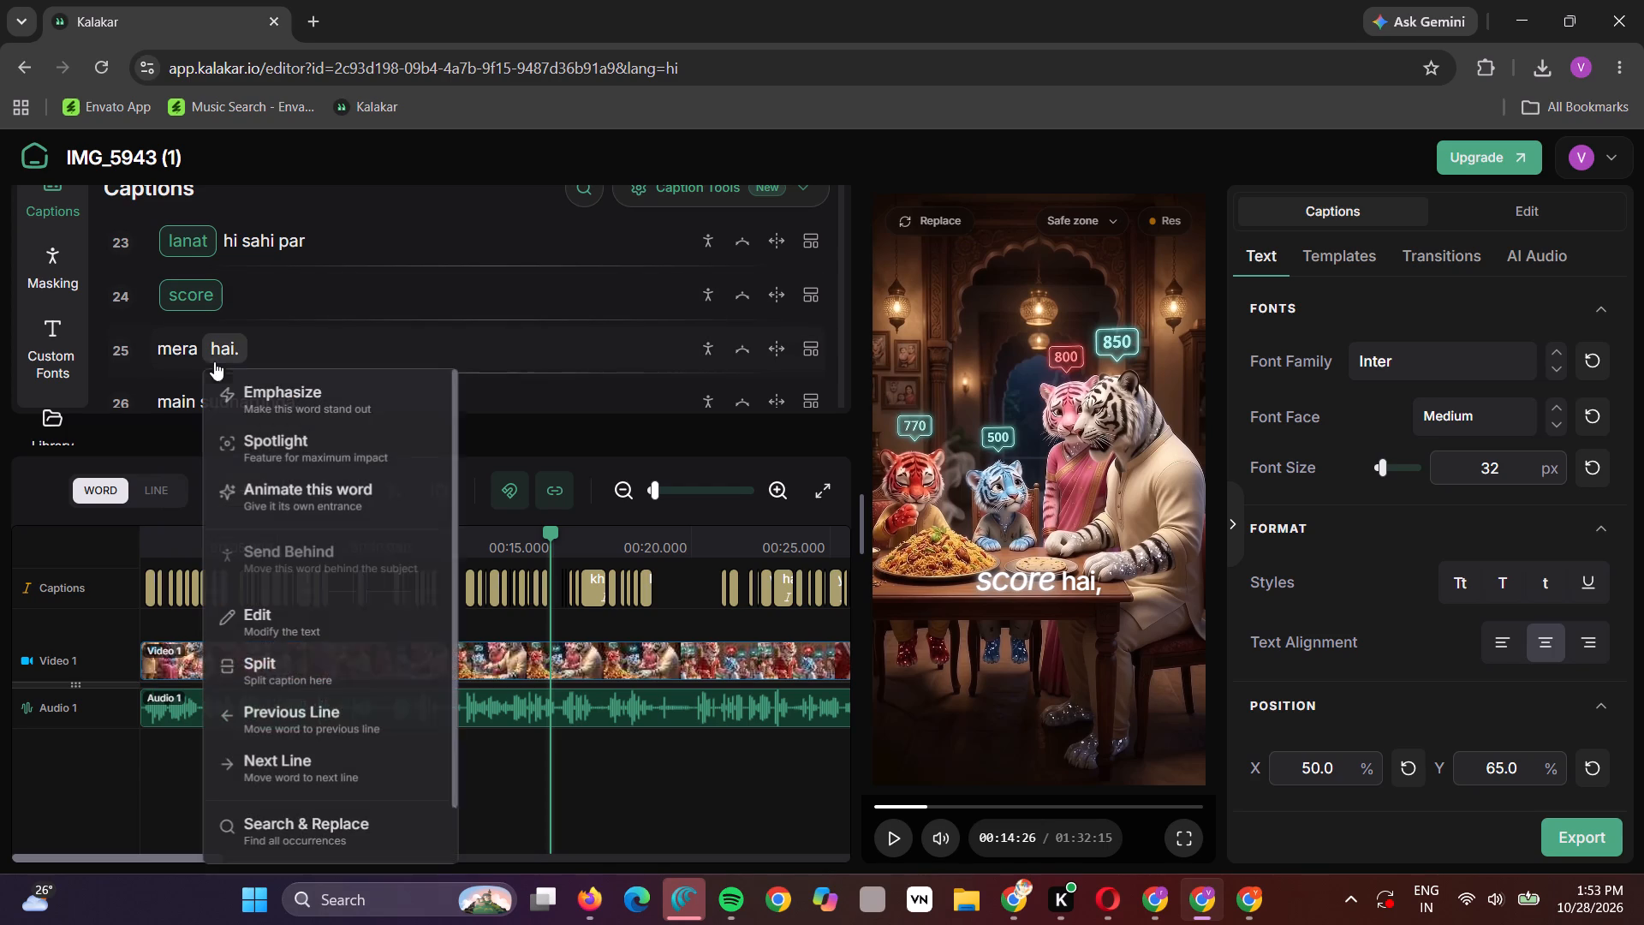
left_click(278, 725)
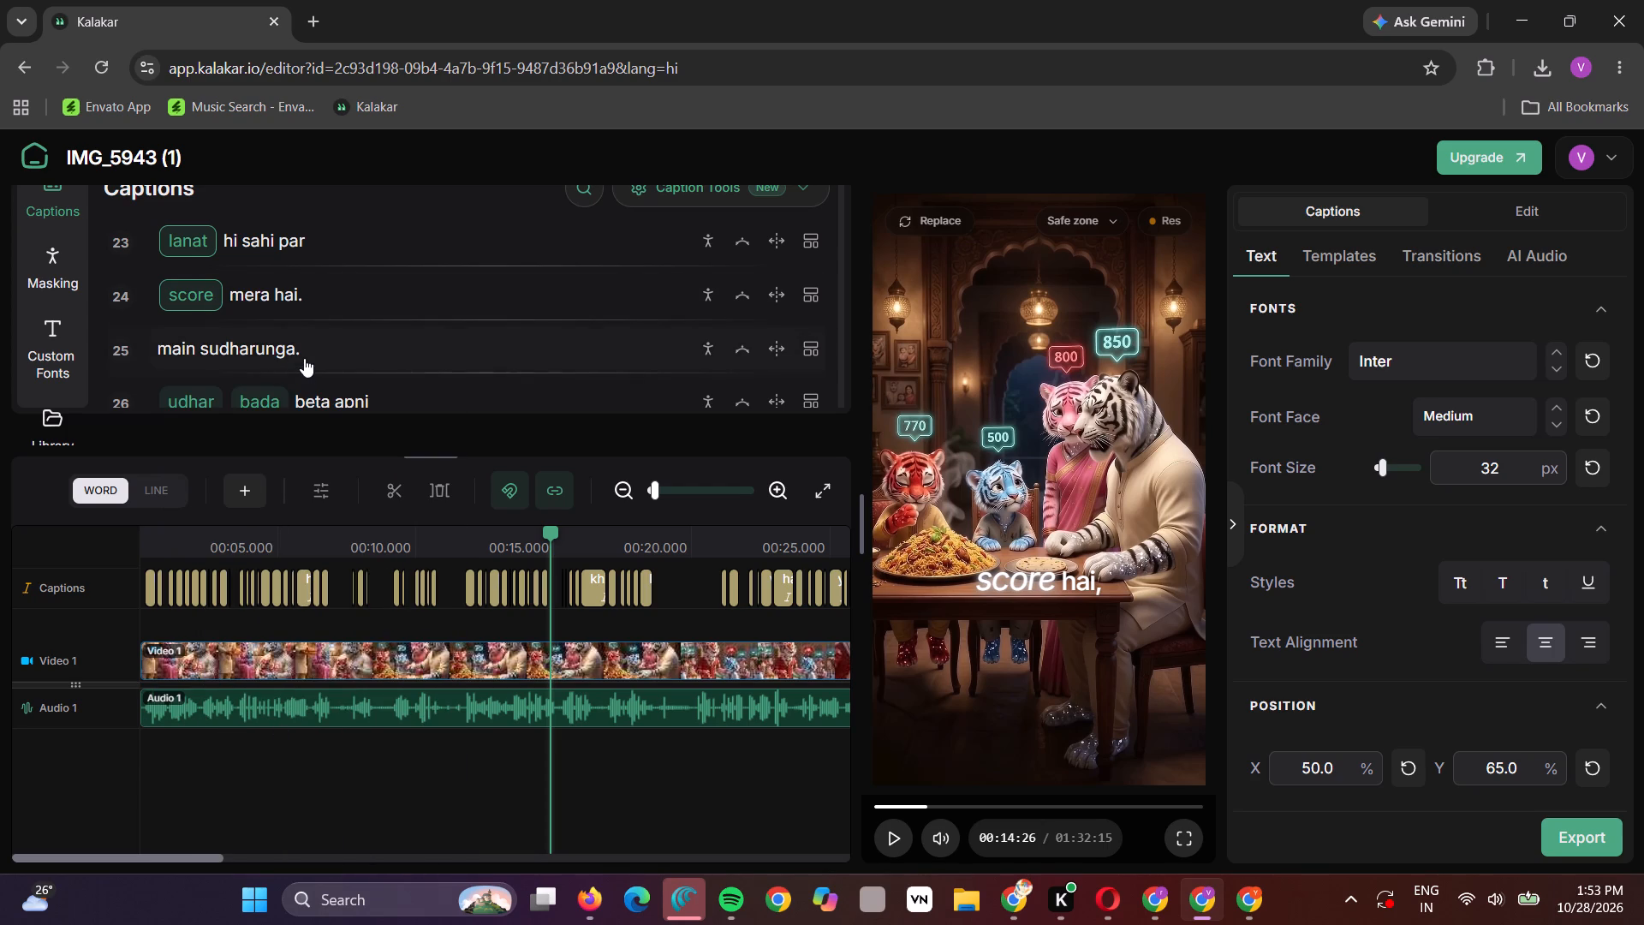
scroll(304, 358, "down", 3)
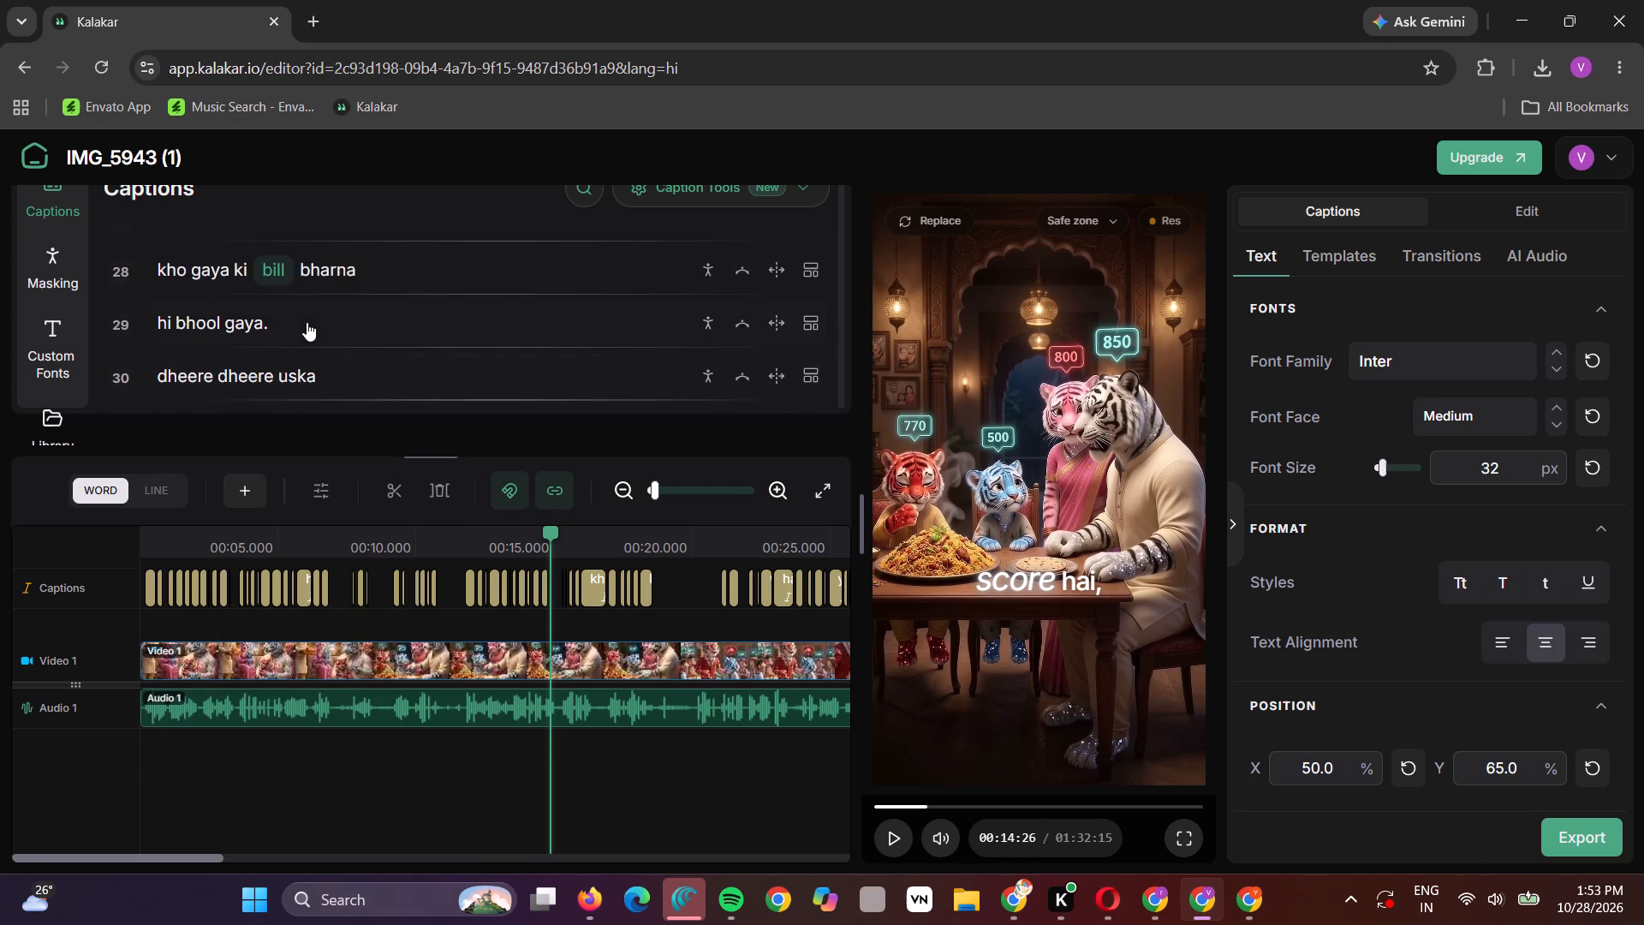
Join "girta chala gaya." to the preceding "score" caption so the line reads "score girta chala gaya.".
scroll(307, 322, "down", 1)
left_click(298, 362)
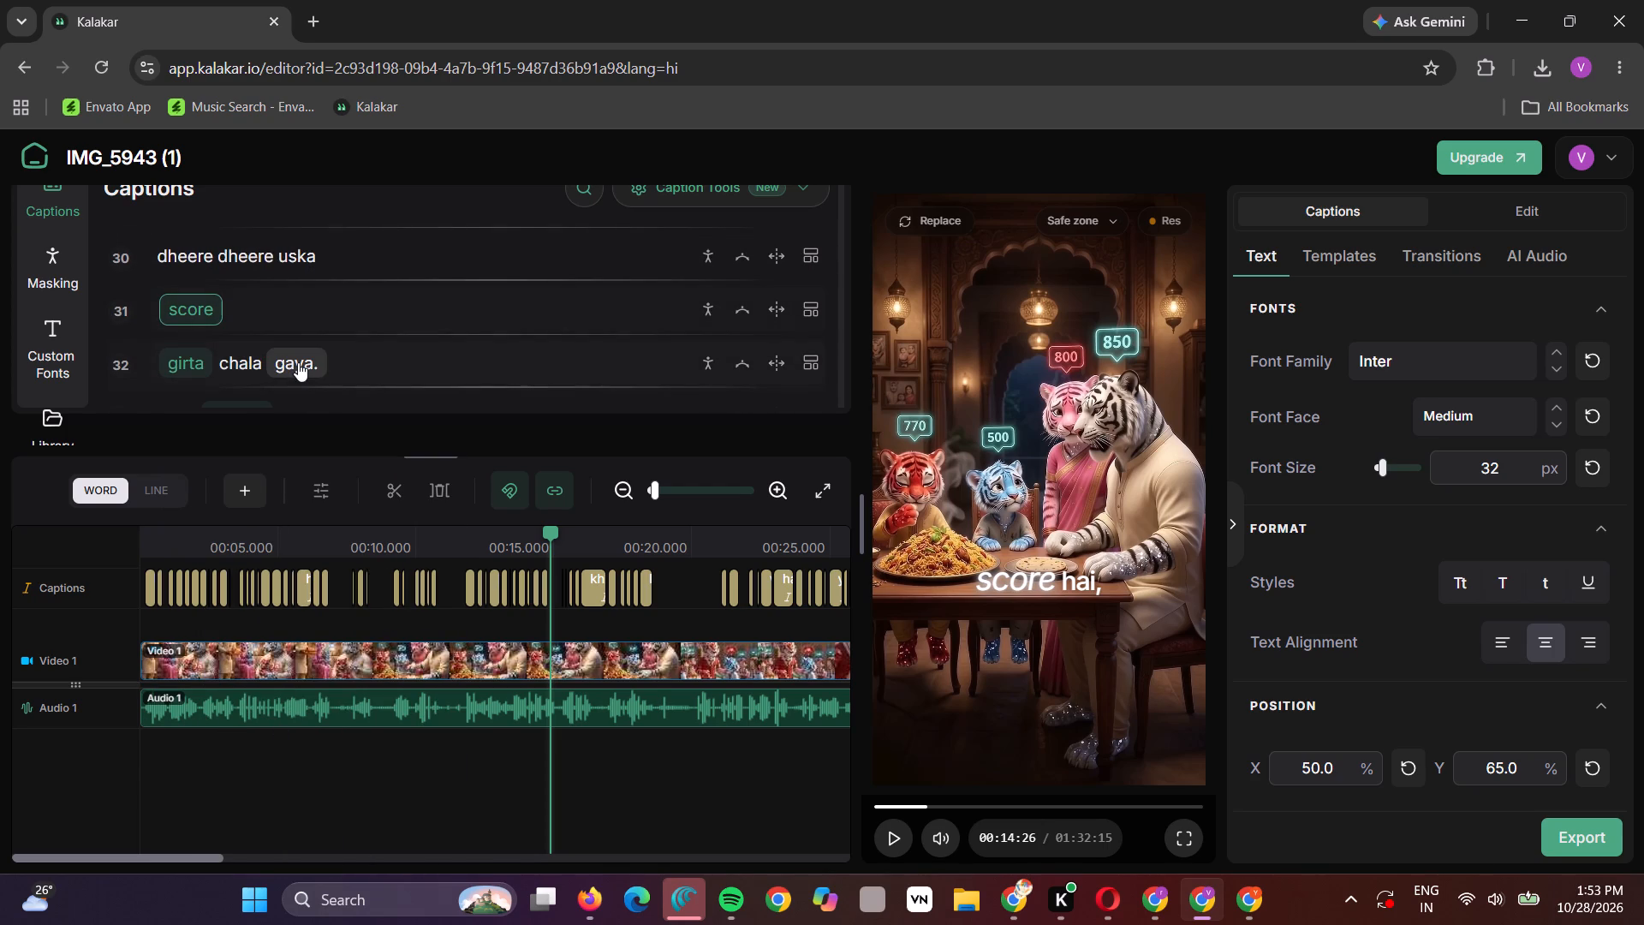
left_click(314, 743)
Move "mehnat karta raha." up to the "chupchaap" caption so they form one line.
scroll(258, 264, "down", 1)
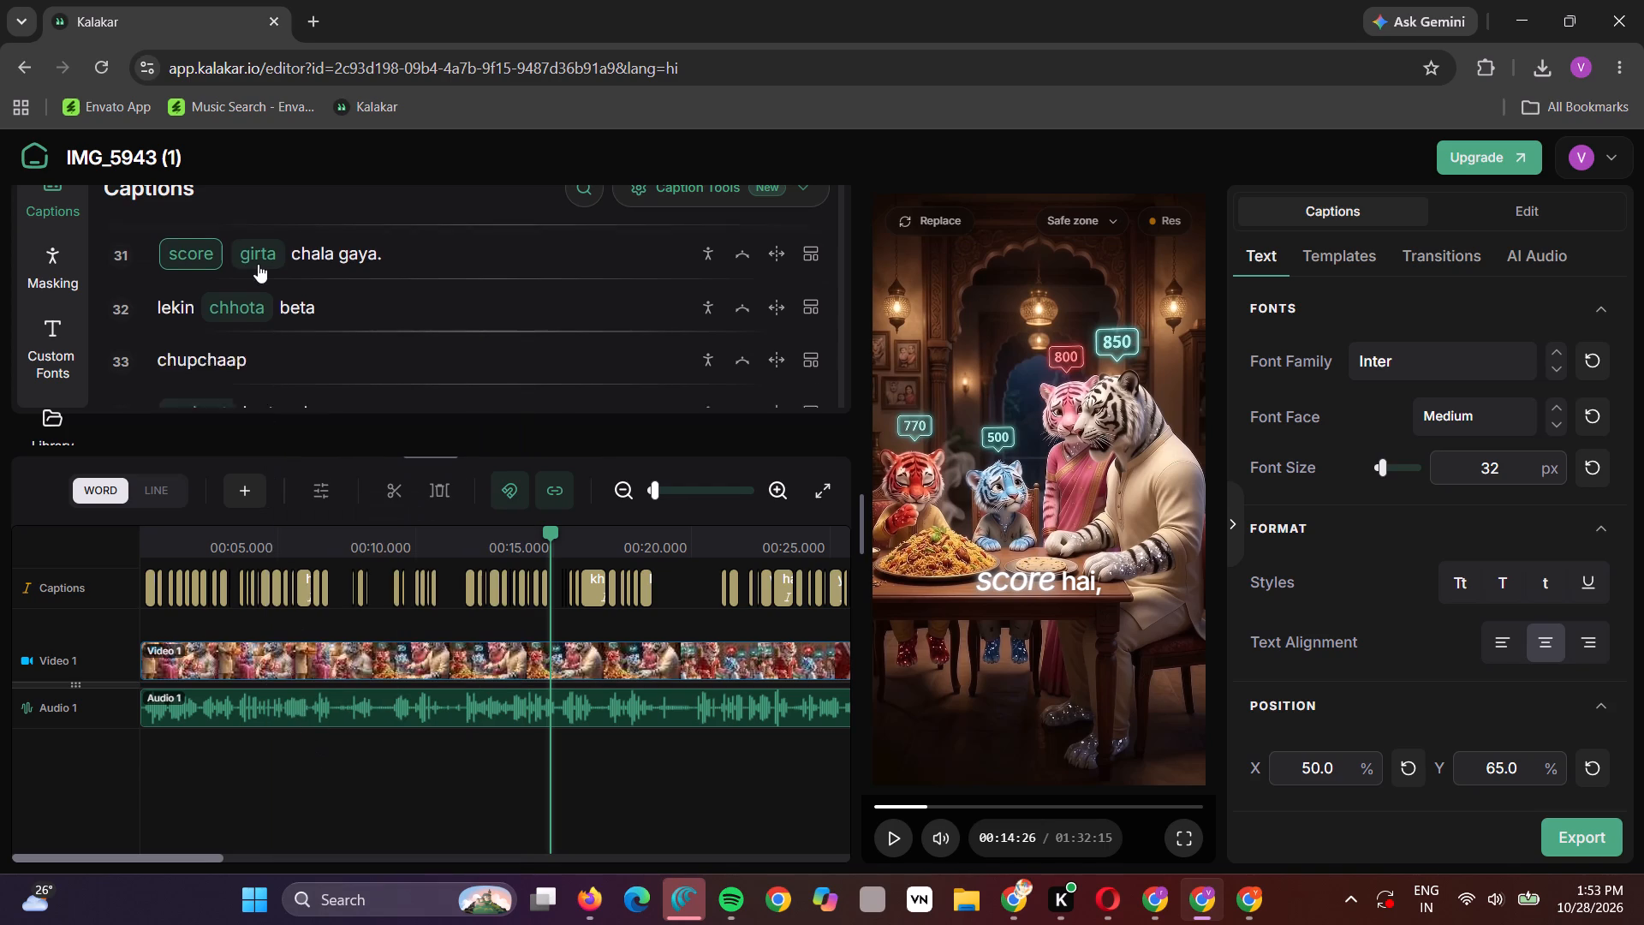
scroll(258, 264, "down", 1)
left_click(309, 357)
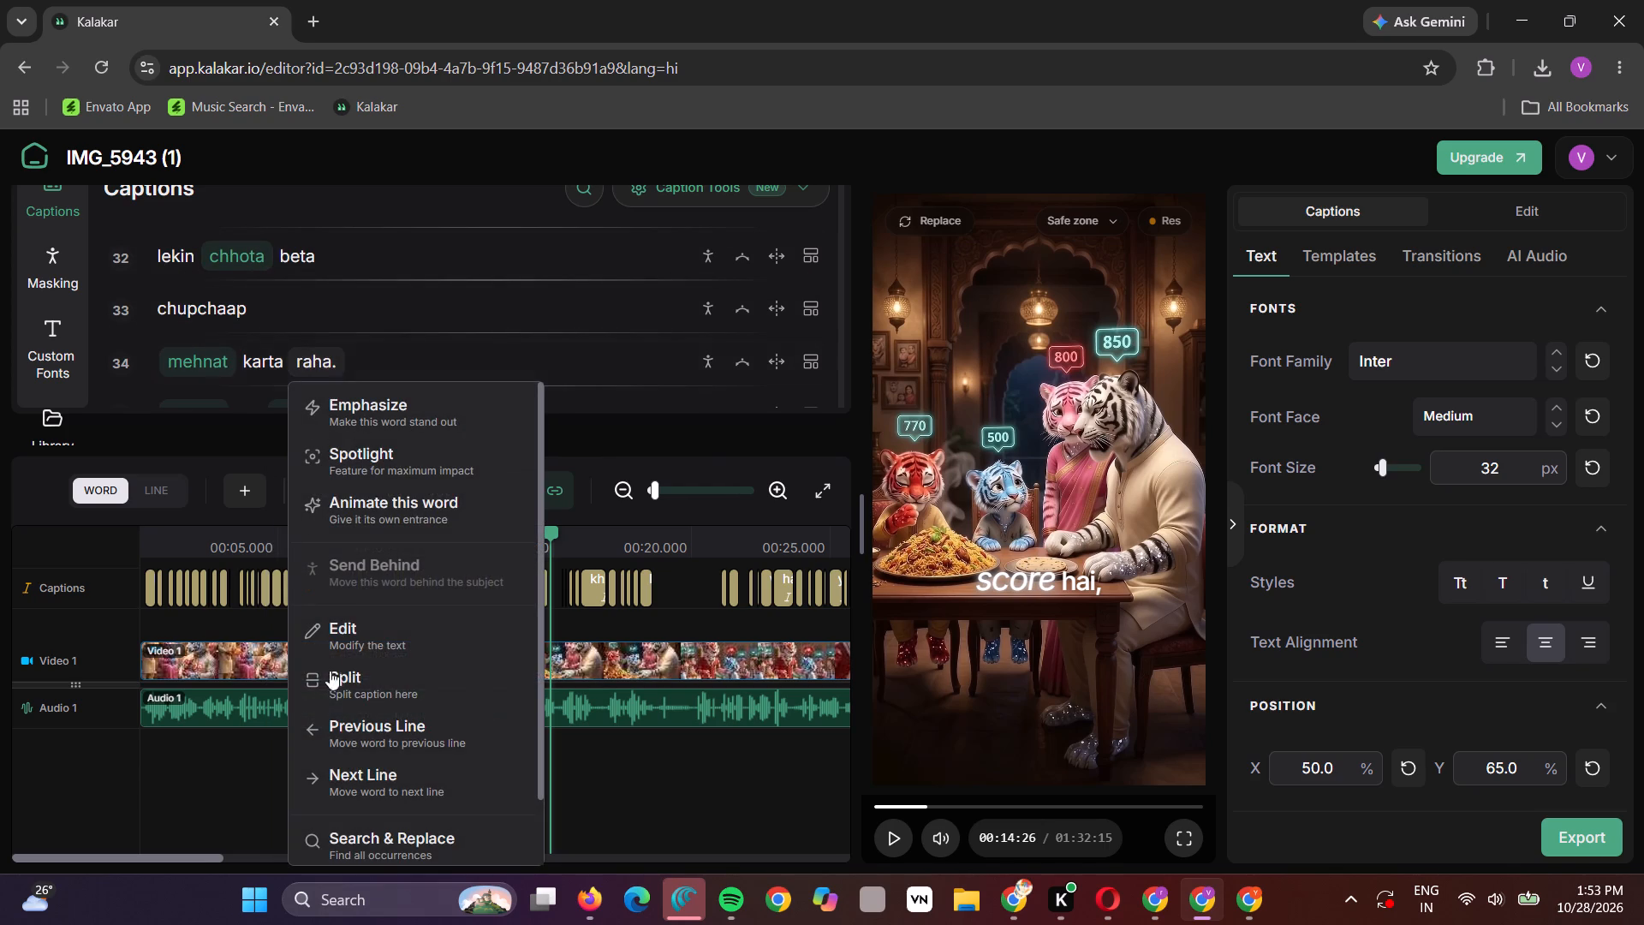
left_click(337, 722)
Merge the "credit", "score" and "badhata gaya." captions into one line reading "credit score badhata gaya.".
scroll(304, 333, "down", 1)
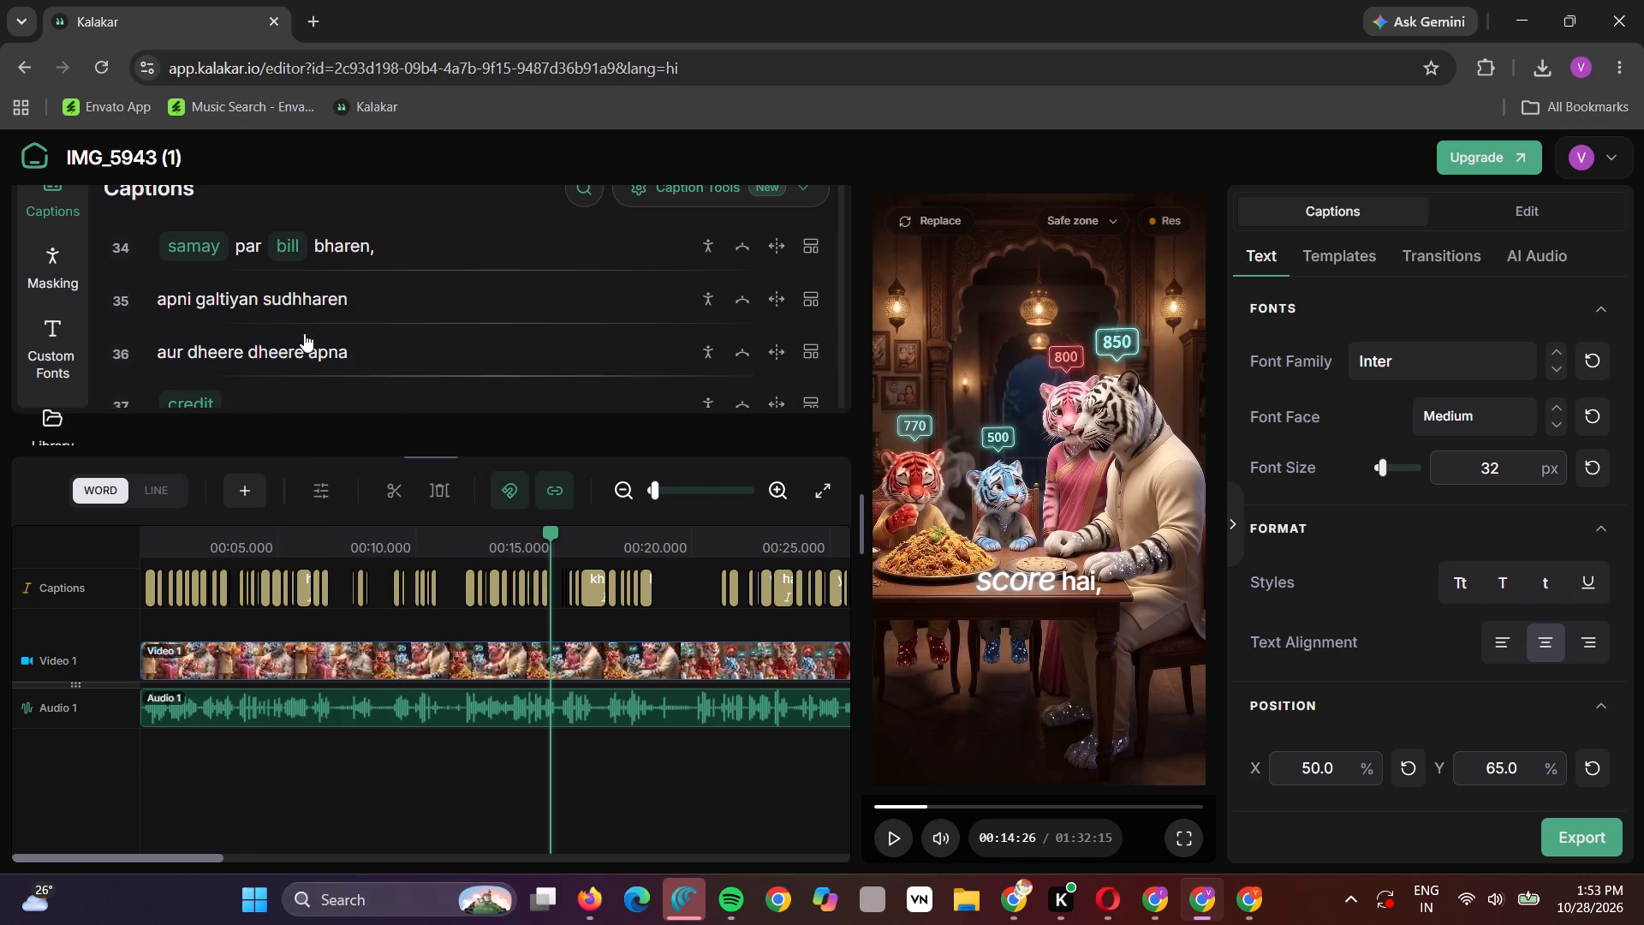
scroll(304, 333, "down", 2)
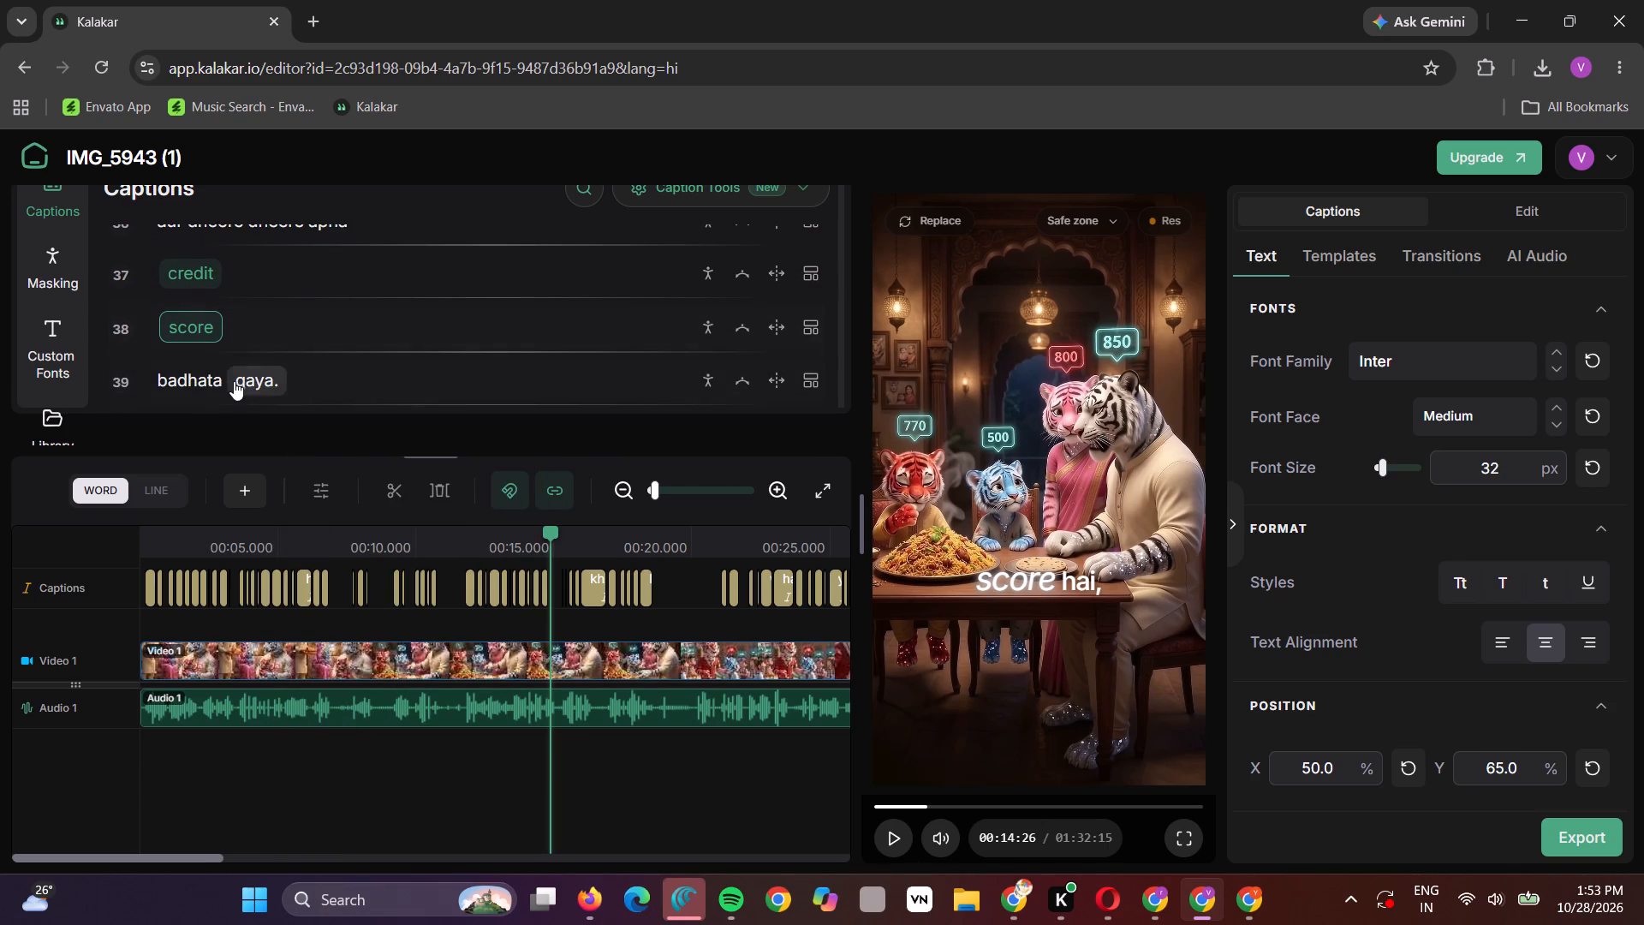
left_click(261, 372)
left_click(282, 758)
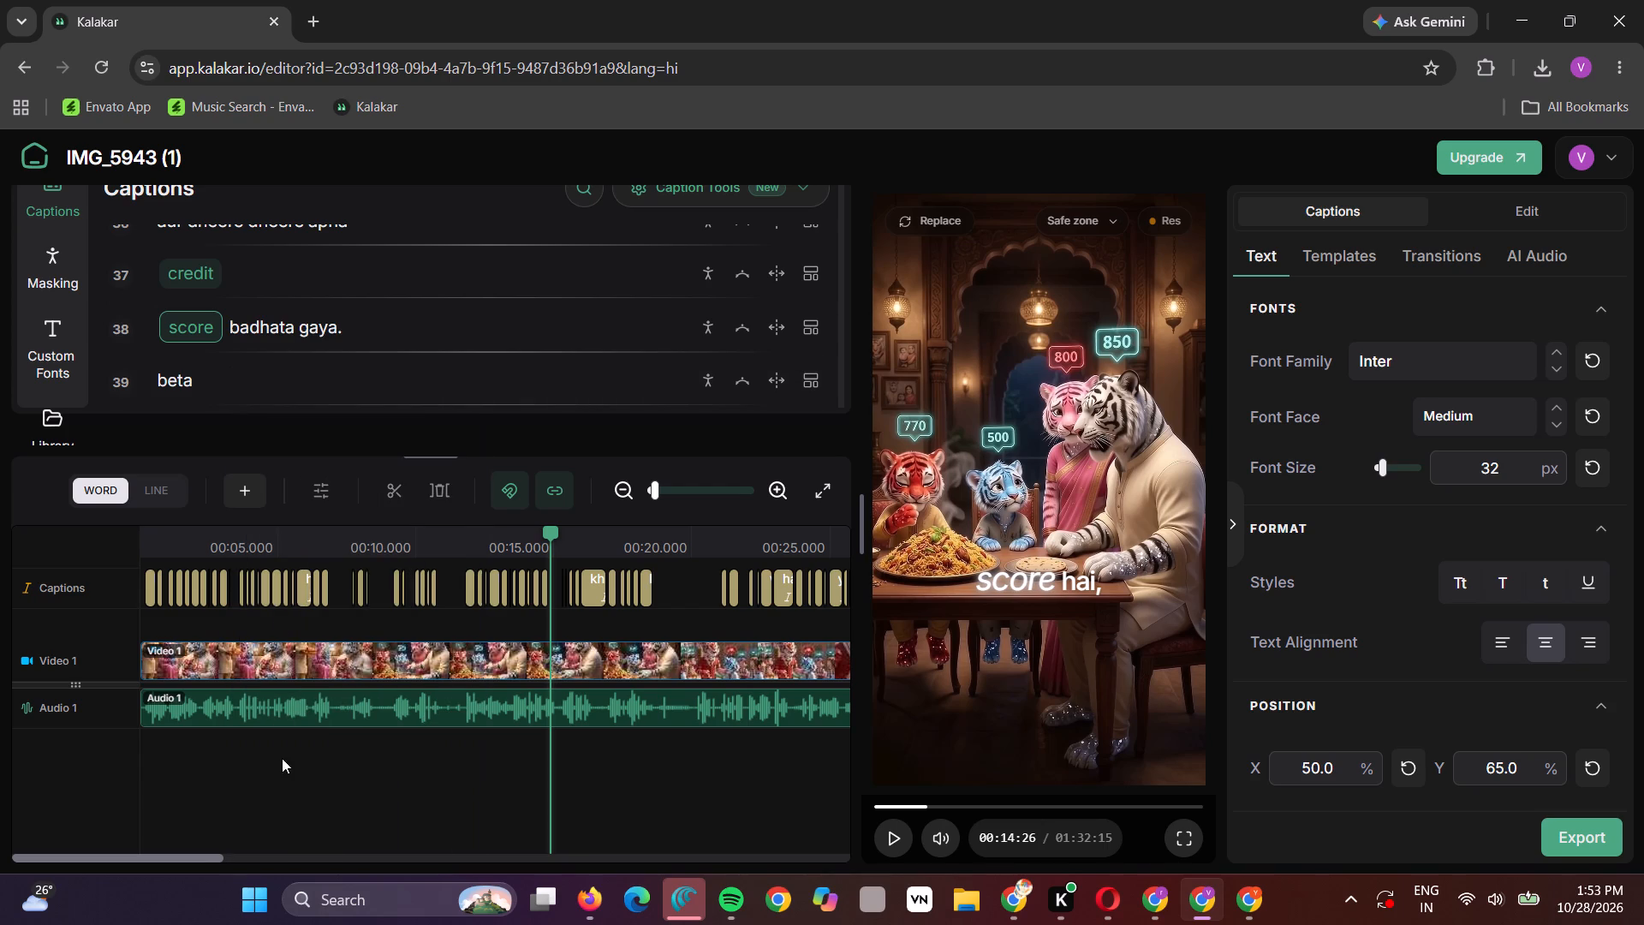
left_click(314, 337)
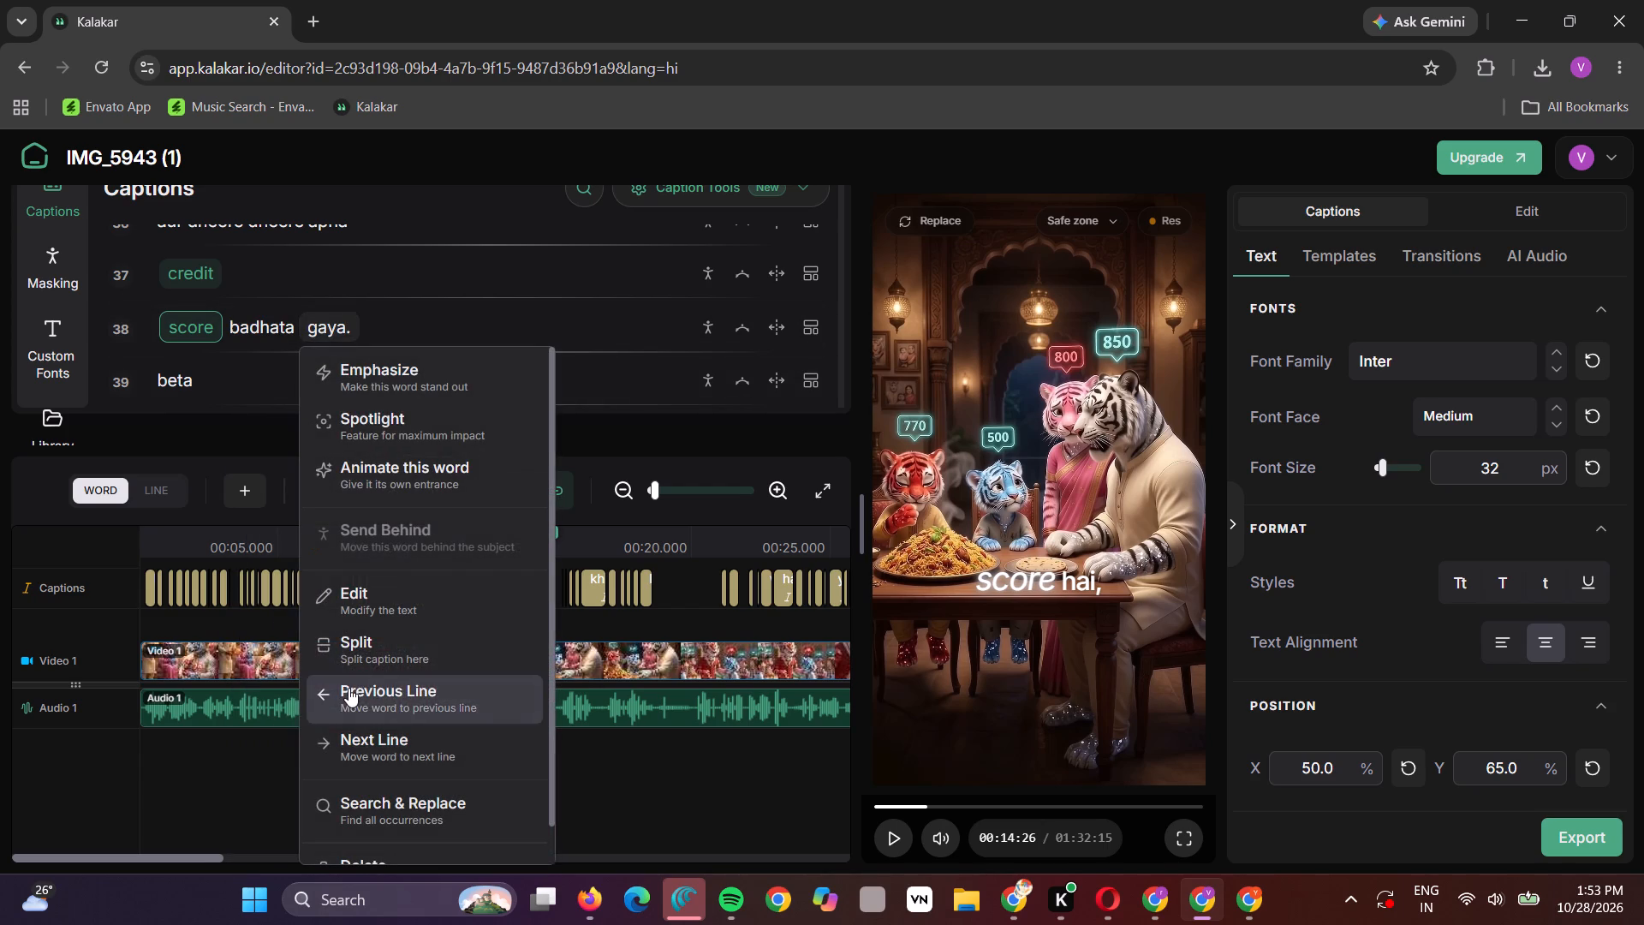
left_click(348, 688)
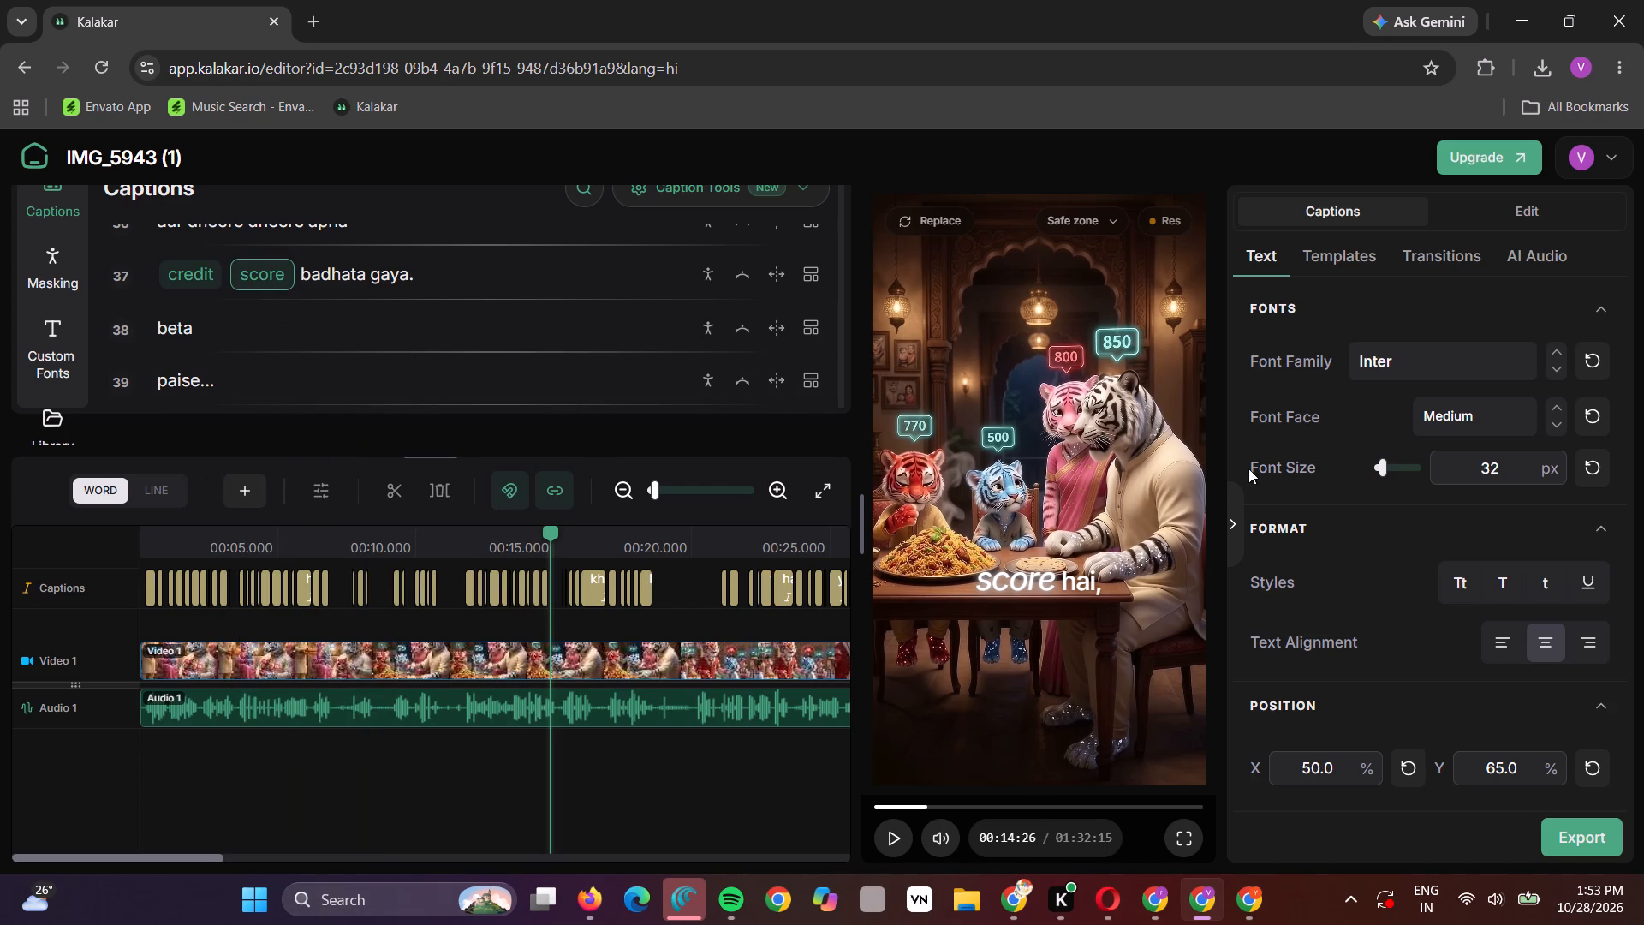
Apply the built-in Ali Abdaal template to the captions.
left_click(1346, 254)
scroll(1328, 701, "down", 1)
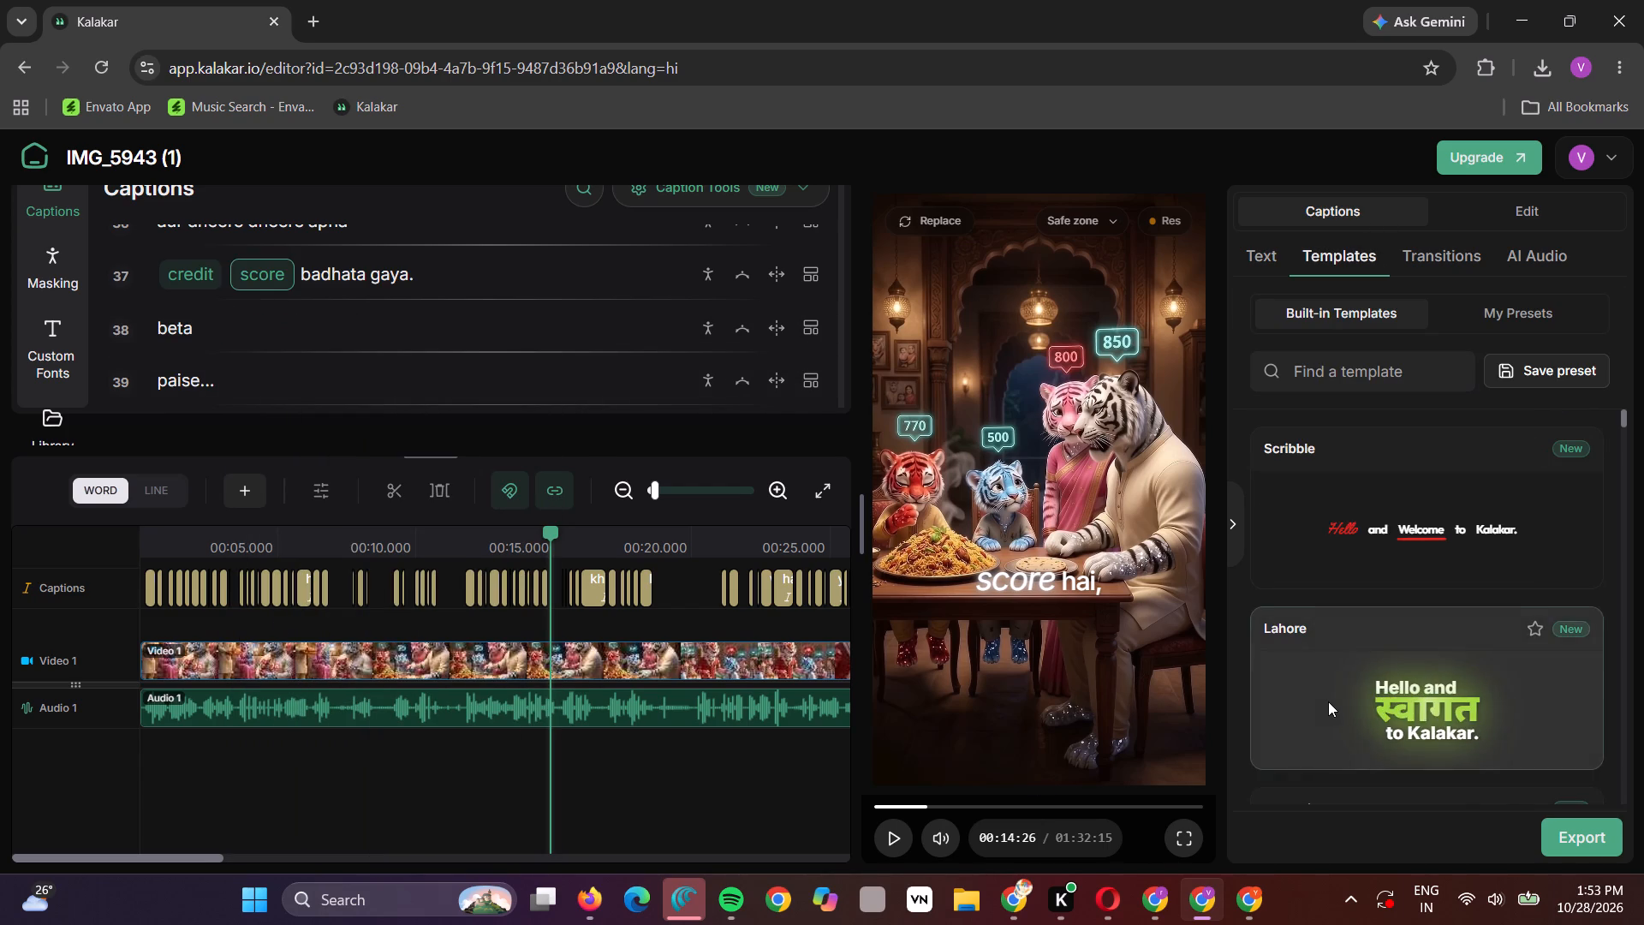
scroll(1328, 701, "down", 1)
scroll(1359, 611, "down", 2)
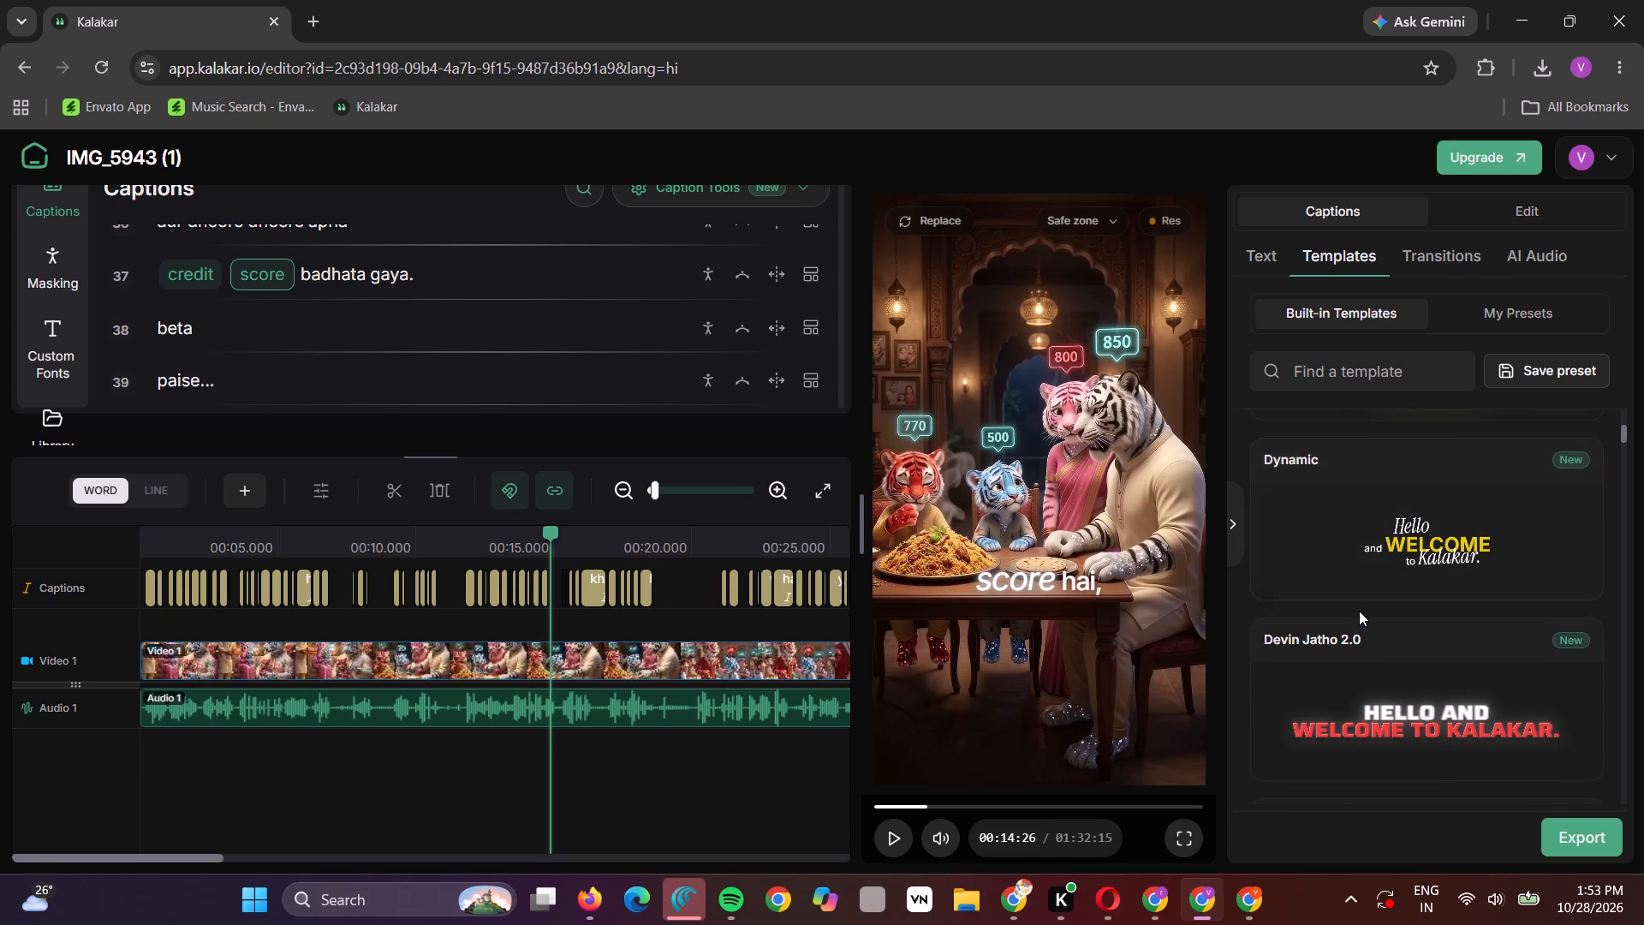
scroll(1359, 611, "down", 2)
left_click(1390, 621)
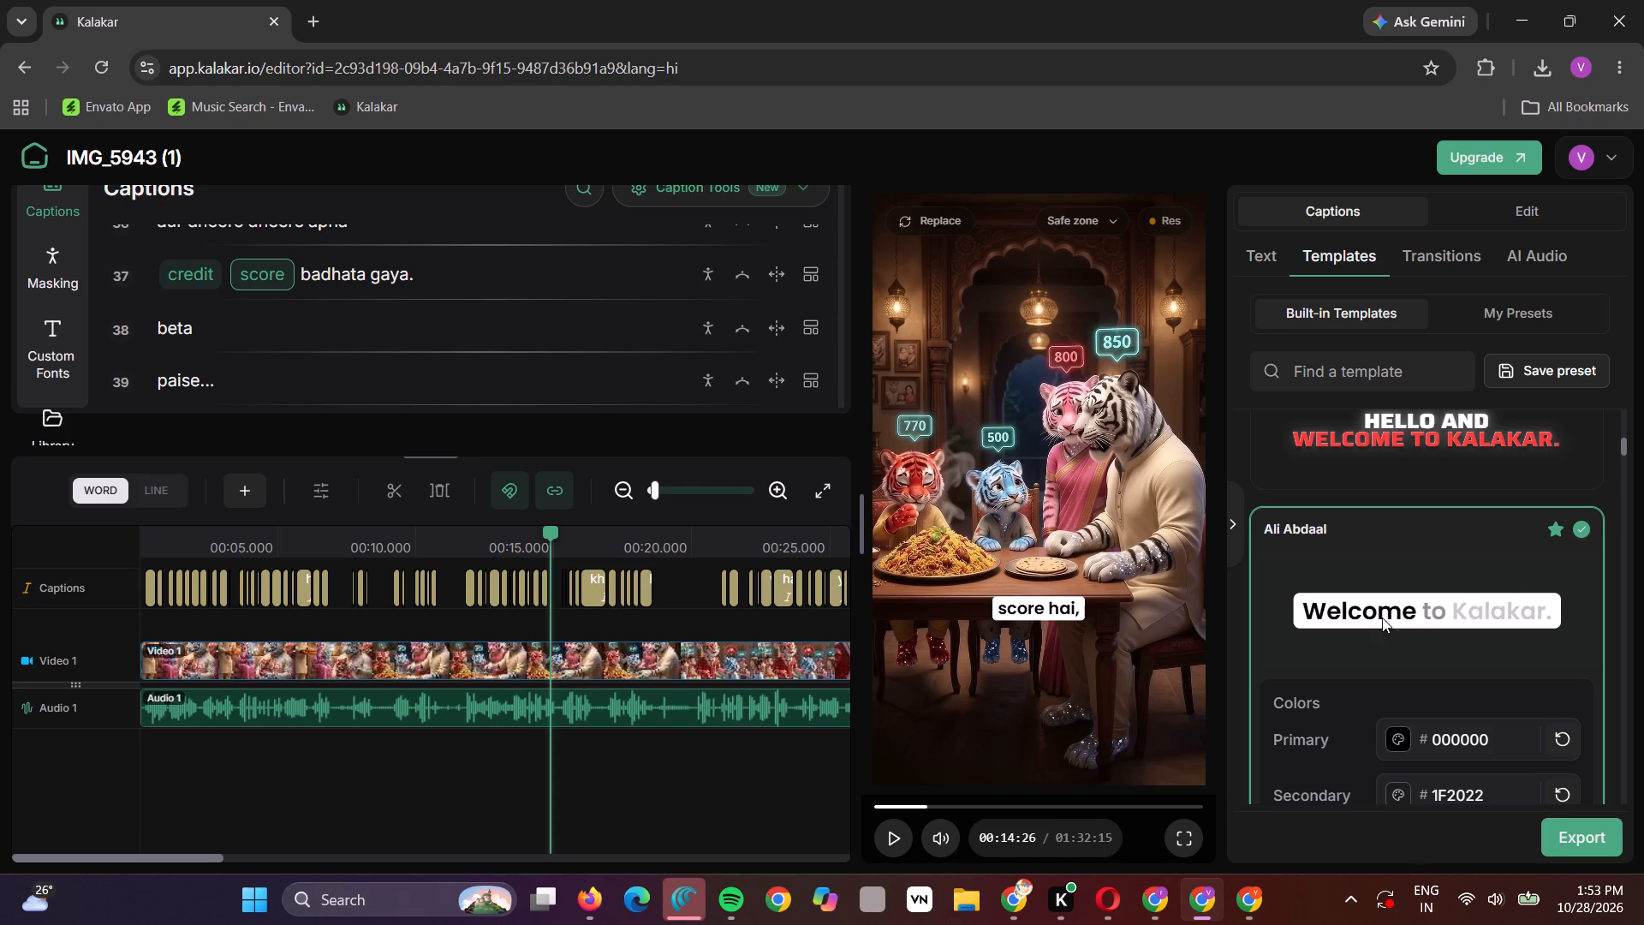
Merge "beta", "paise..." and the words "papa mere" into one caption reading "beta paise... papa mere".
scroll(504, 354, "down", 1)
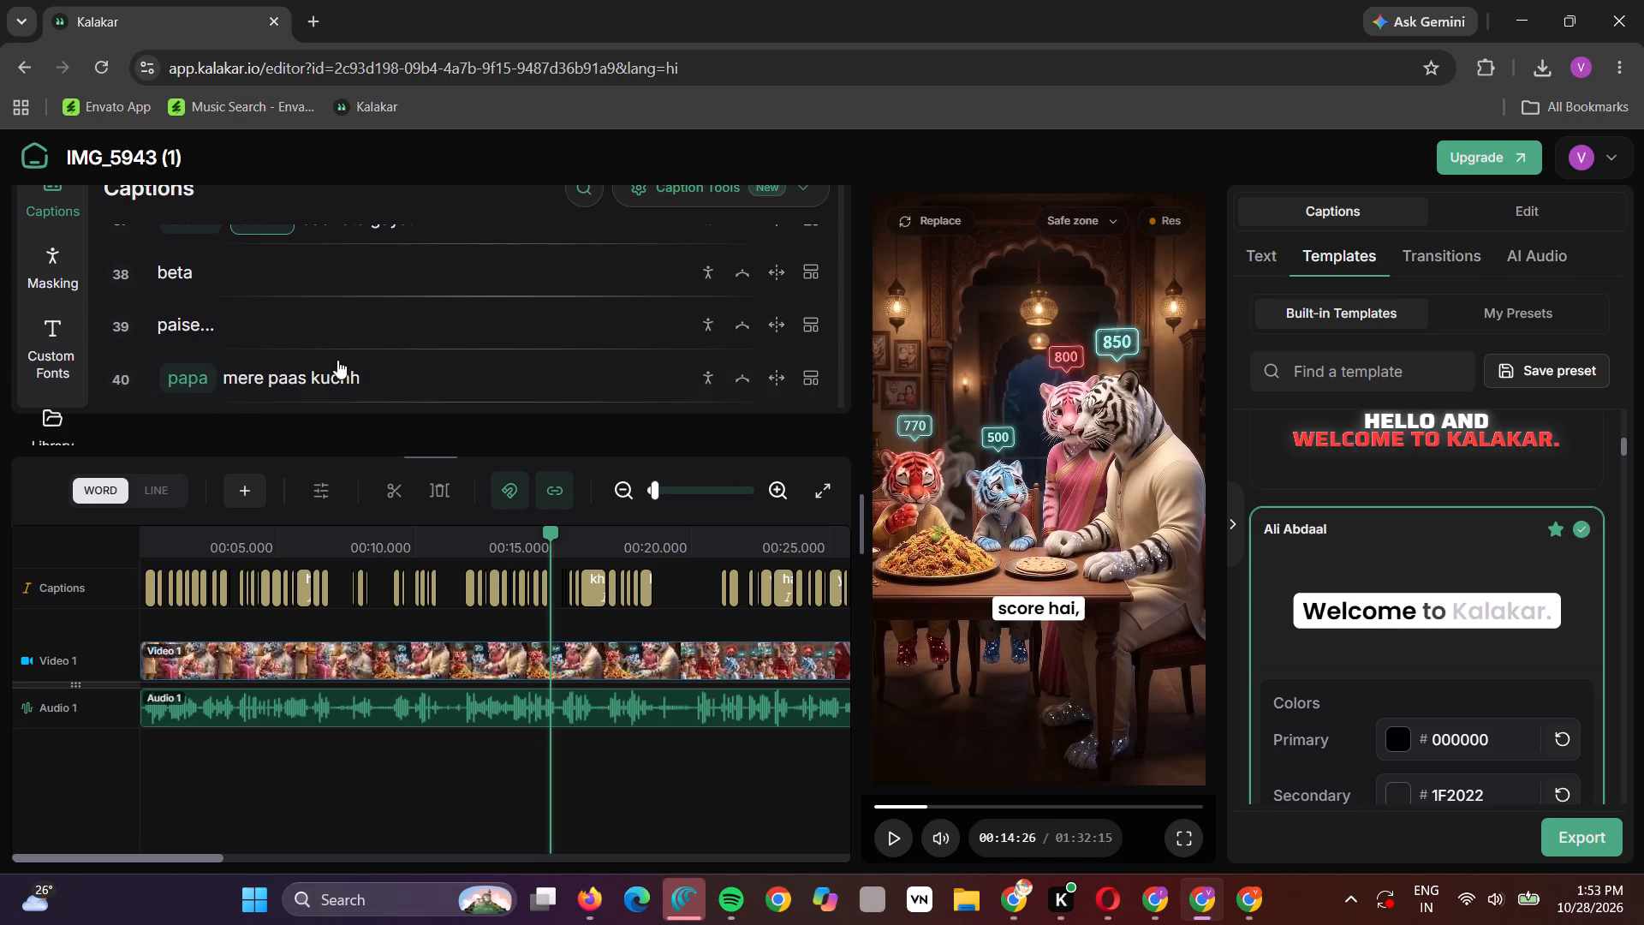
left_click(260, 372)
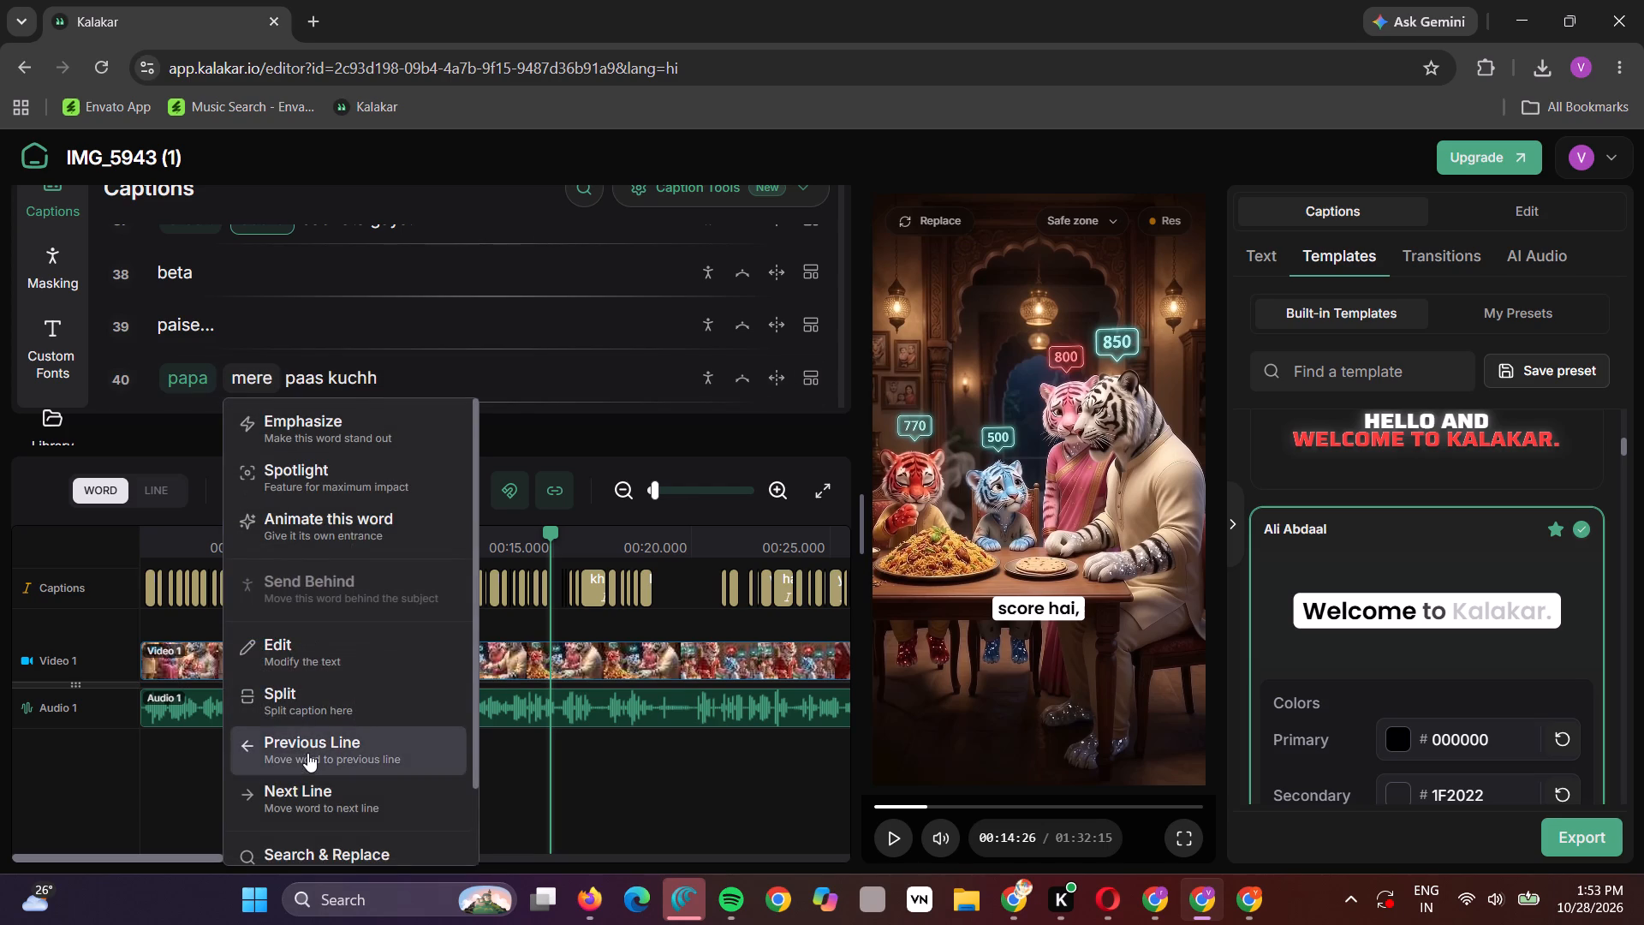
left_click(307, 753)
left_click(303, 318)
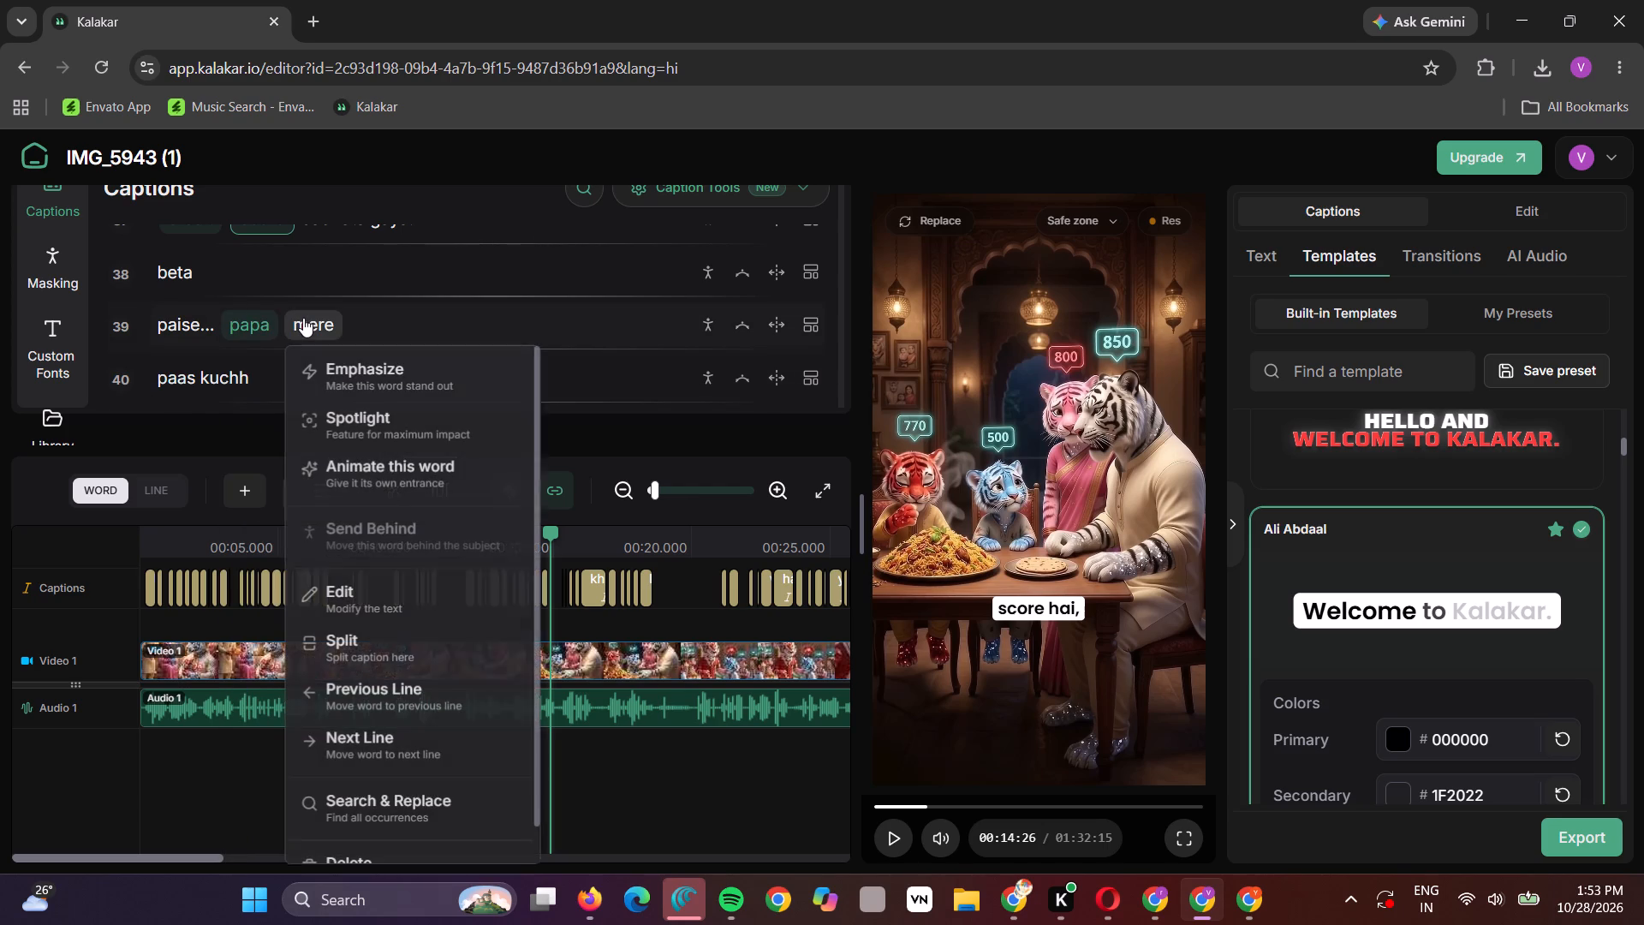
left_click(352, 697)
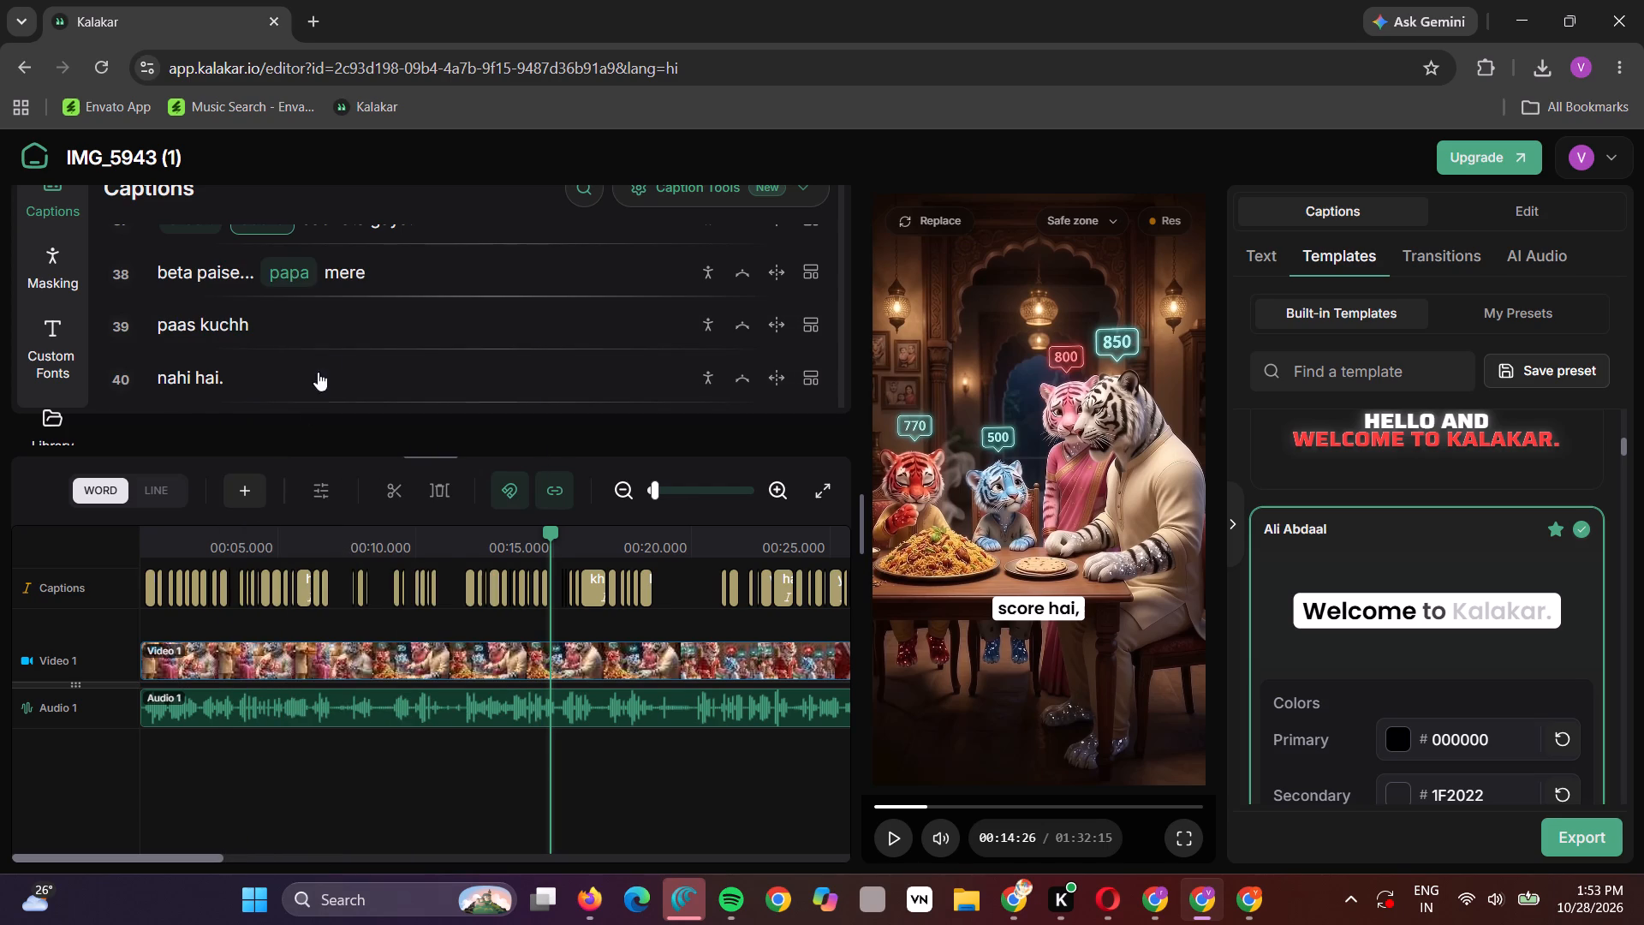
Join "nahi hai." to the preceding "paas kuchh" caption.
left_click(211, 368)
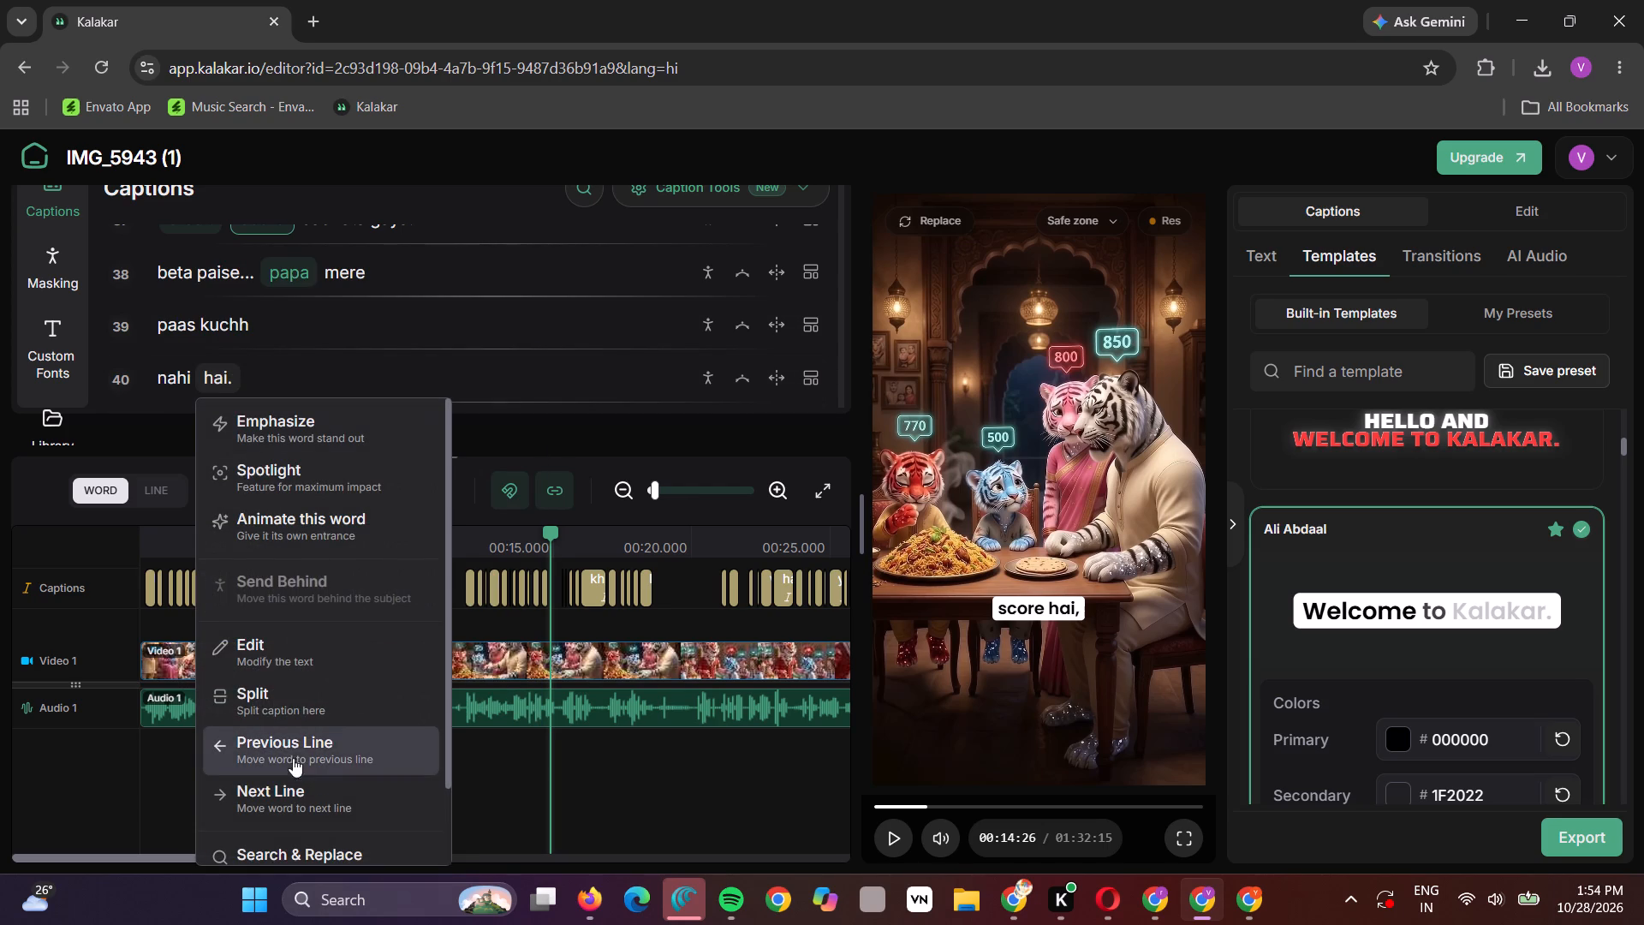
left_click(288, 743)
Move "paanch sau" up to the "score" caption so the line reads "score paanch sau".
scroll(290, 325, "down", 1)
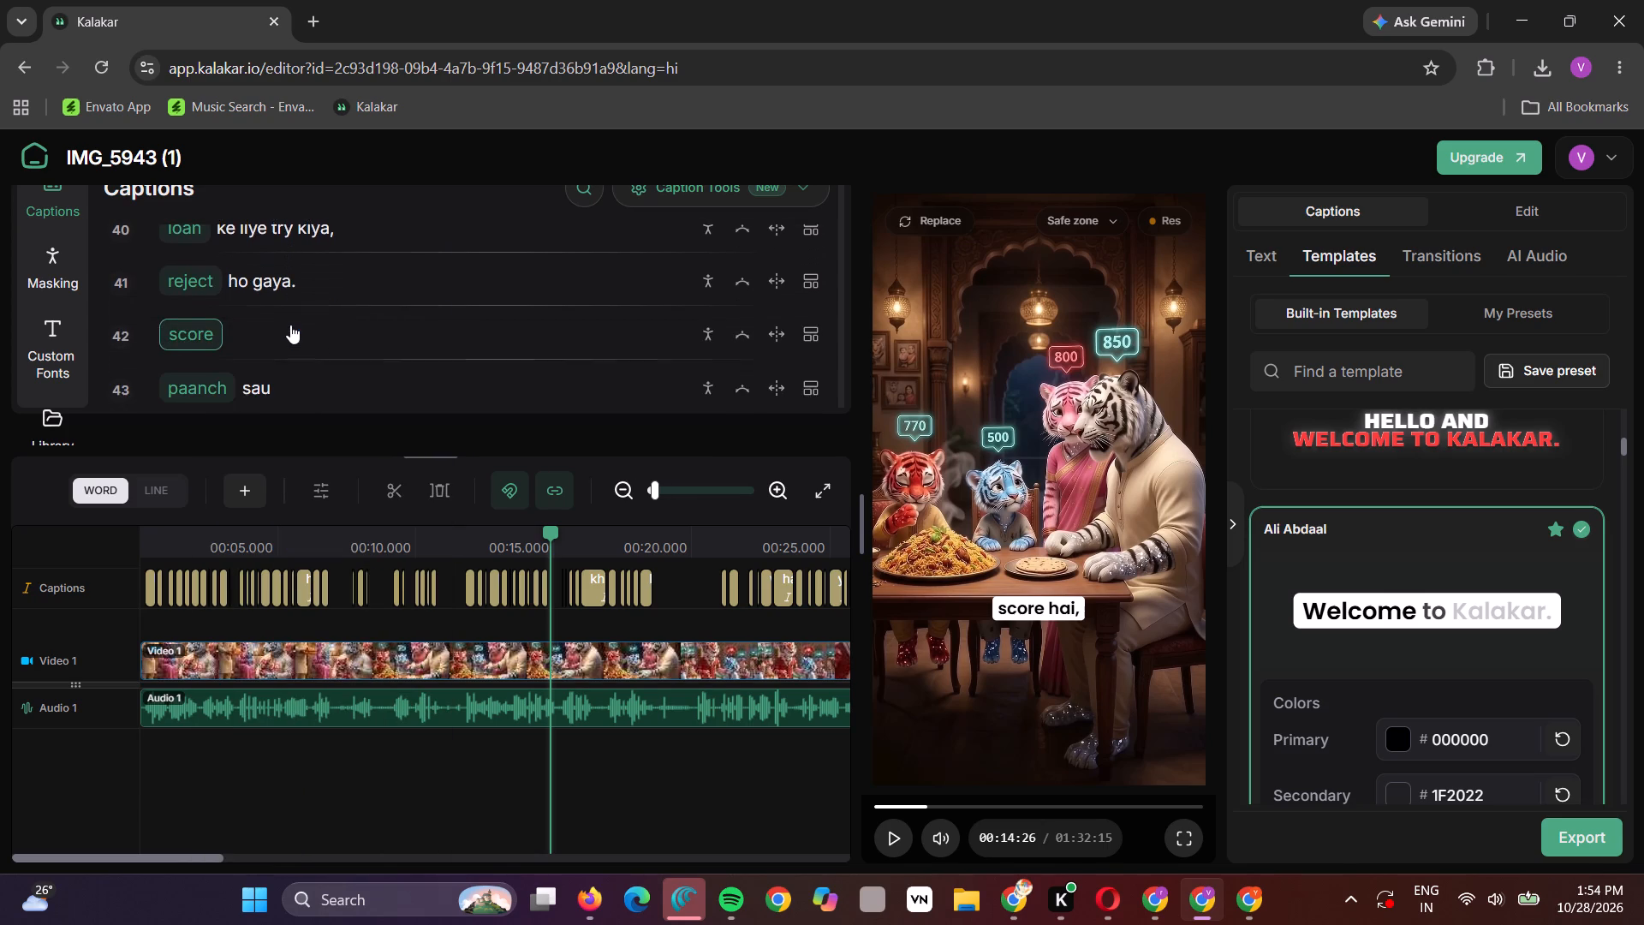
scroll(290, 325, "down", 1)
left_click(256, 382)
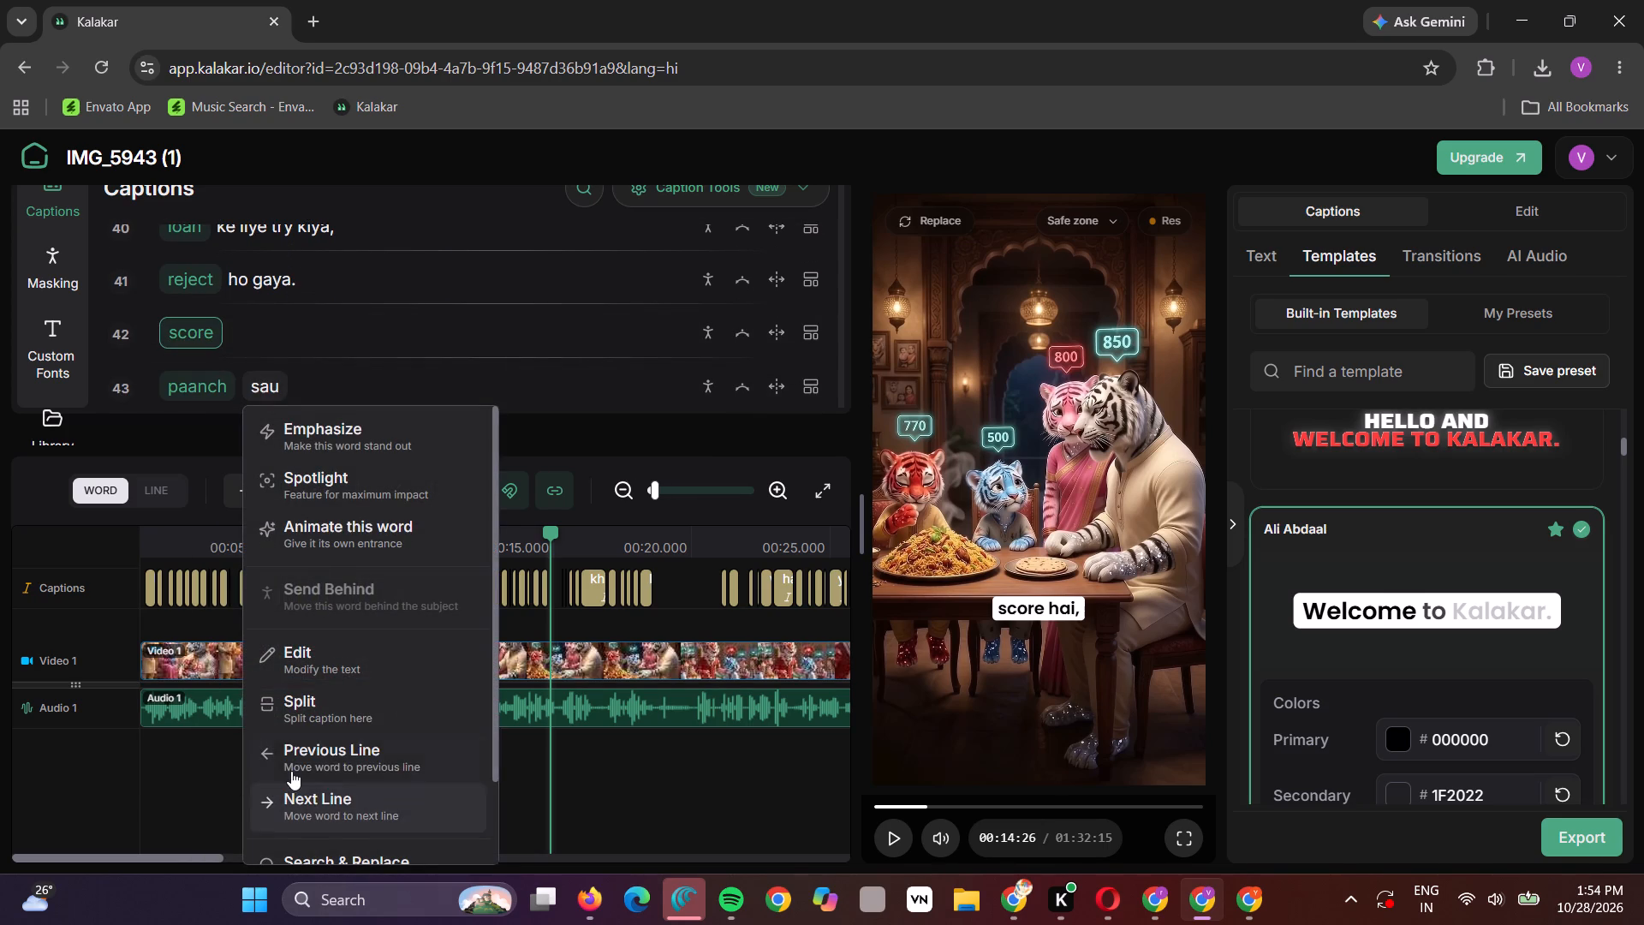
left_click(291, 763)
Regroup the captions following "score paanch sau" into "assi hai. aapne kaha tha" and "main khandan par".
scroll(240, 358, "down", 1)
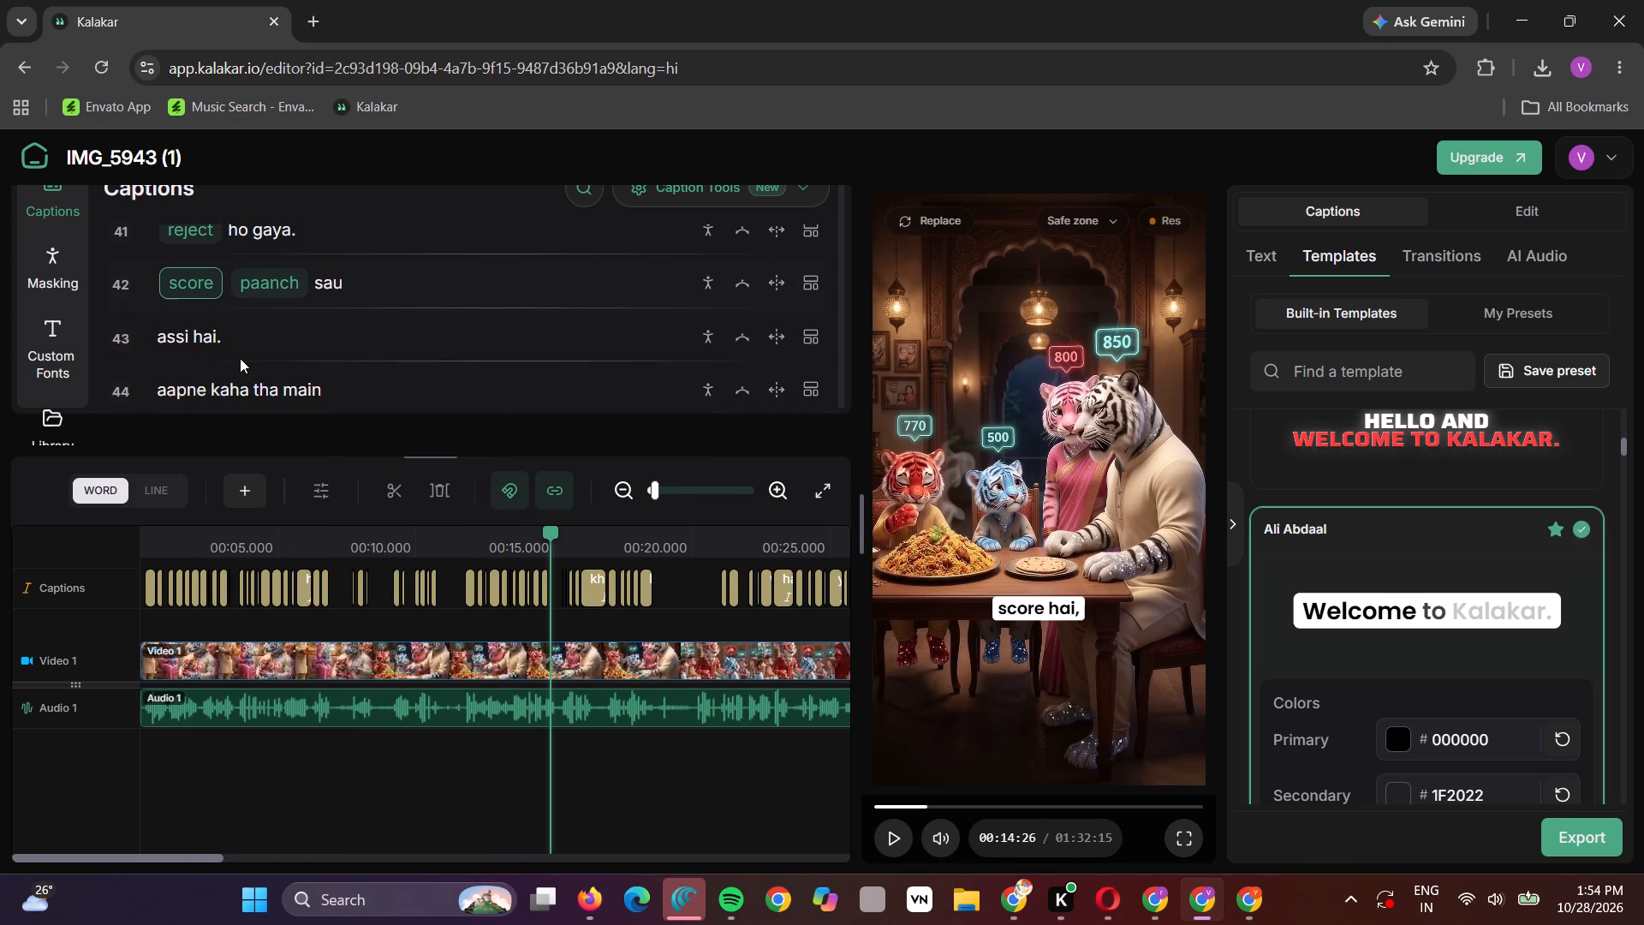
scroll(240, 358, "down", 1)
left_click(307, 385)
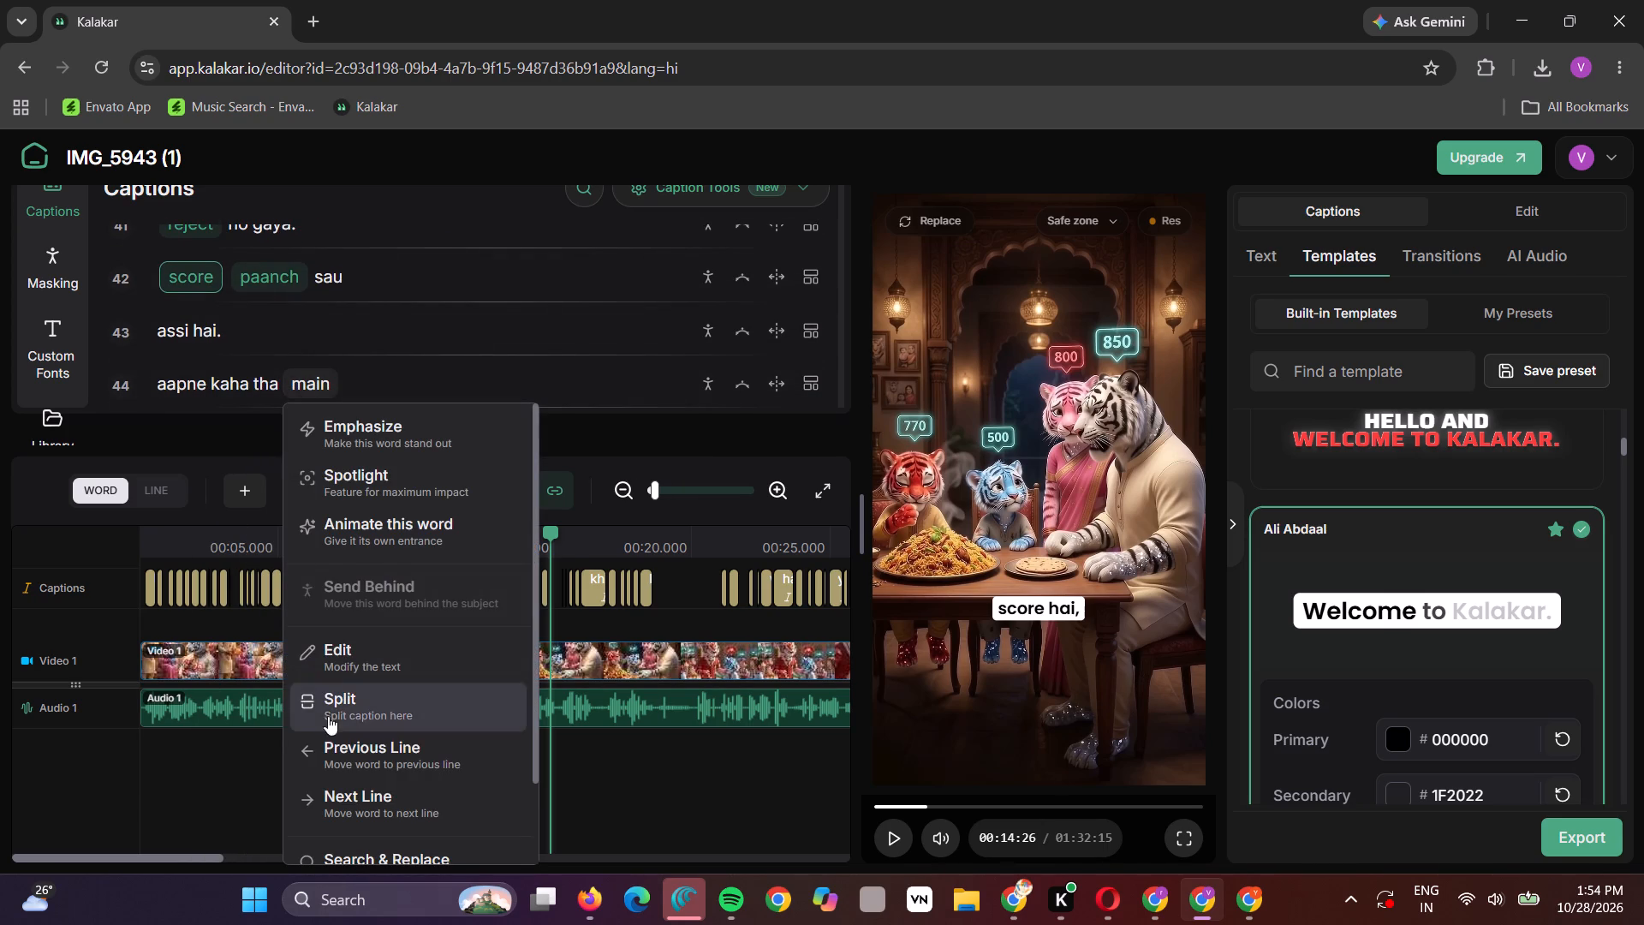
left_click(331, 744)
left_click(365, 322)
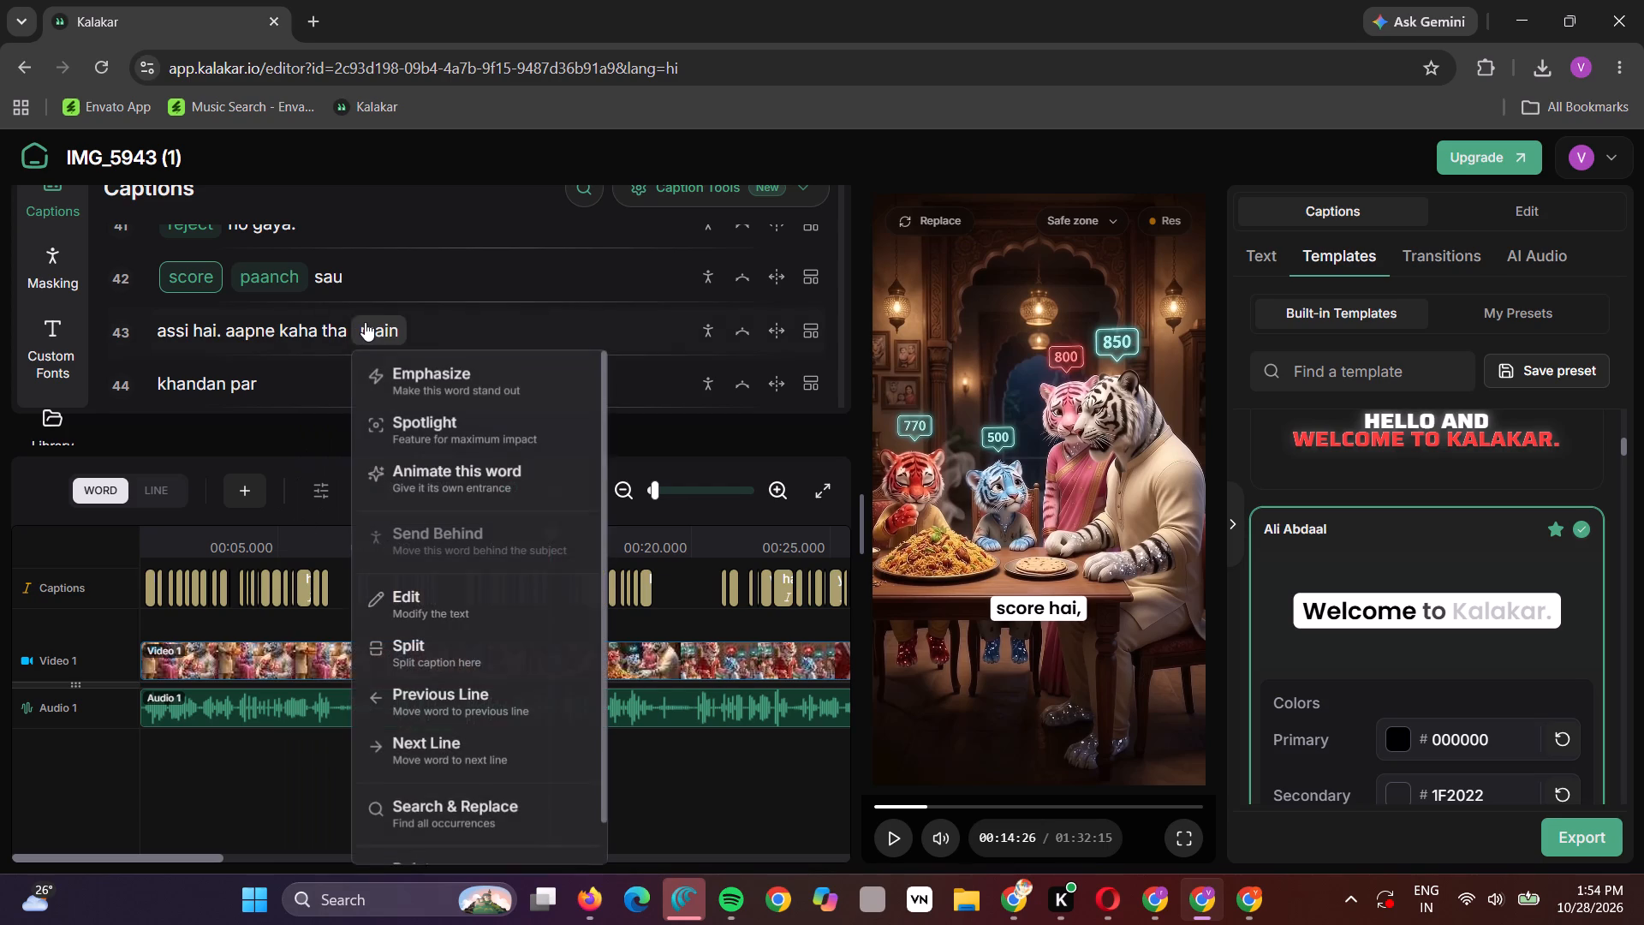
left_click(402, 758)
Join "hoon." to the preceding "lanat" caption so the line reads "lanat hoon.".
scroll(301, 388, "down", 1)
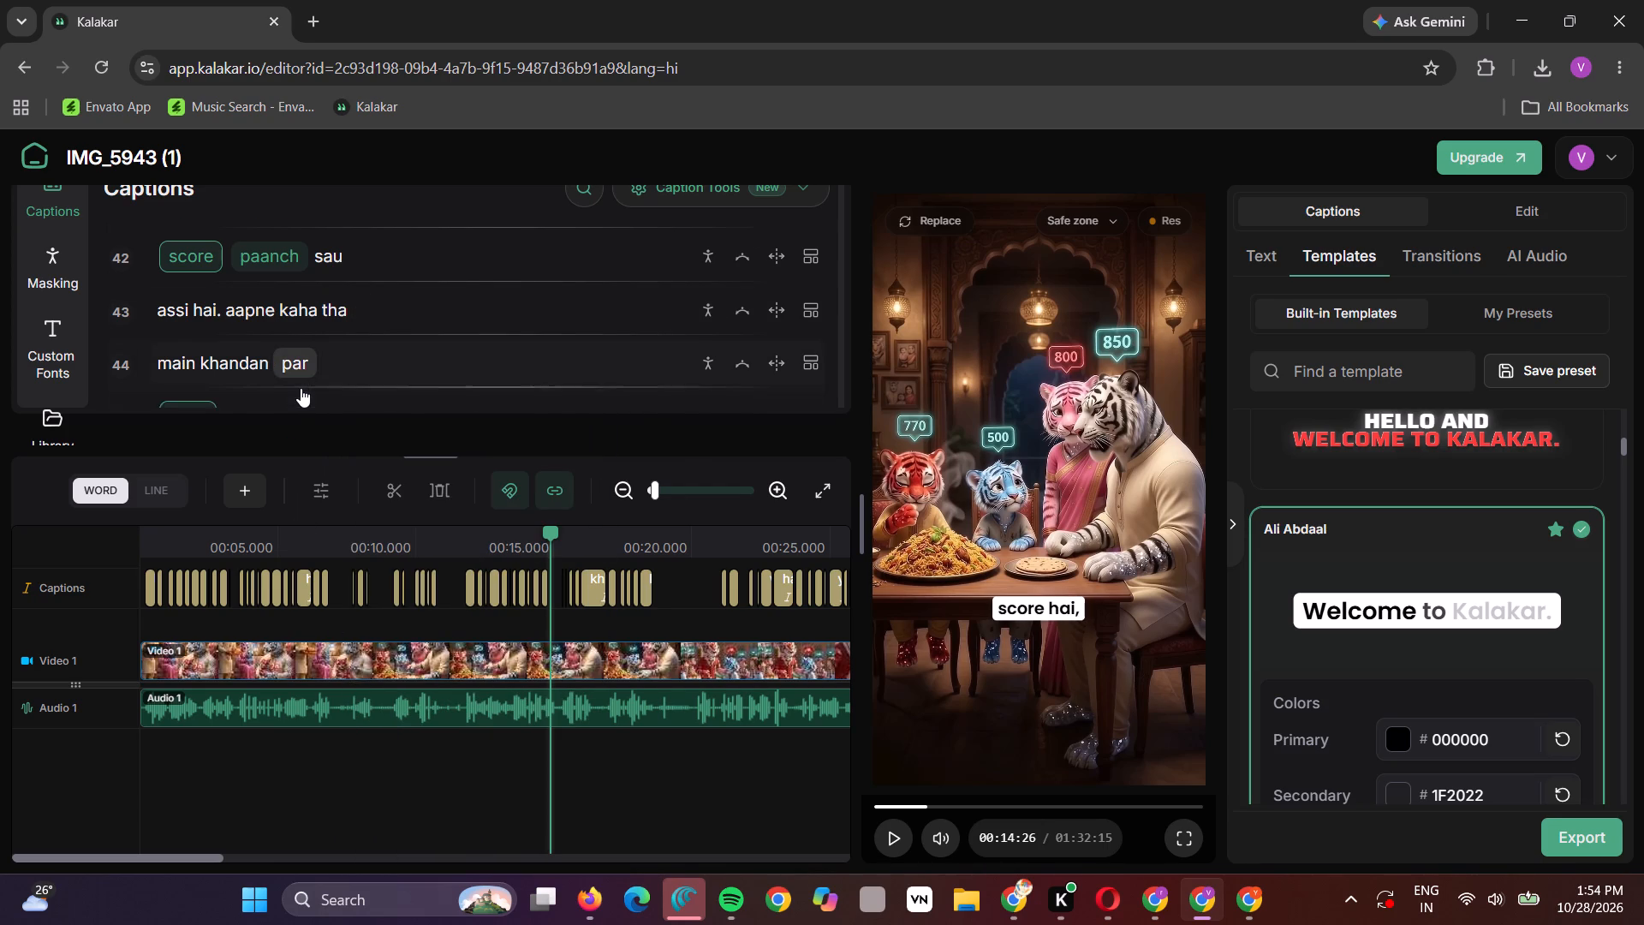
scroll(301, 388, "down", 1)
left_click(191, 367)
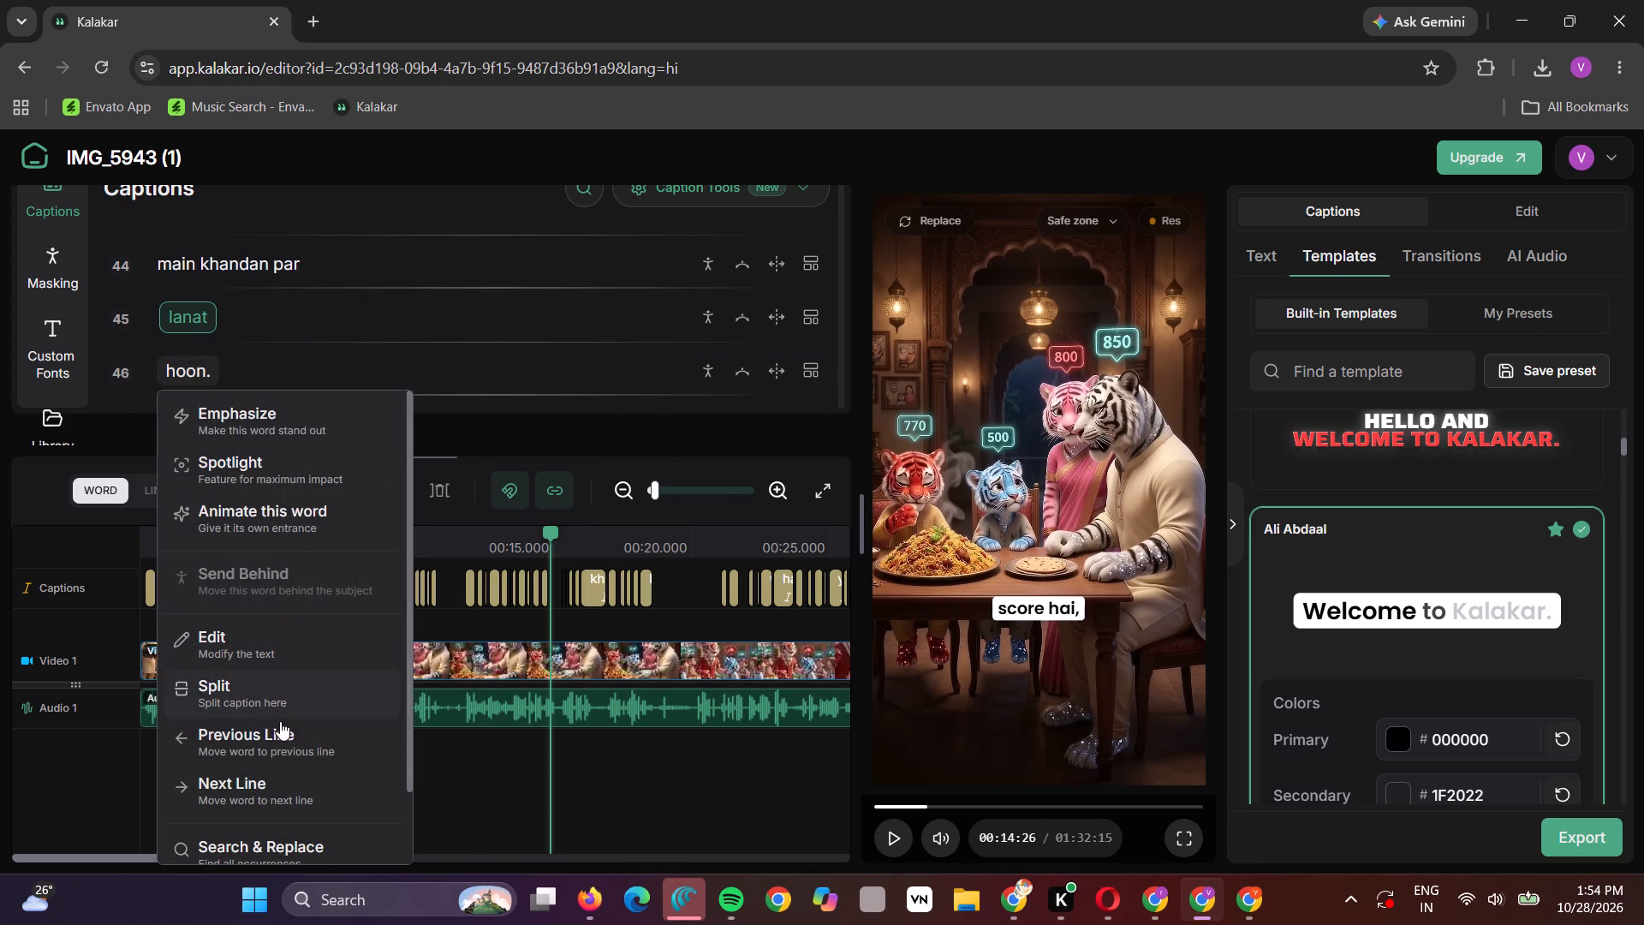
left_click(280, 725)
Merge the "chalo", "aaj" and "lanat" captions into one line reading "chalo aaj lanat".
scroll(342, 322, "down", 2)
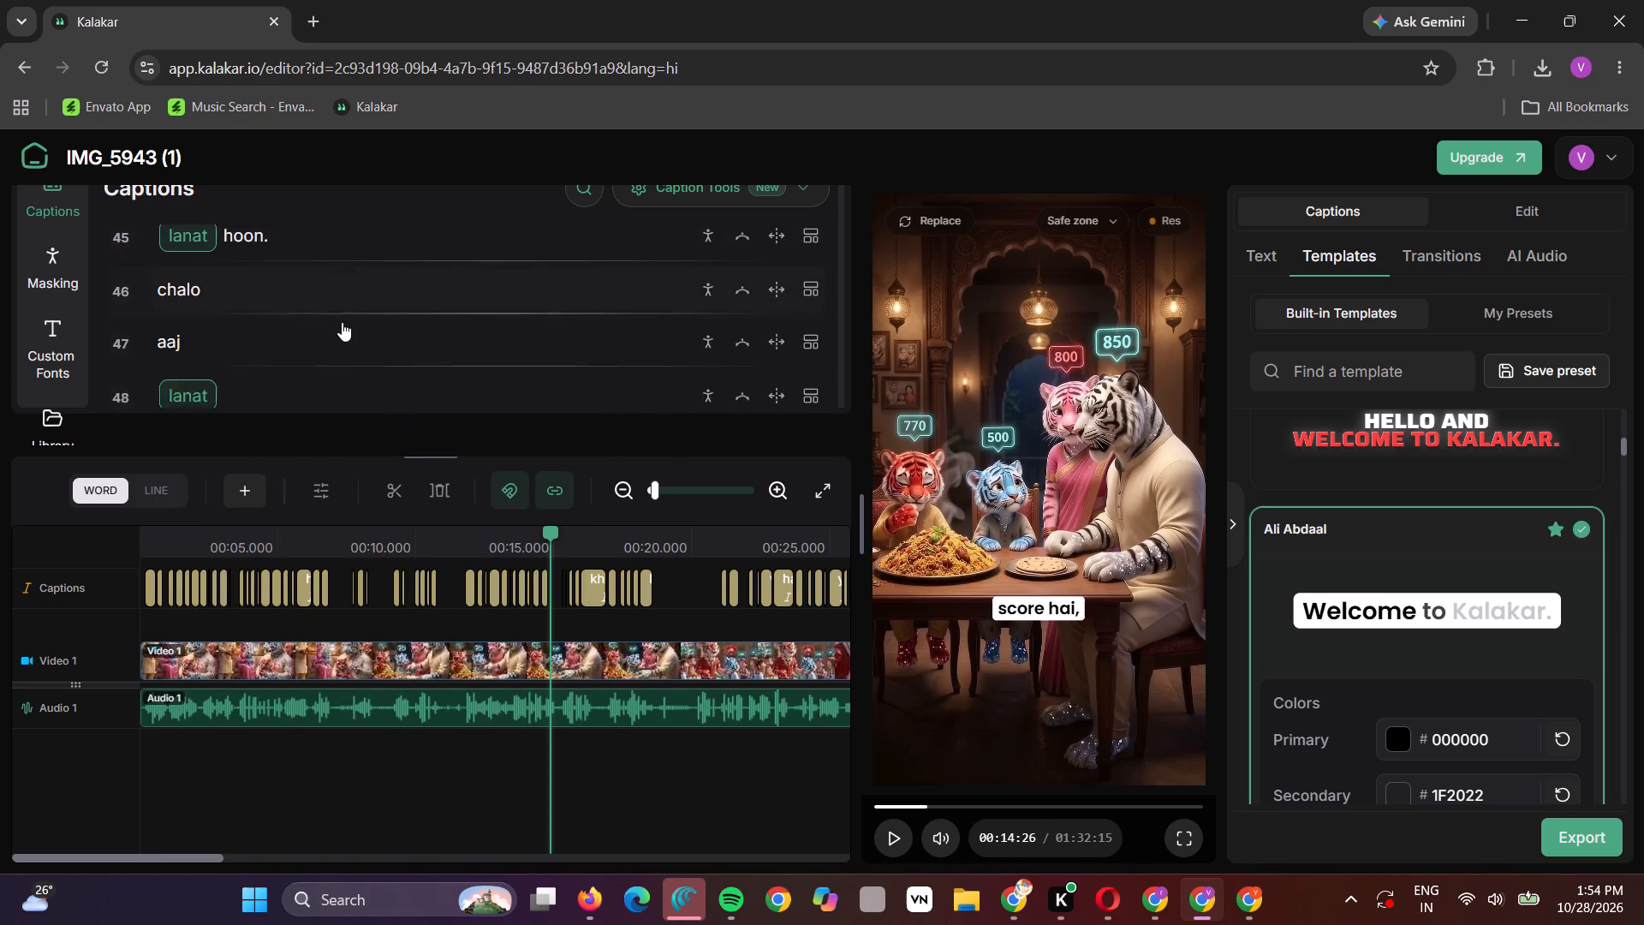
scroll(342, 322, "down", 1)
left_click(179, 313)
left_click(252, 683)
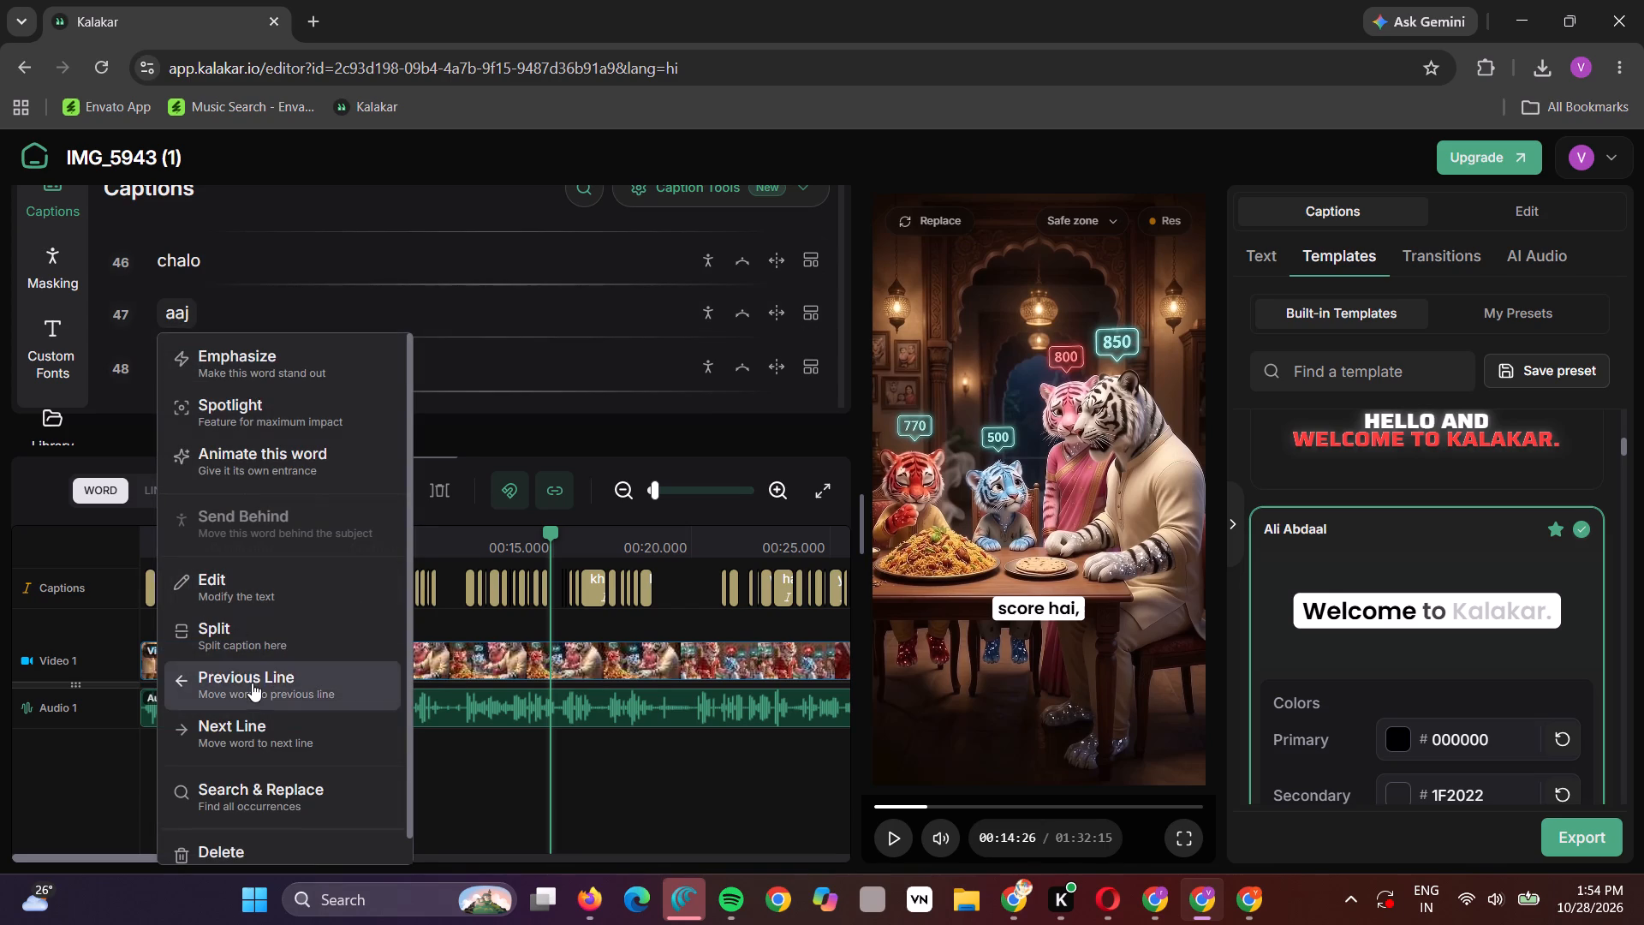
left_click(188, 310)
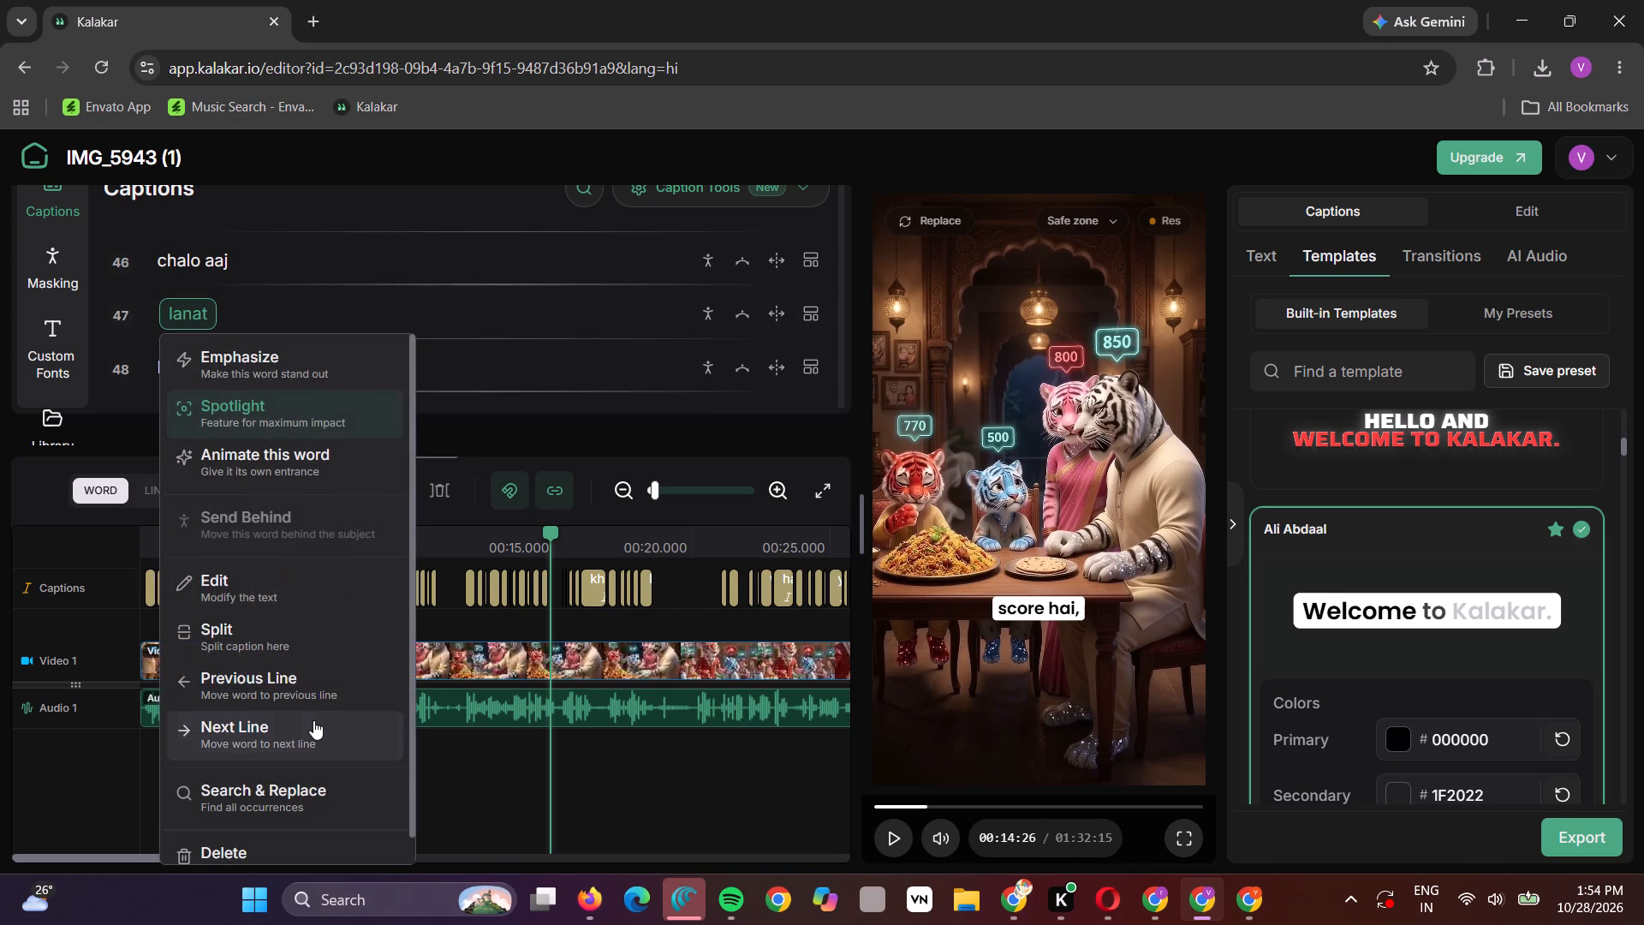
left_click(304, 696)
Join "aa jaye." to the preceding "hi kaam" caption so the line reads "hi kaam aa jaye.".
scroll(321, 346, "up", 1)
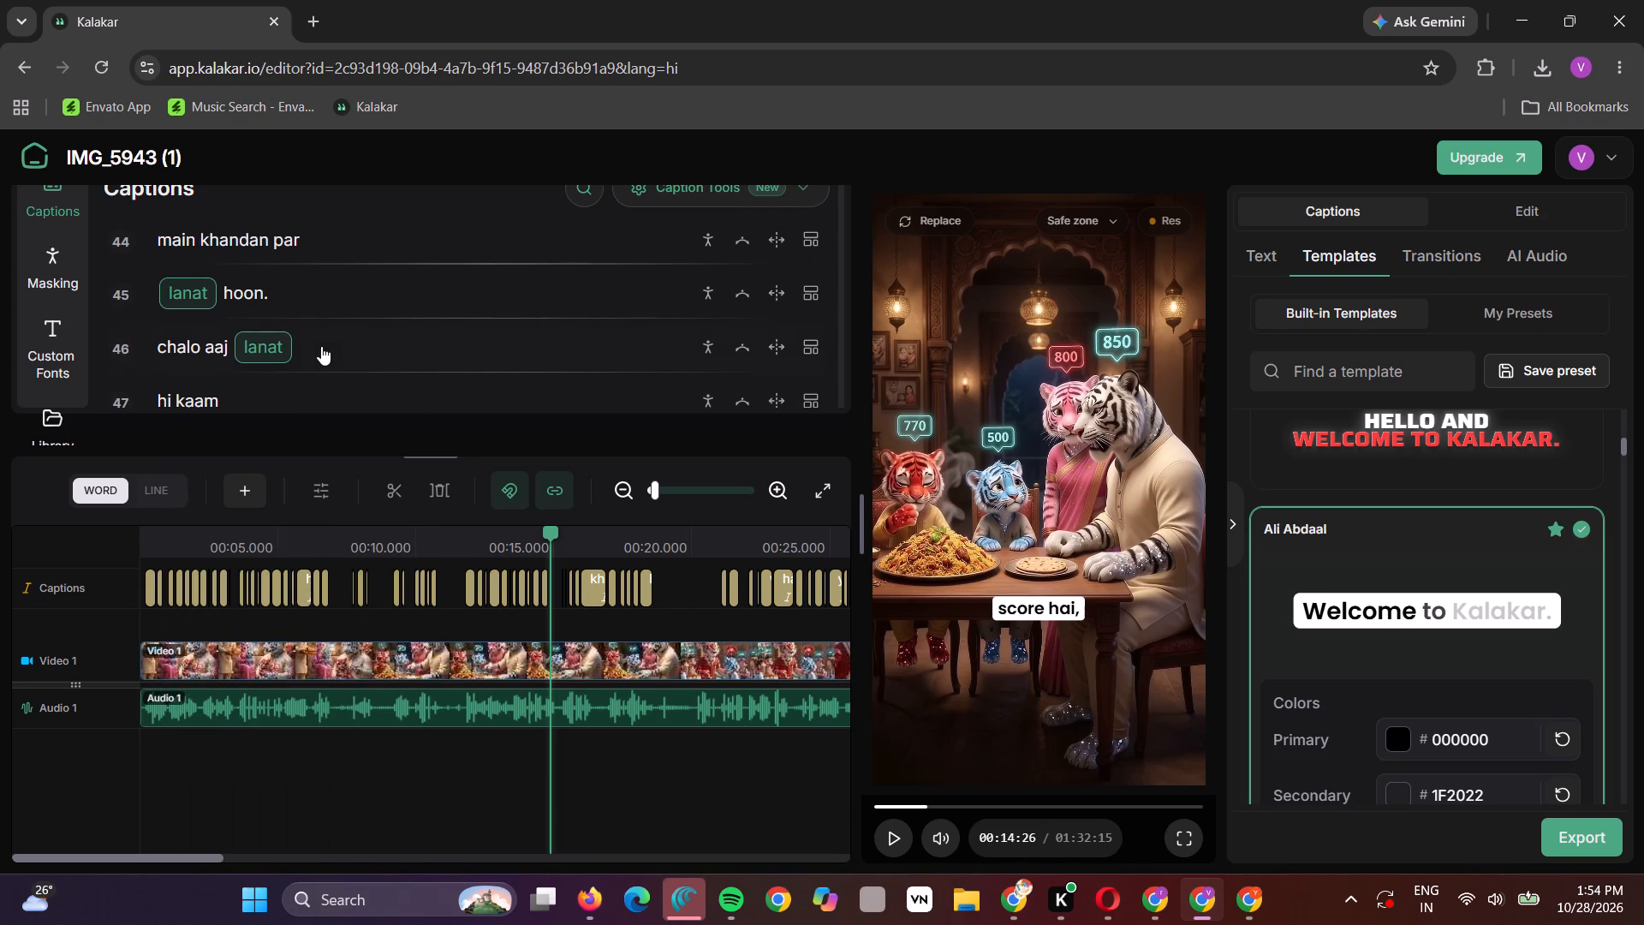
scroll(254, 358, "down", 2)
left_click(205, 332)
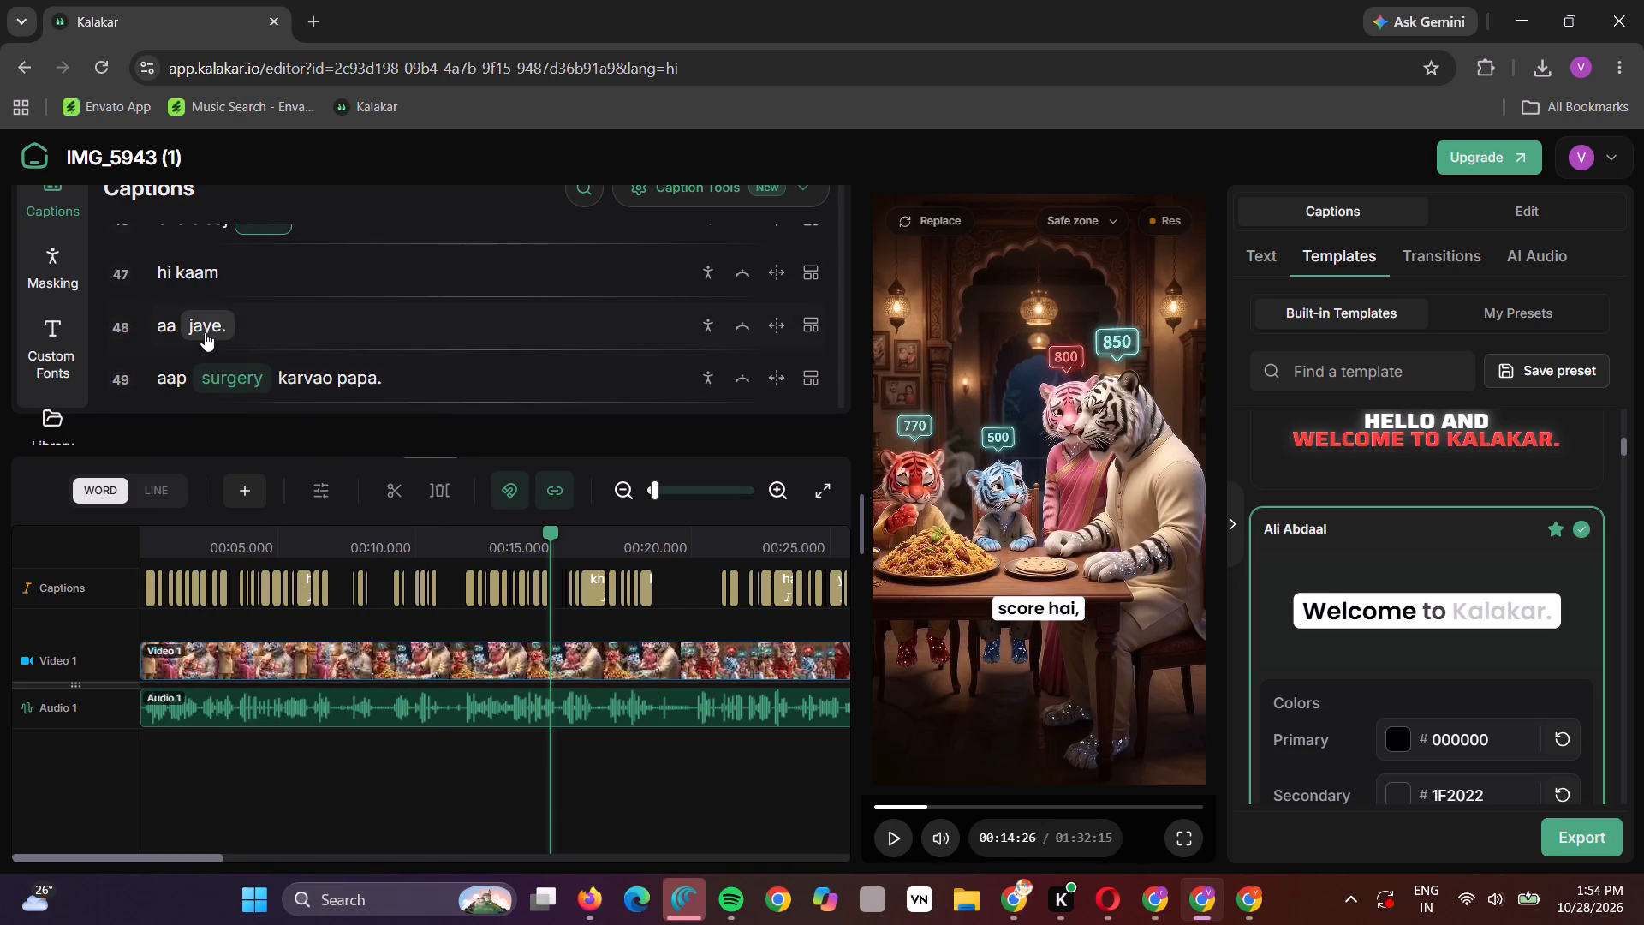
left_click(284, 684)
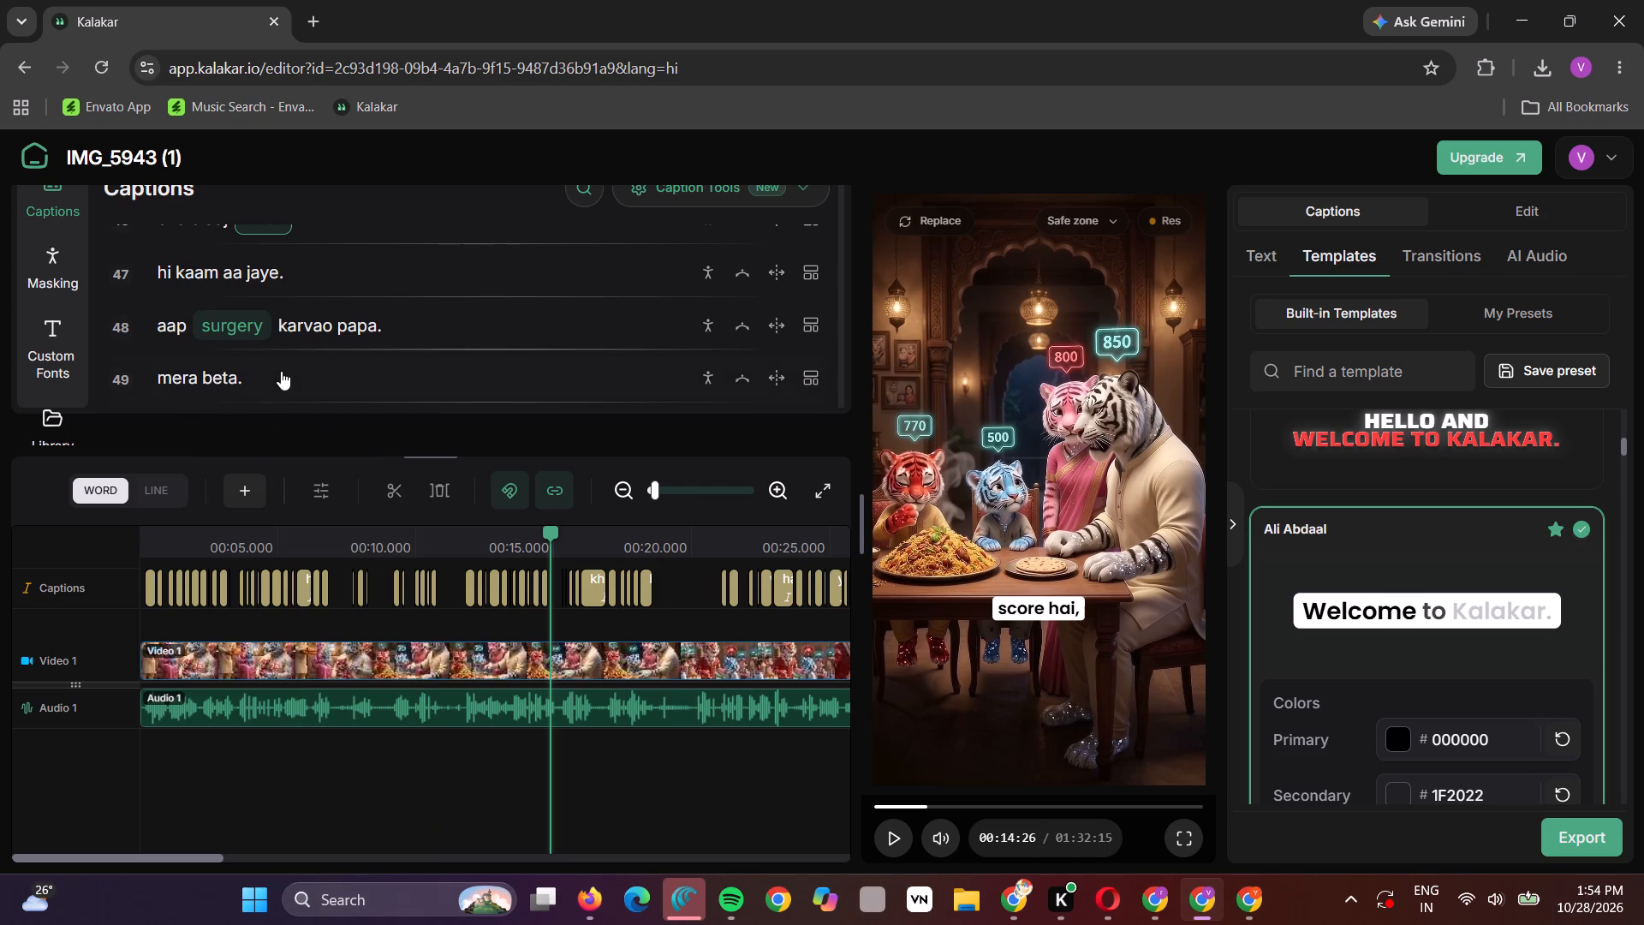
Move "janm se nahi milta," up to the "score" caption so the line reads "score janm se nahi milta,".
scroll(313, 357, "down", 3)
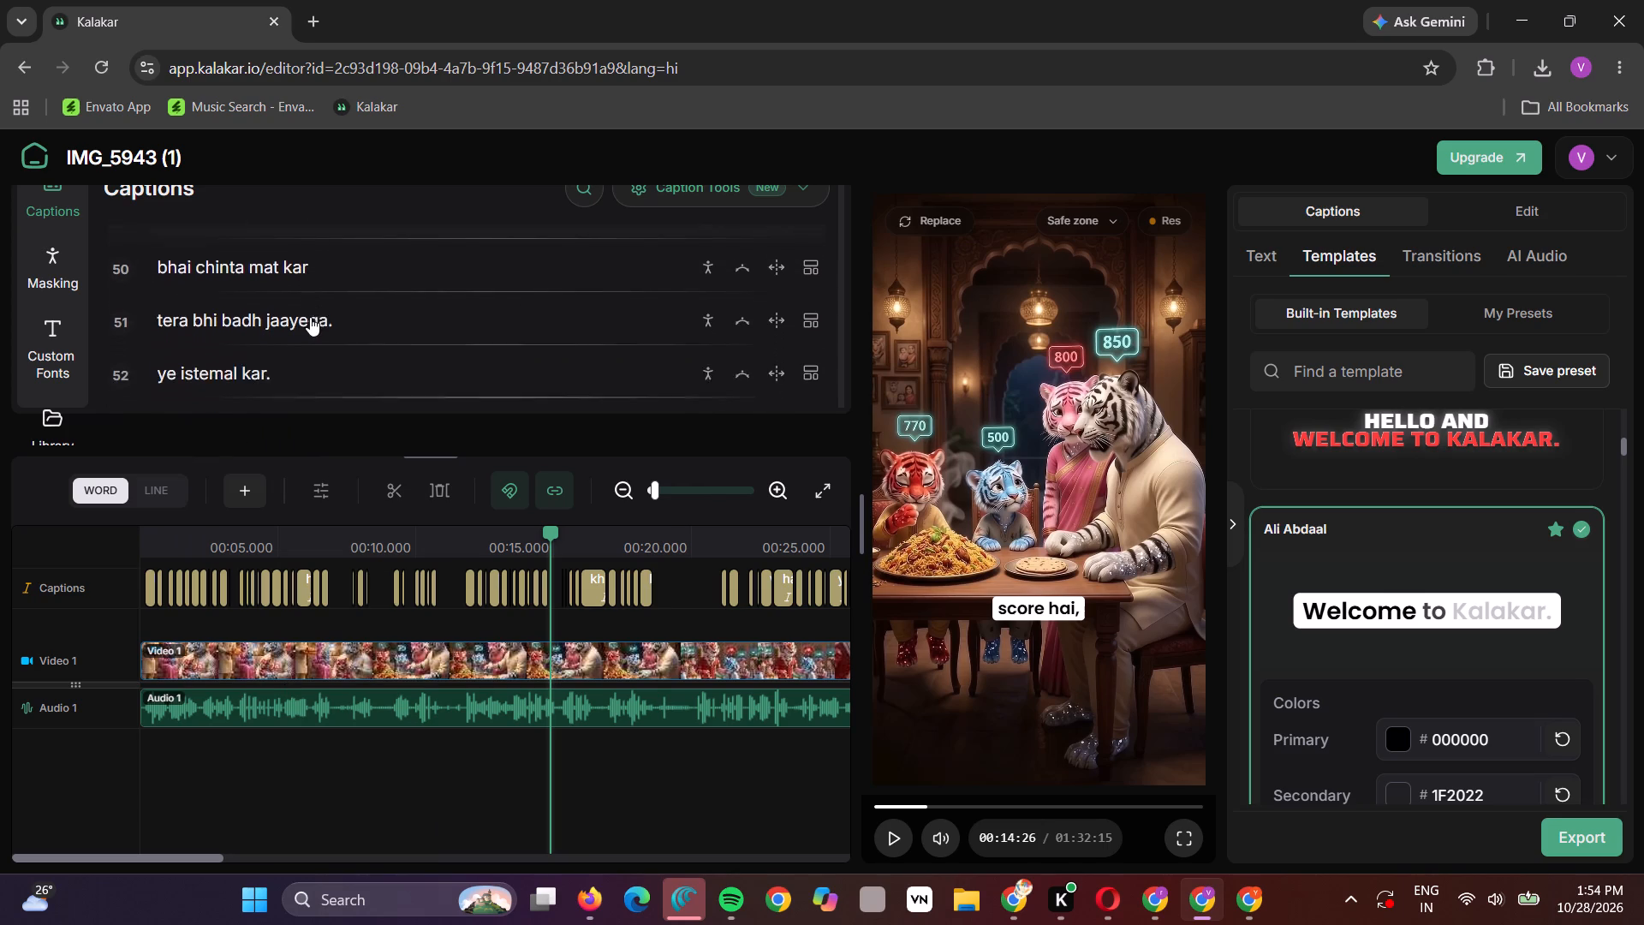
scroll(310, 317, "down", 2)
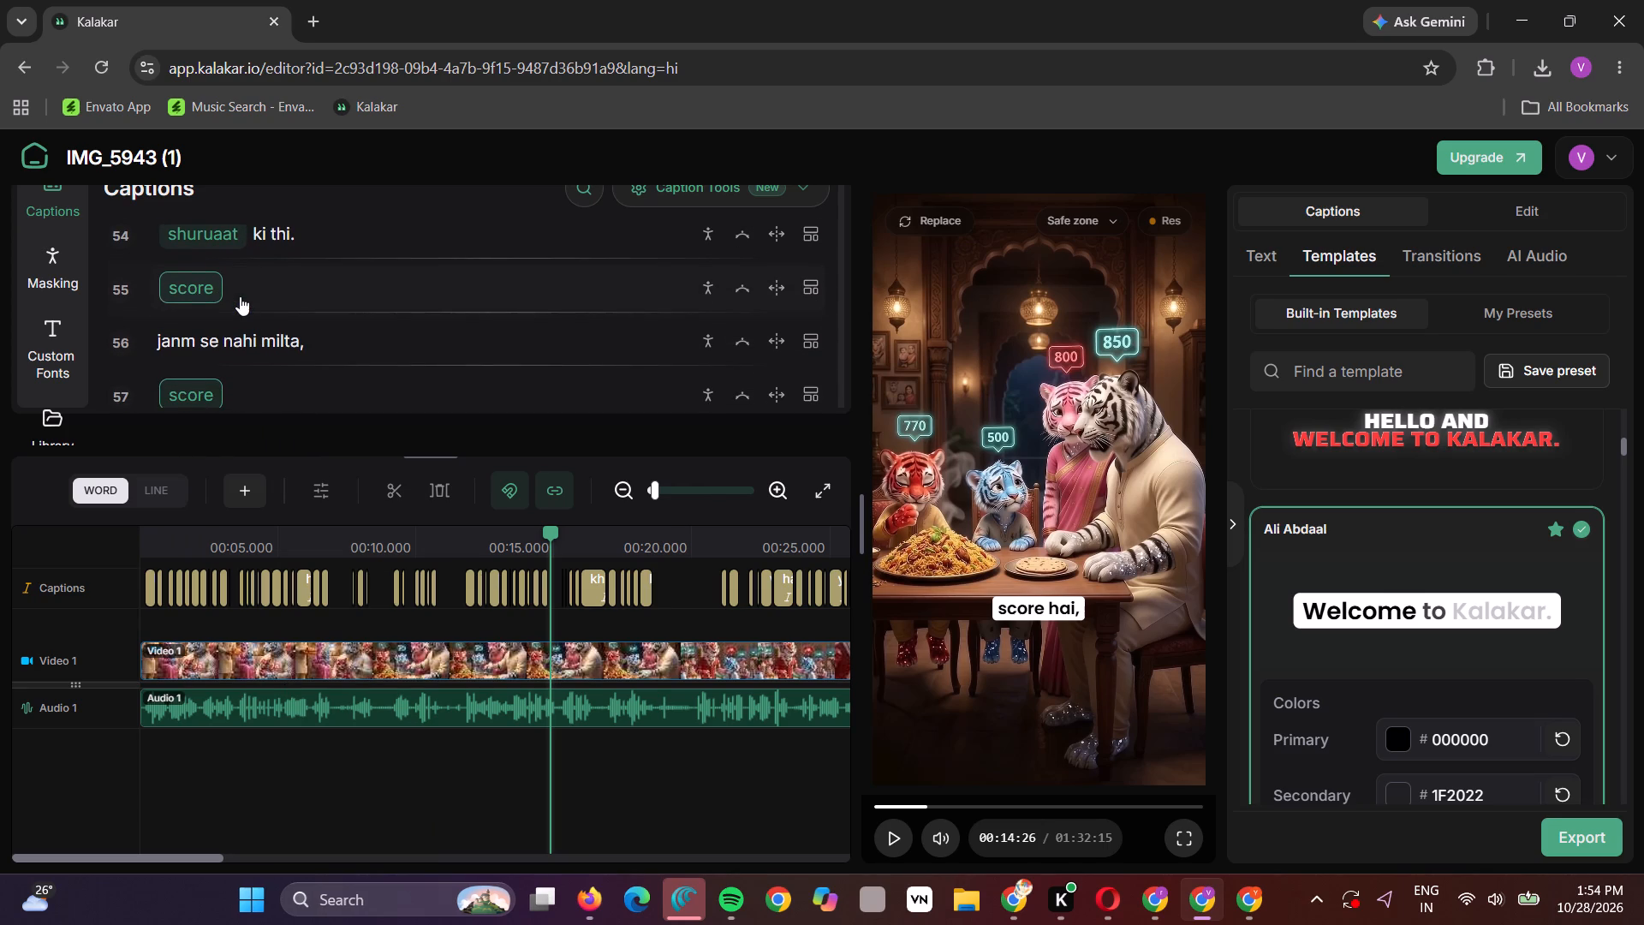
left_click(283, 342)
left_click(312, 717)
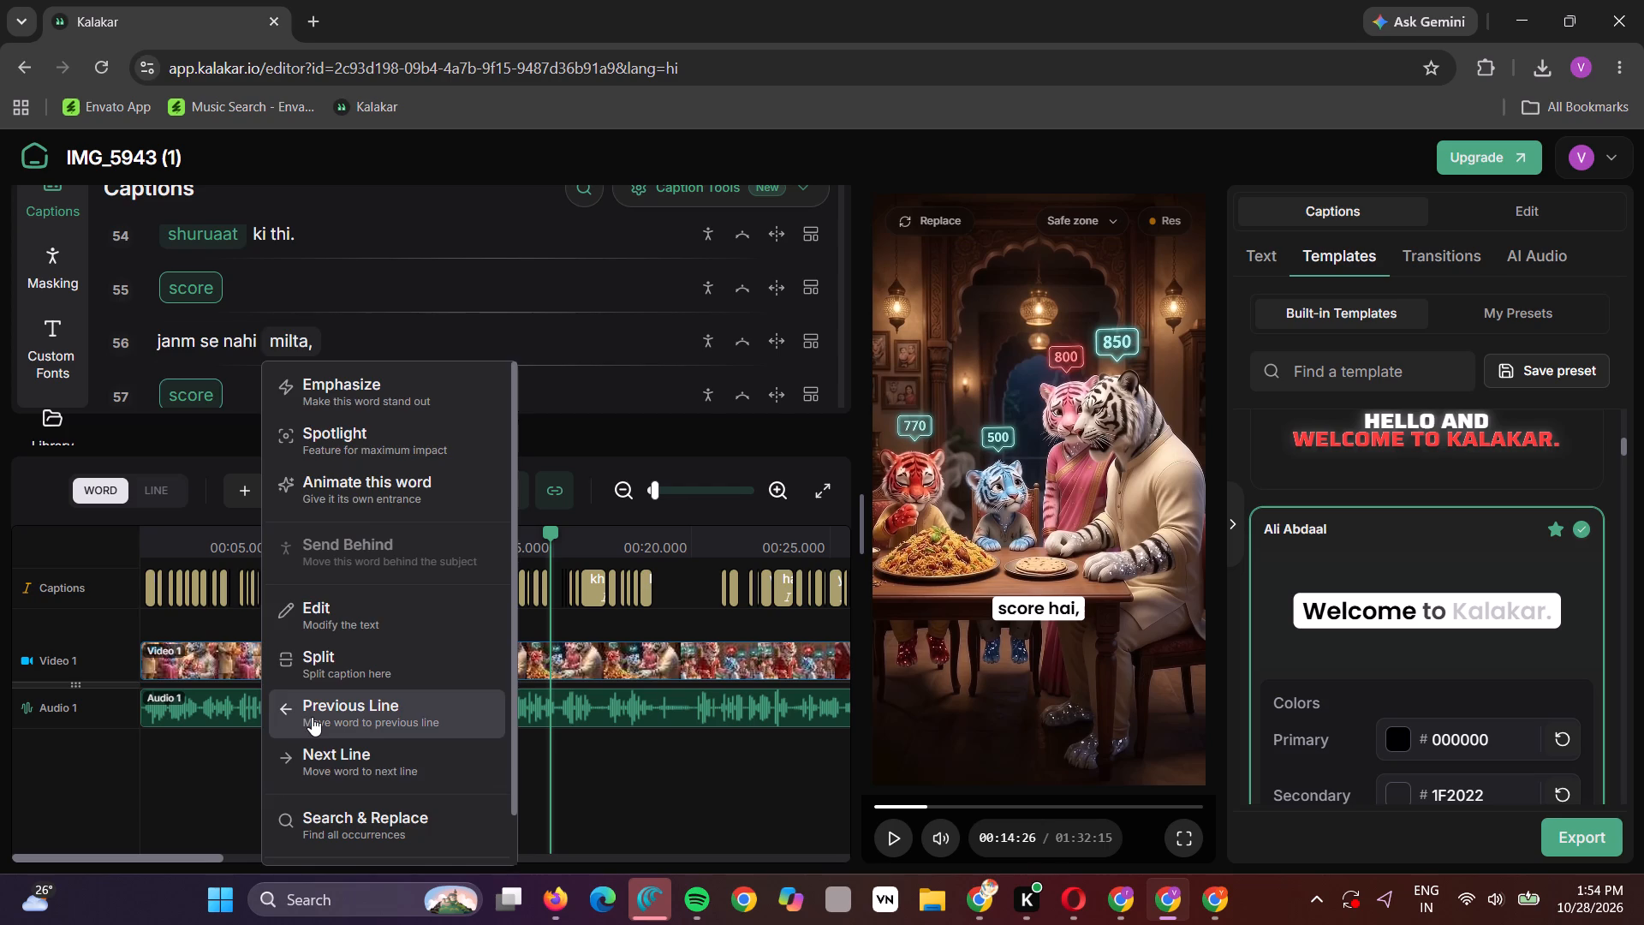
Join "banaya jata hai." to the preceding "score" caption so the line reads "score banaya jata hai.".
scroll(304, 390, "down", 1)
left_click(286, 353)
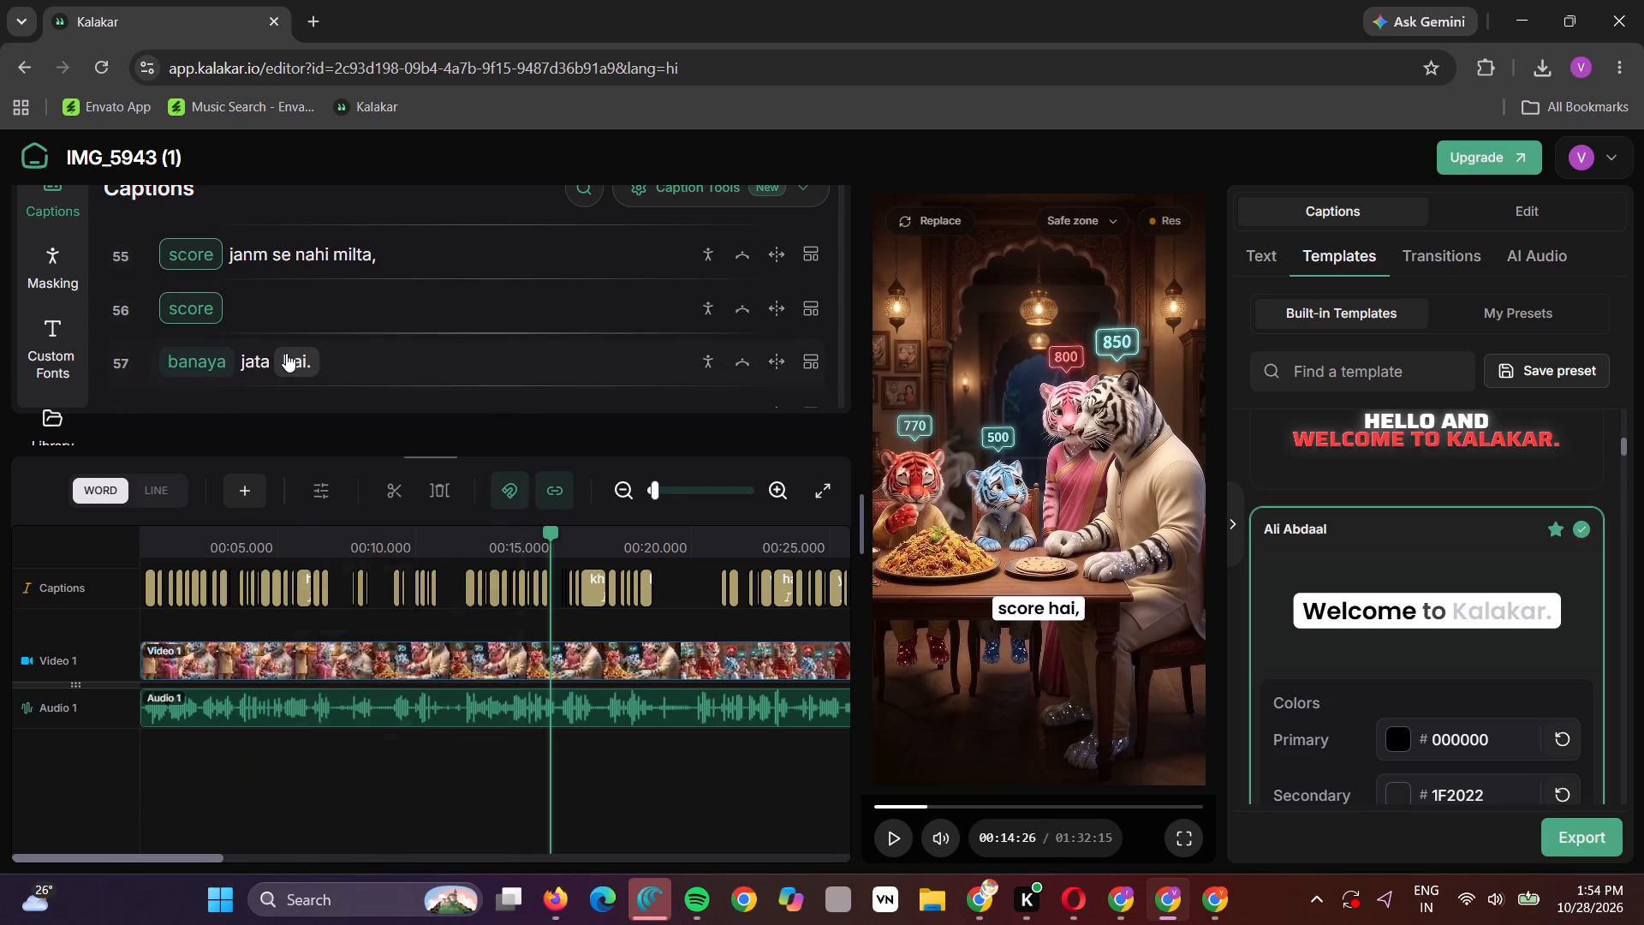
left_click(372, 737)
Move "score" up to the preceding caption so the line reads "jo bhi ho tumhara score".
scroll(336, 347, "down", 1)
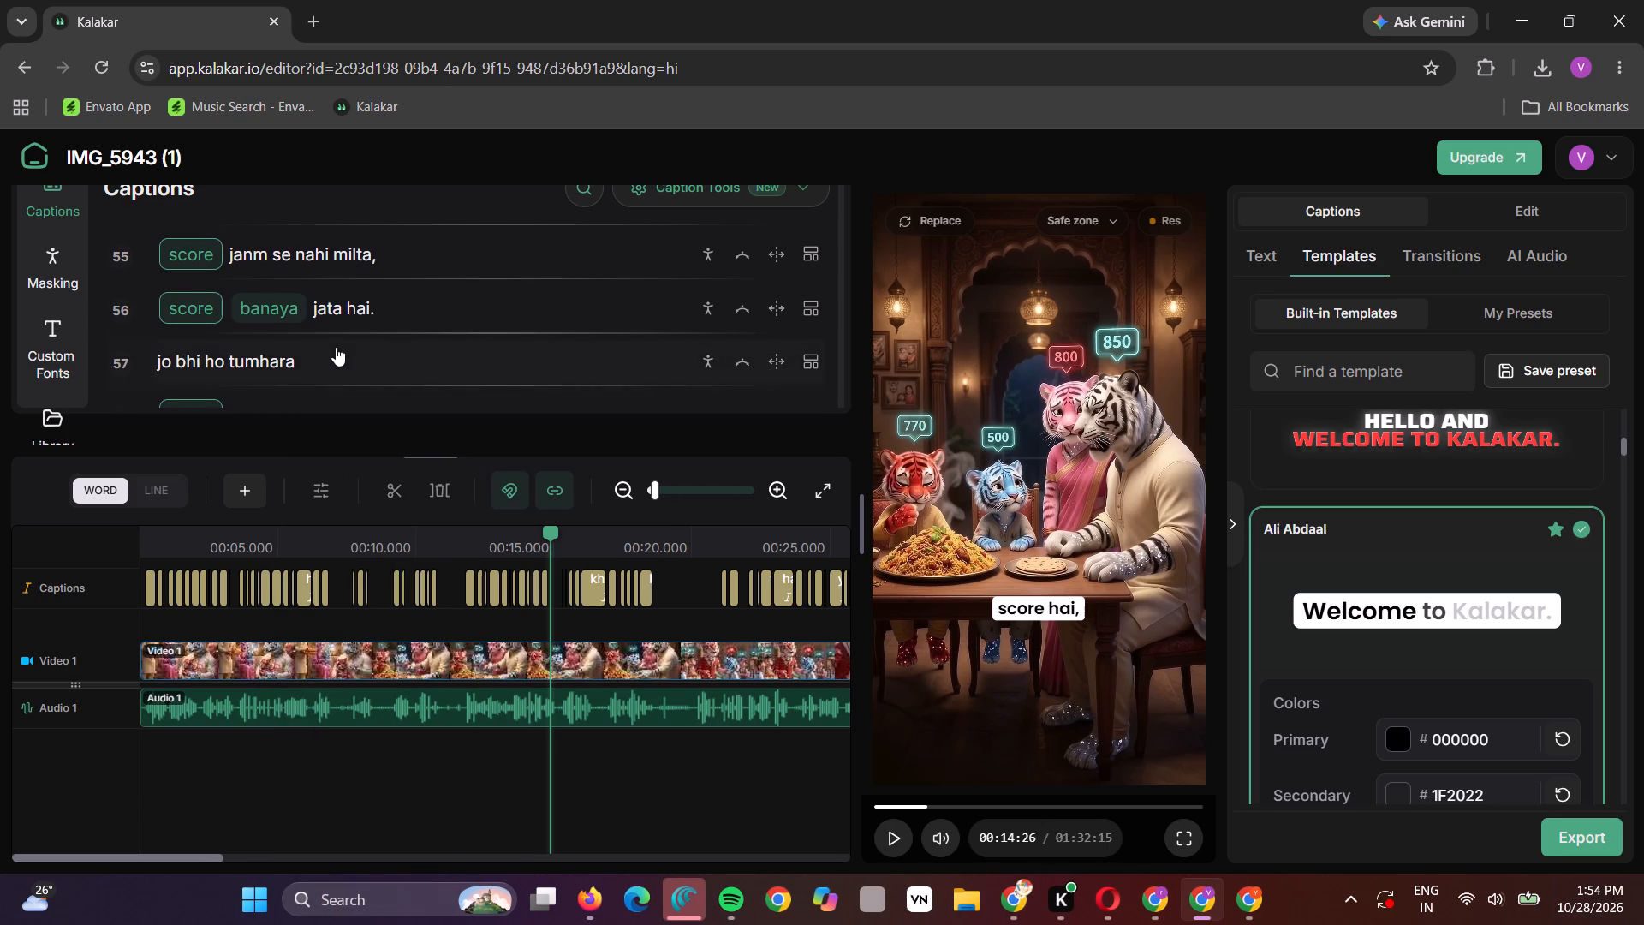
scroll(336, 347, "down", 1)
left_click(173, 316)
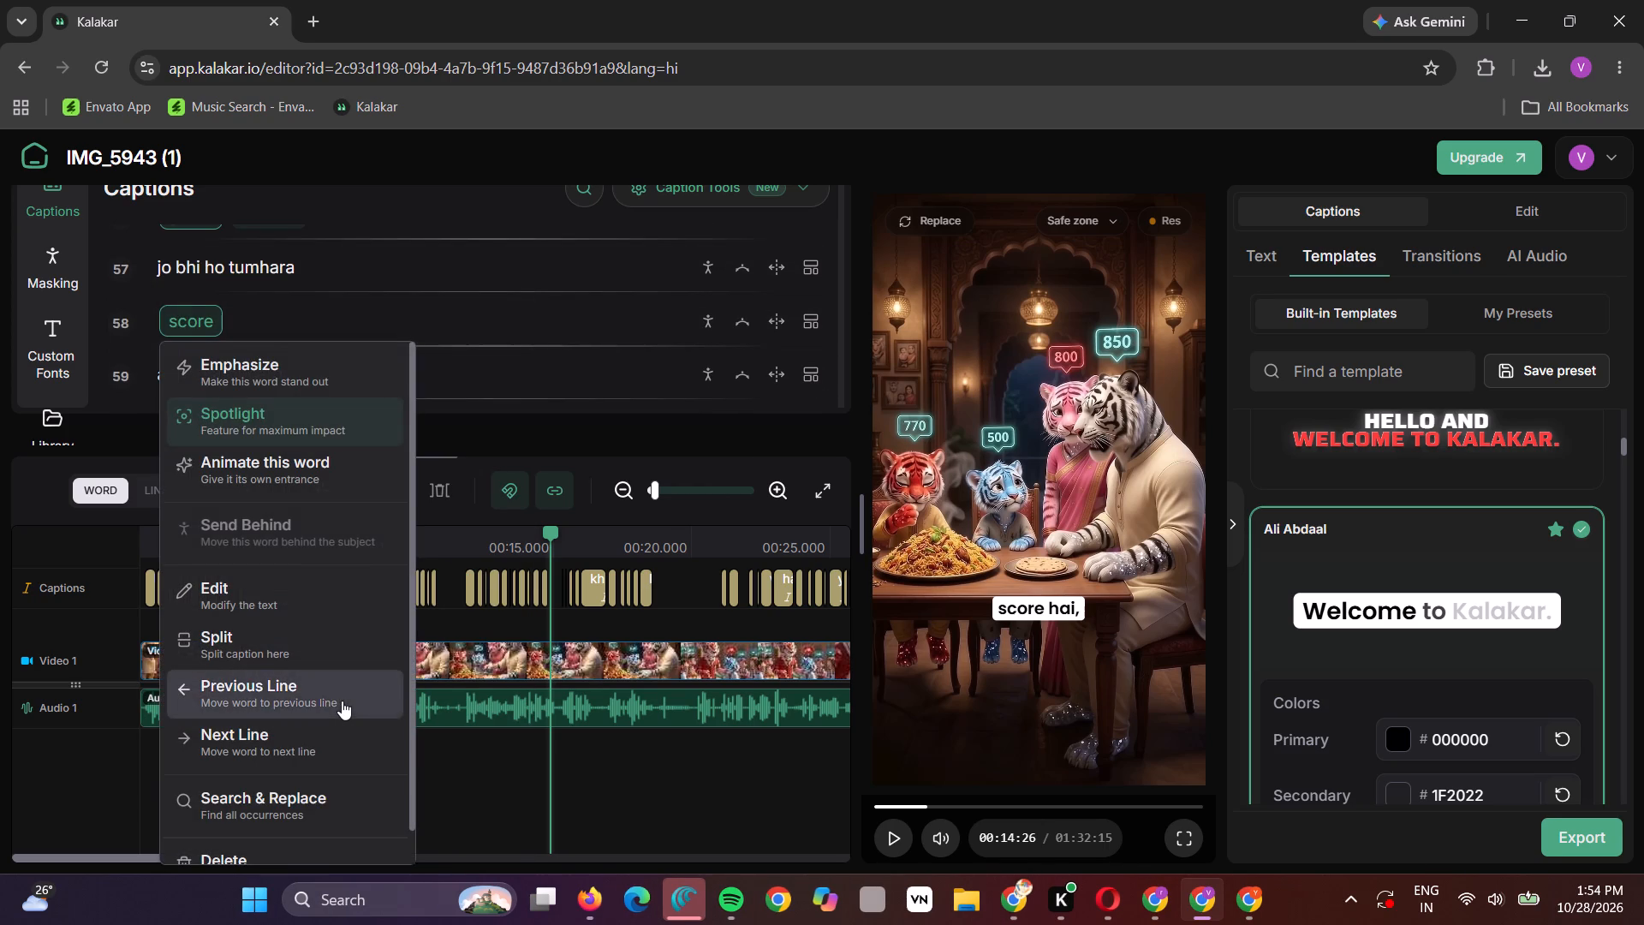
left_click(342, 701)
Join "GoodScore" and "par." to the preceding caption so the line reads "aaj se sudhharo GoodScore par.".
scroll(289, 386, "down", 1)
left_click(238, 315)
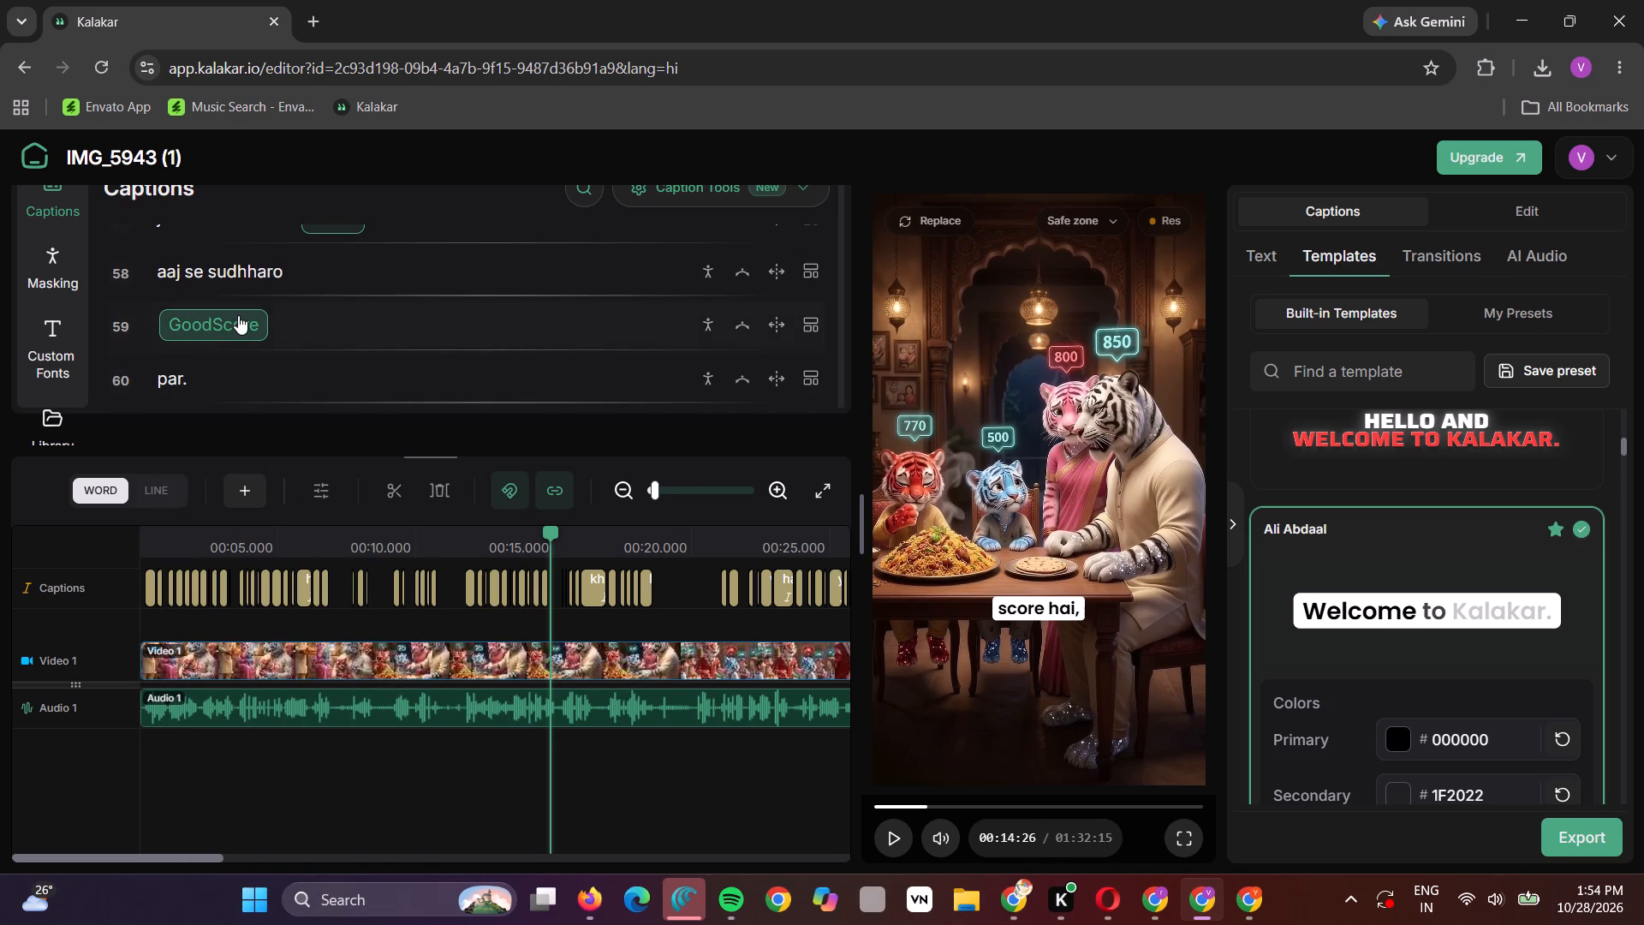
left_click(315, 709)
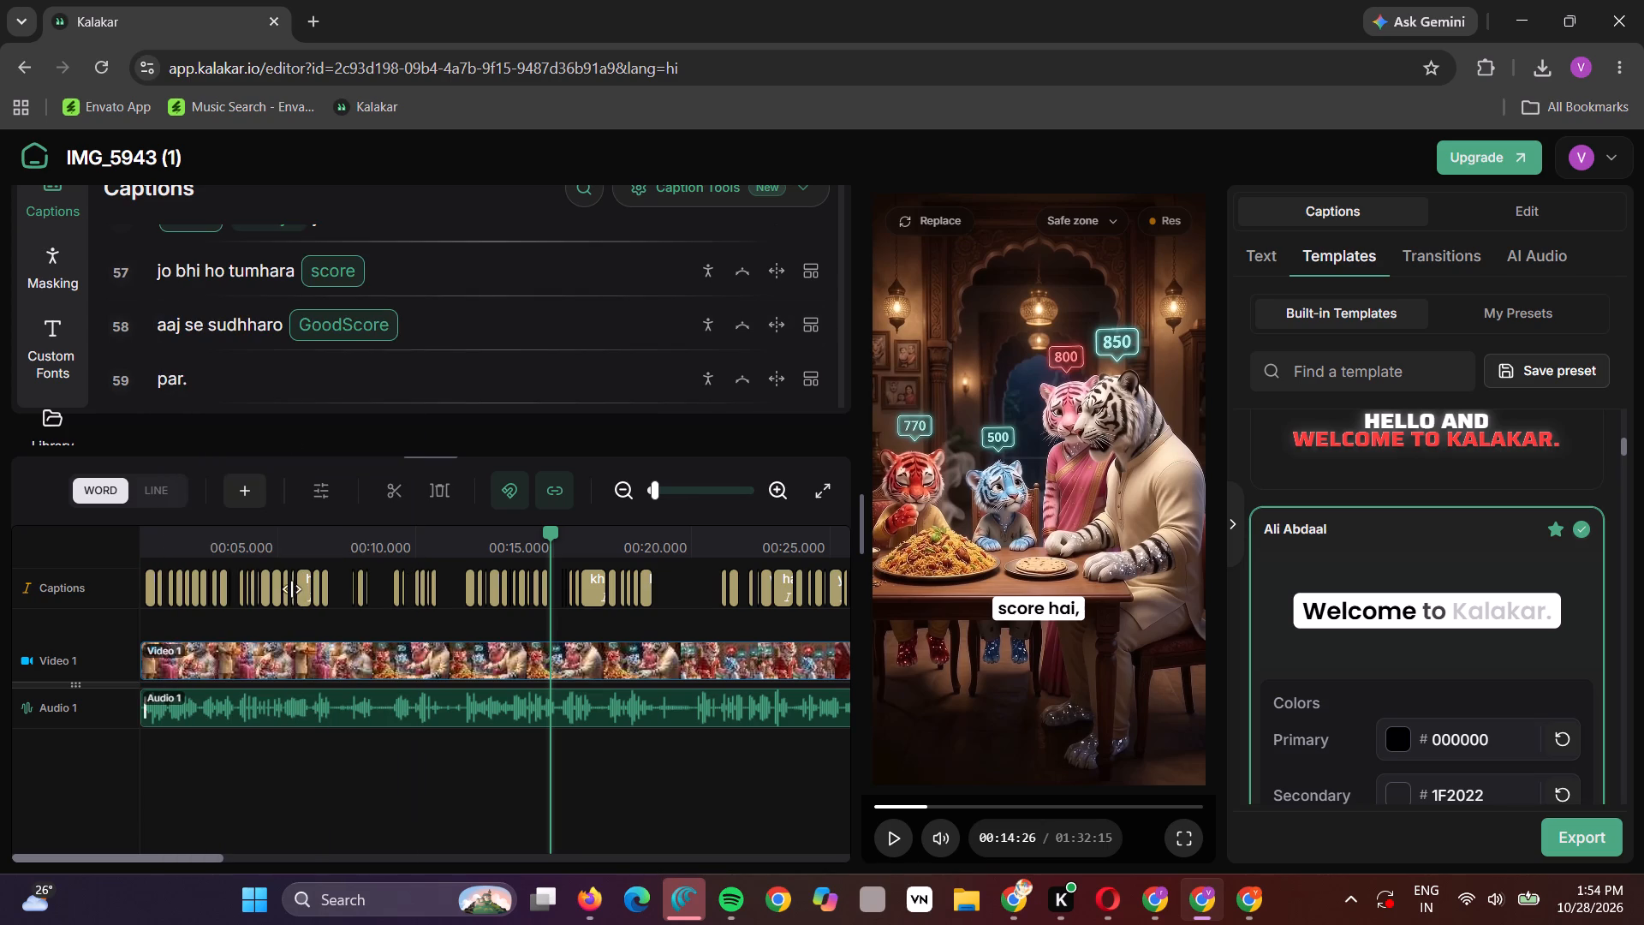
scroll(291, 356, "down", 1)
left_click(170, 385)
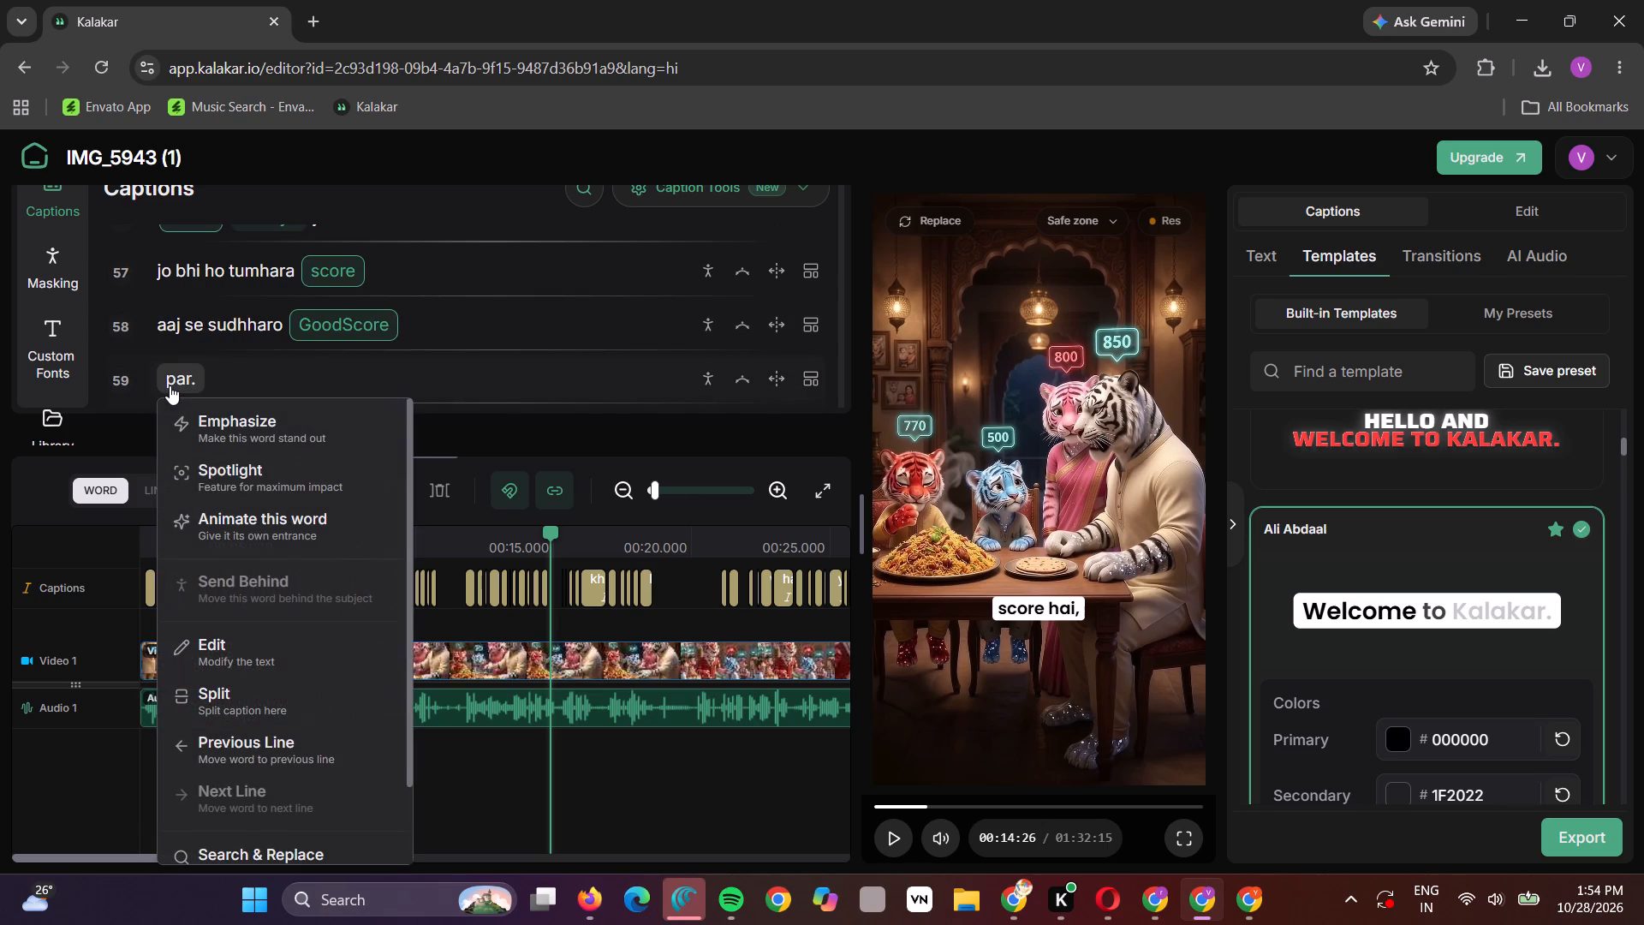
left_click(297, 758)
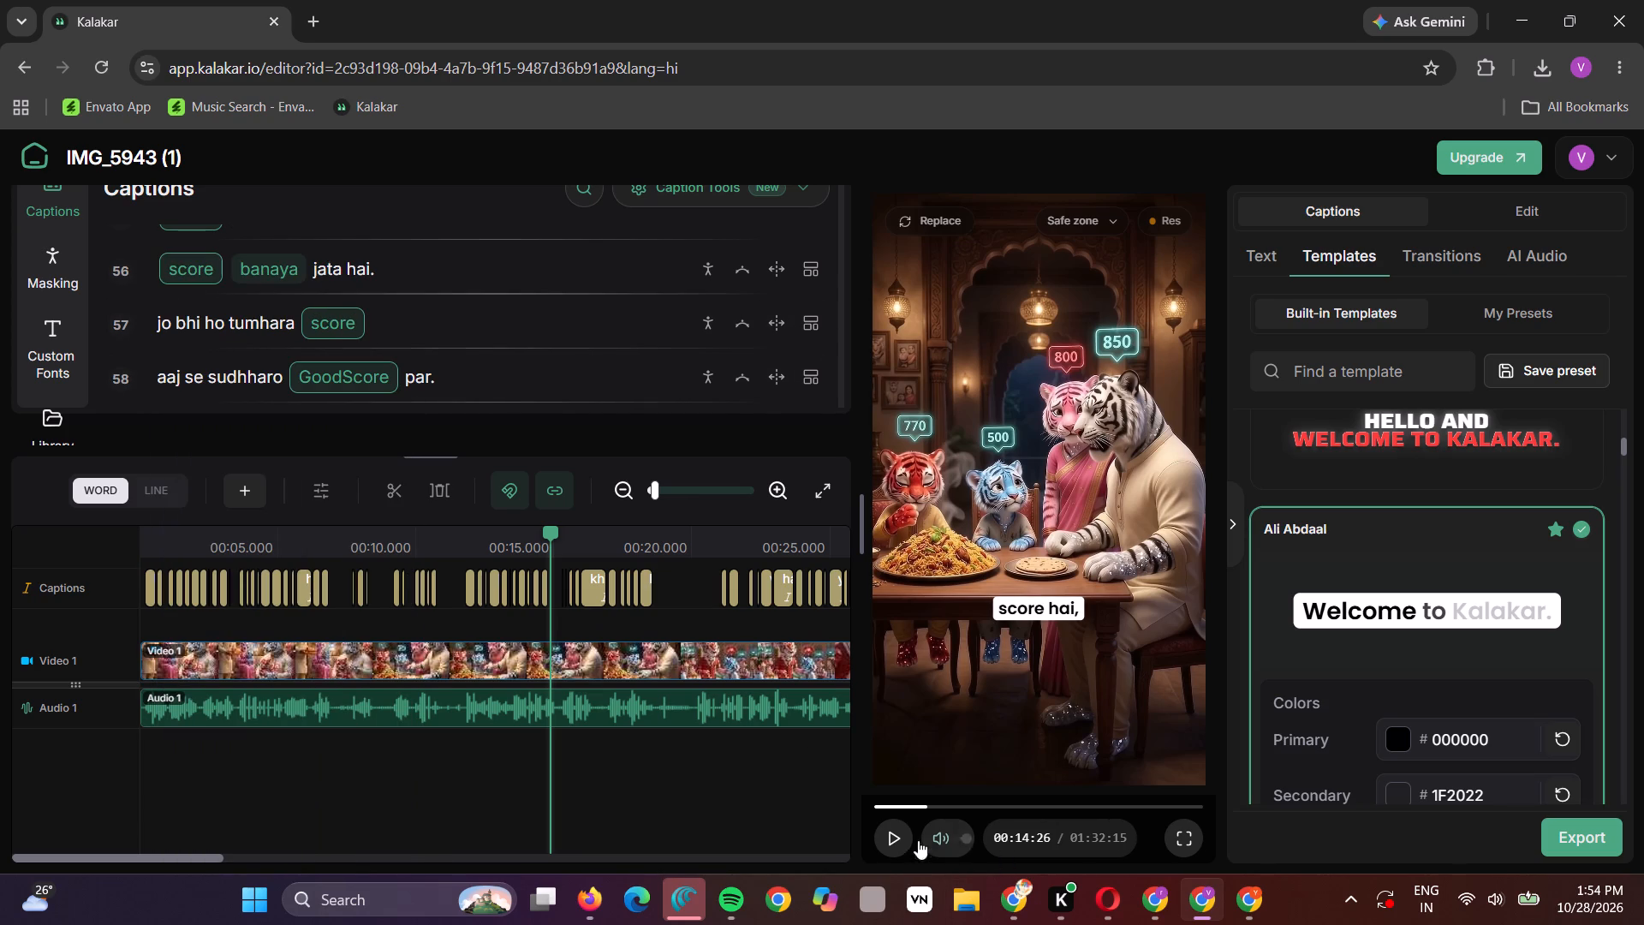
Scale the captions down slightly in the video preview, using the "score hai," caption.
left_click(1037, 607)
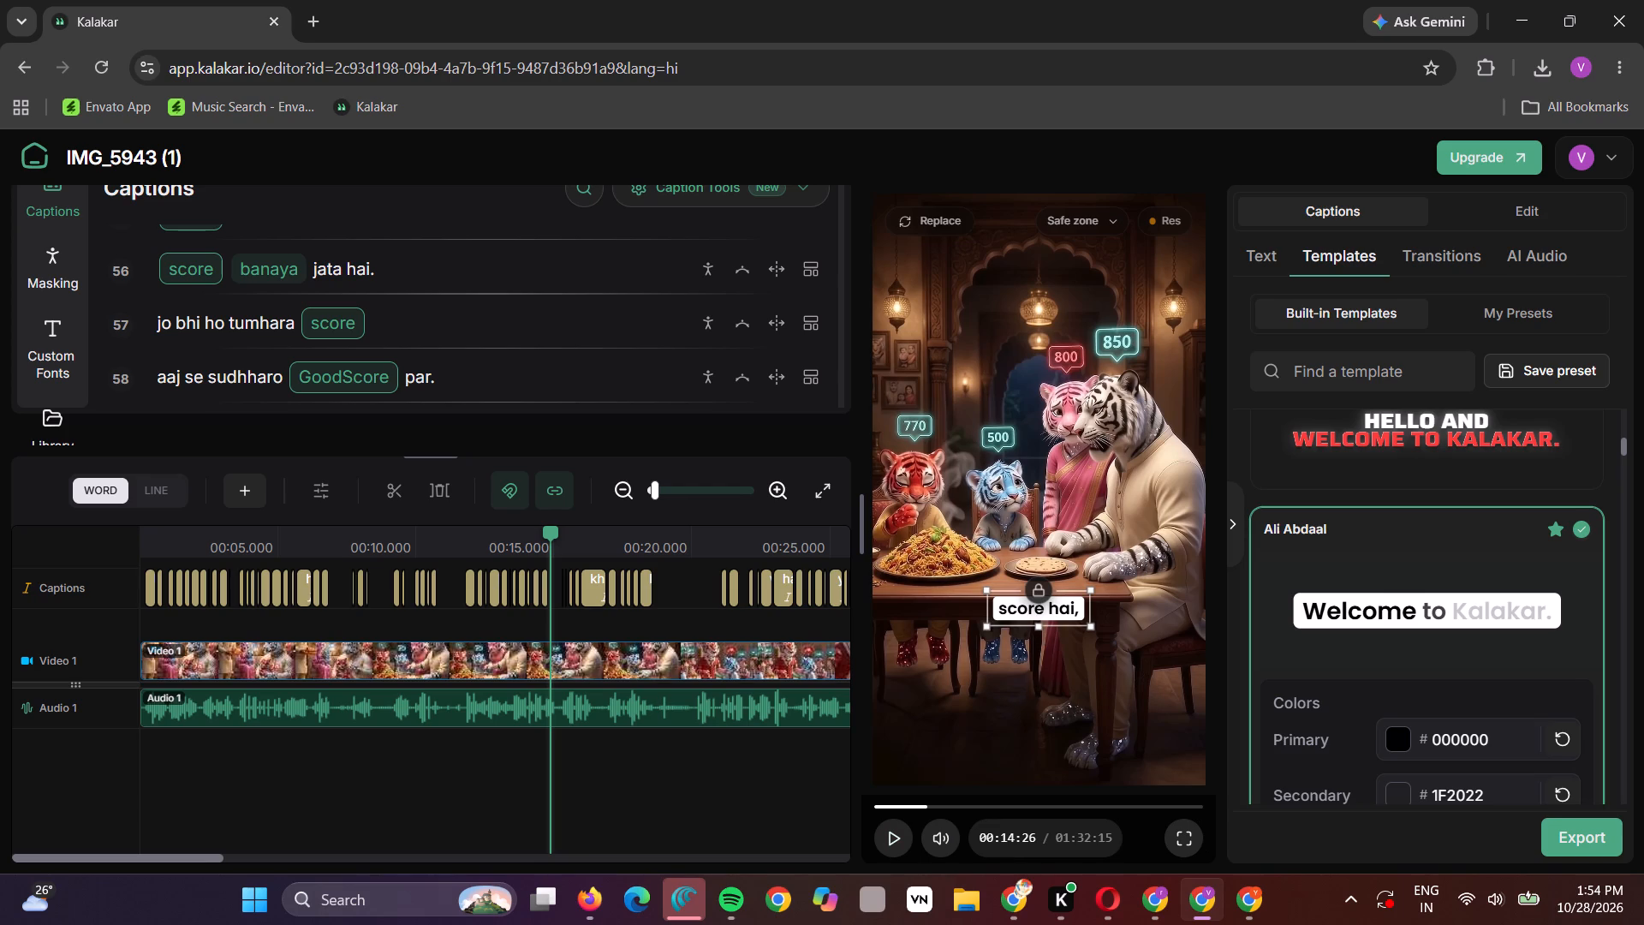
left_click_drag(1093, 632, 1068, 618)
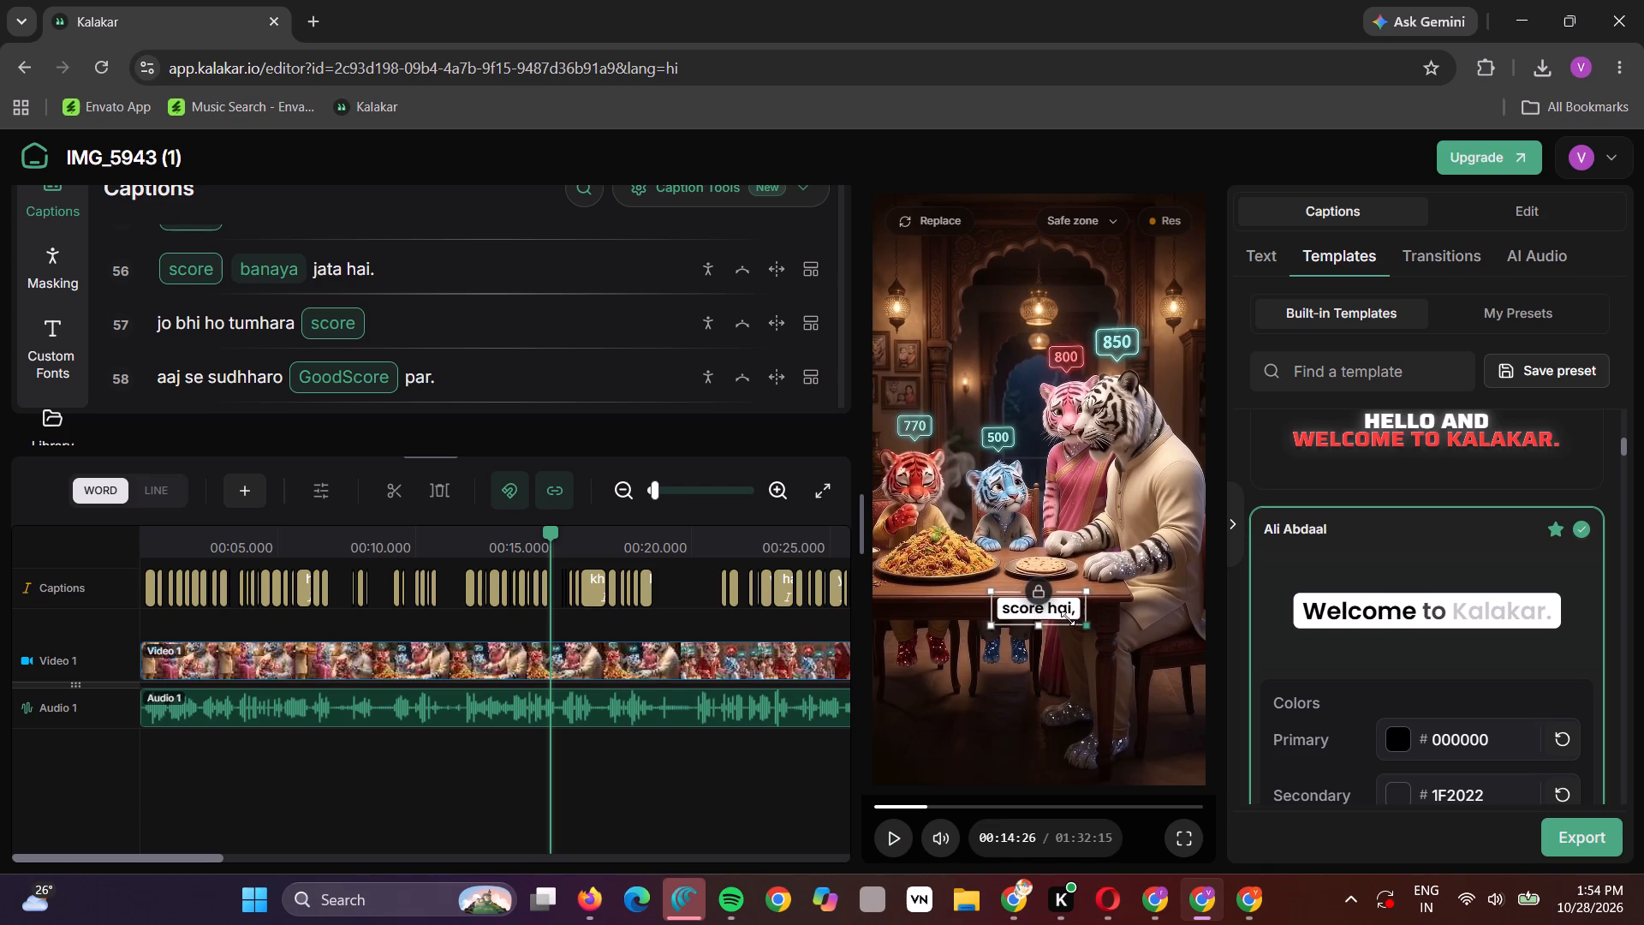
left_click_drag(1068, 618, 1060, 614)
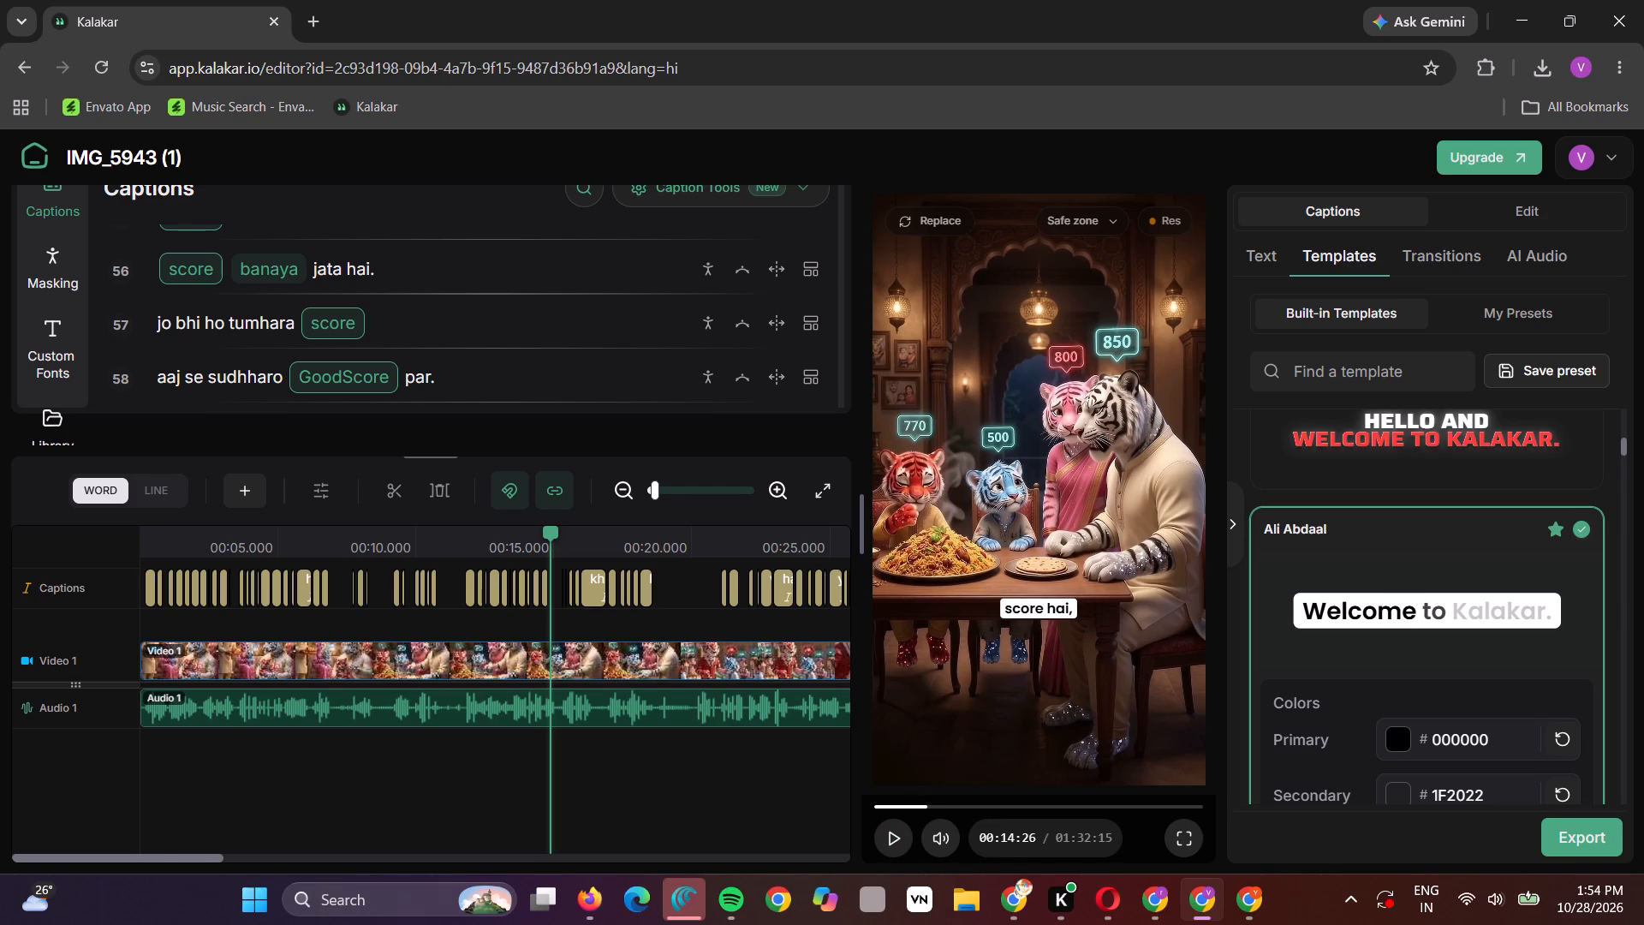
Play the video from the start to check the captions, and scale them down slightly more at the "lanat hi sahi par" caption.
left_click(878, 808)
left_click(897, 839)
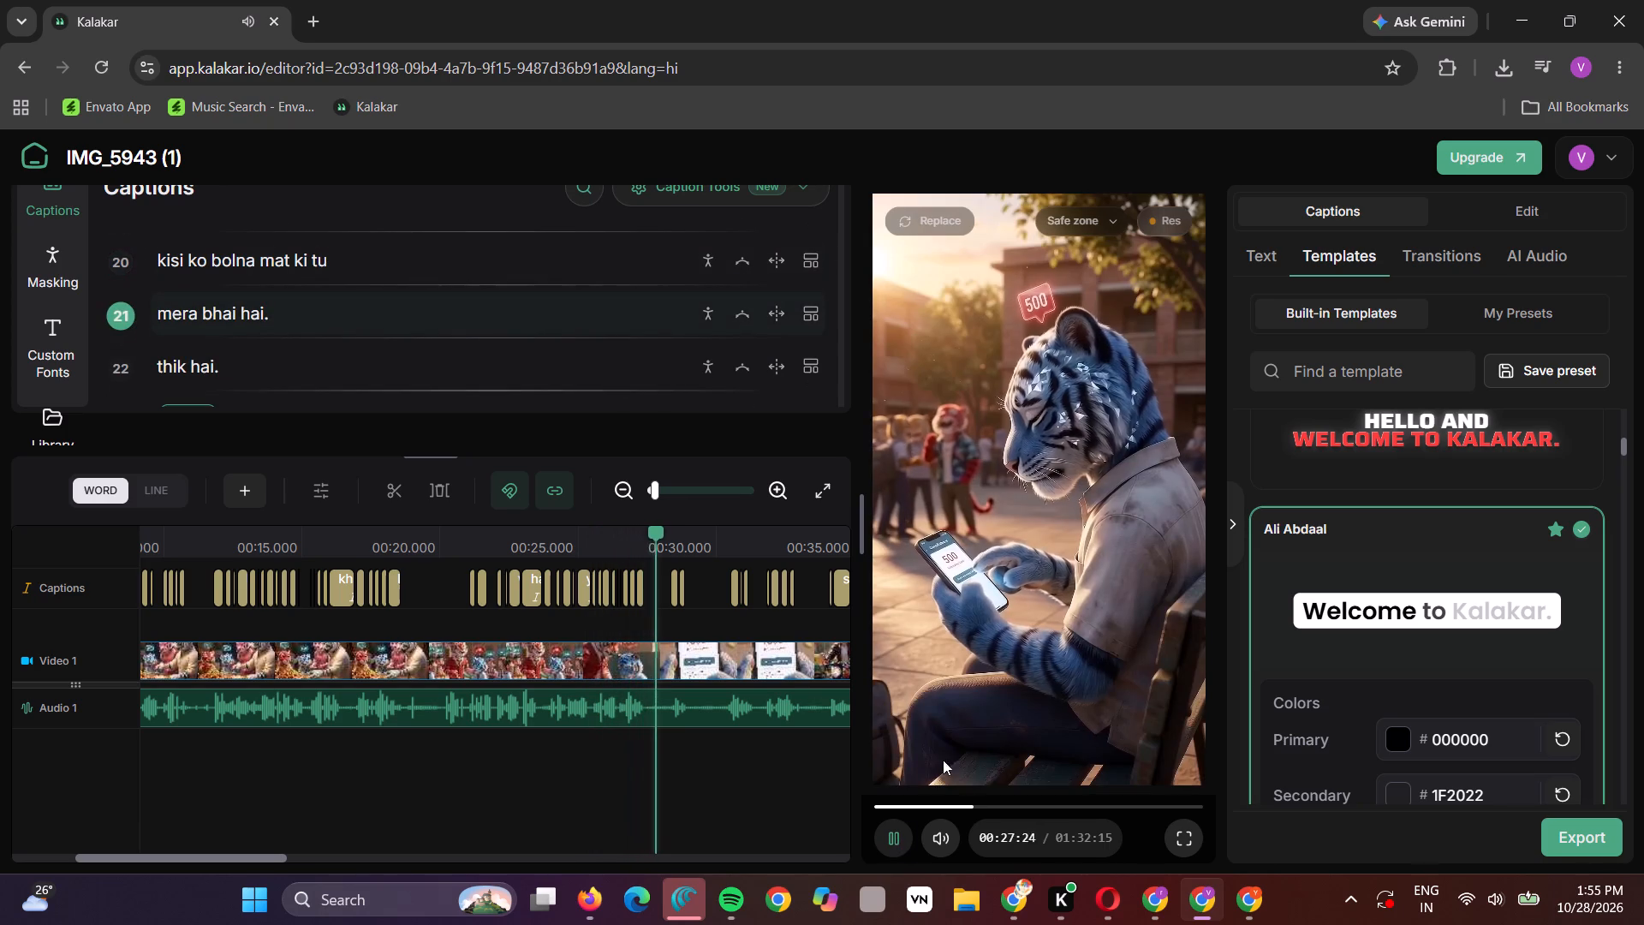
key("space")
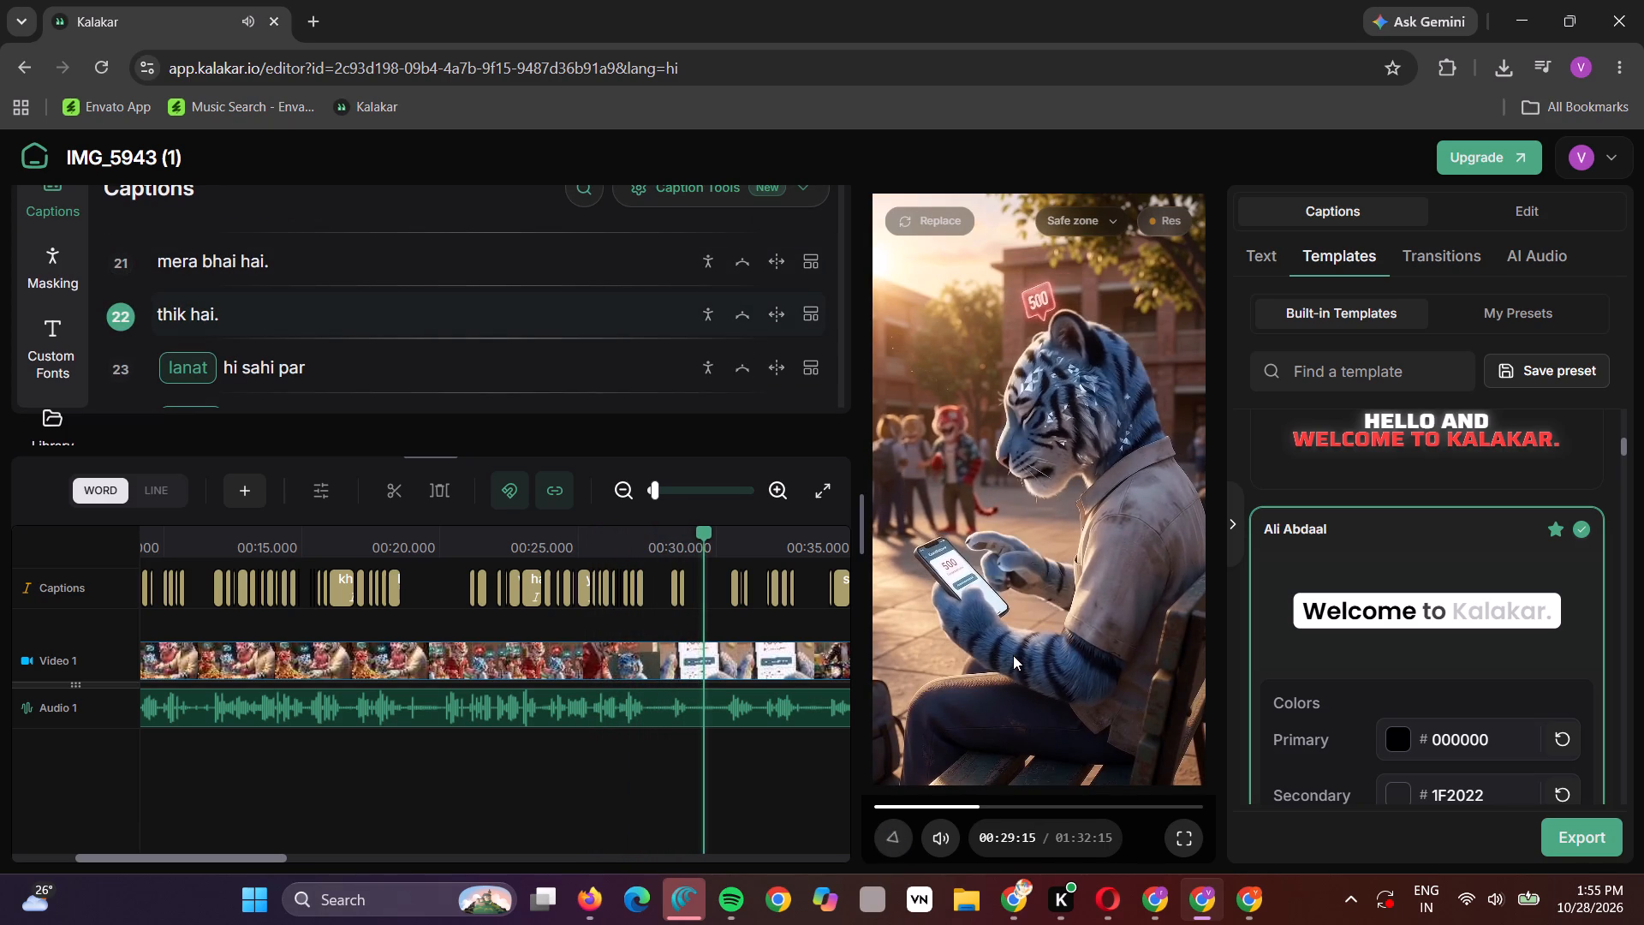
key("space")
key("space")
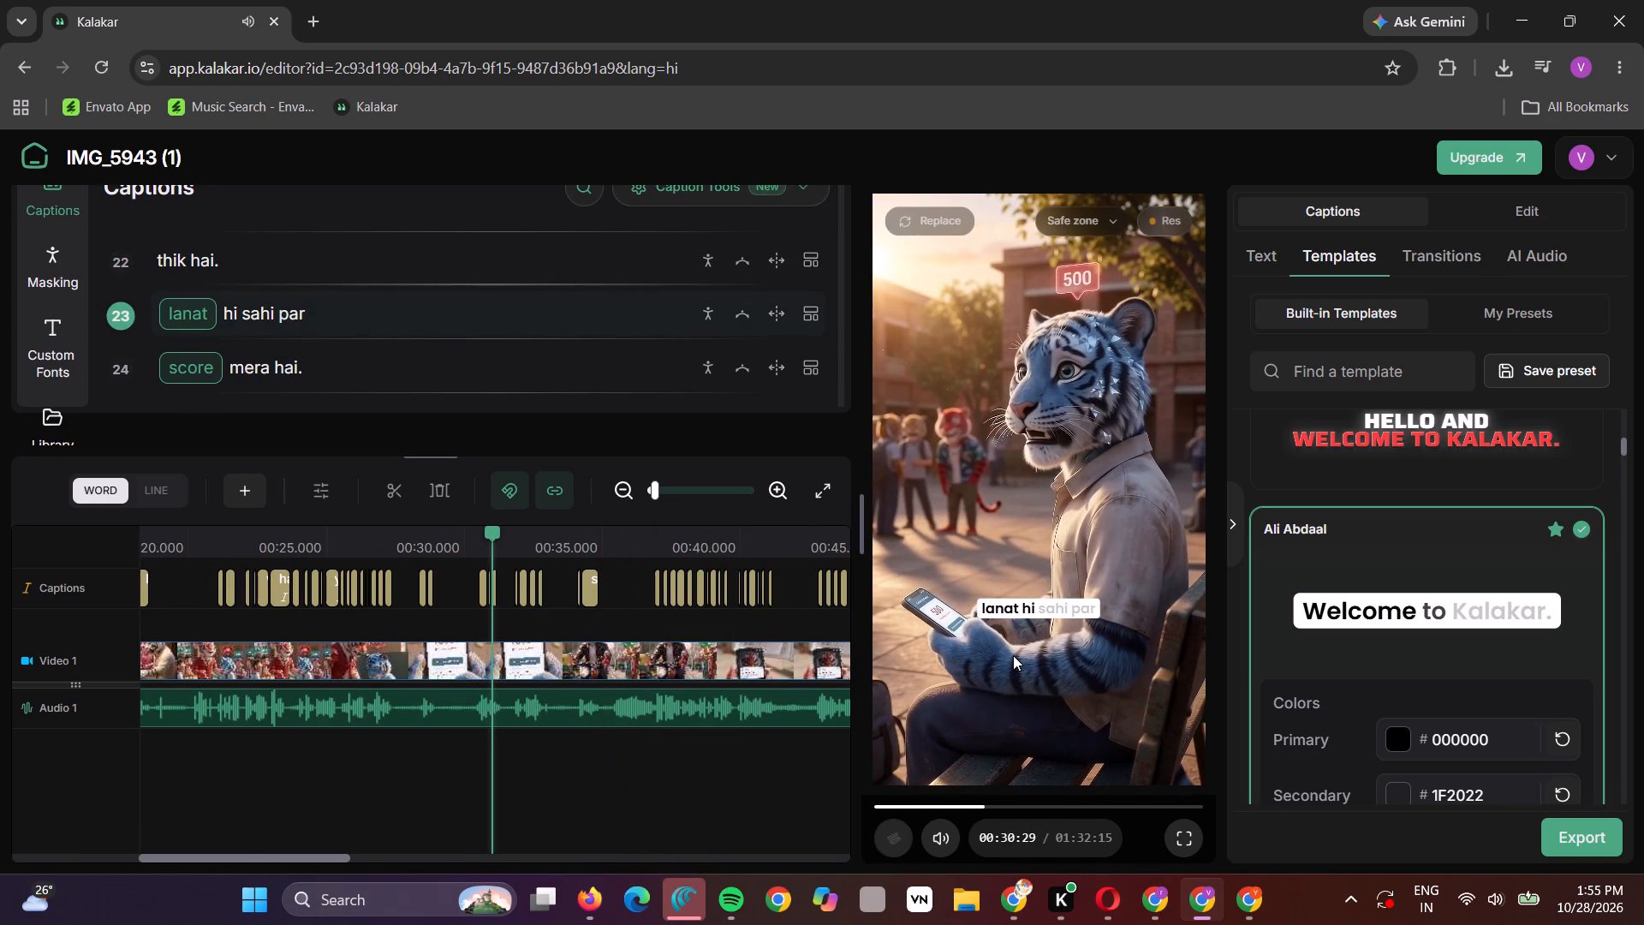
left_click_drag(1107, 624, 1105, 624)
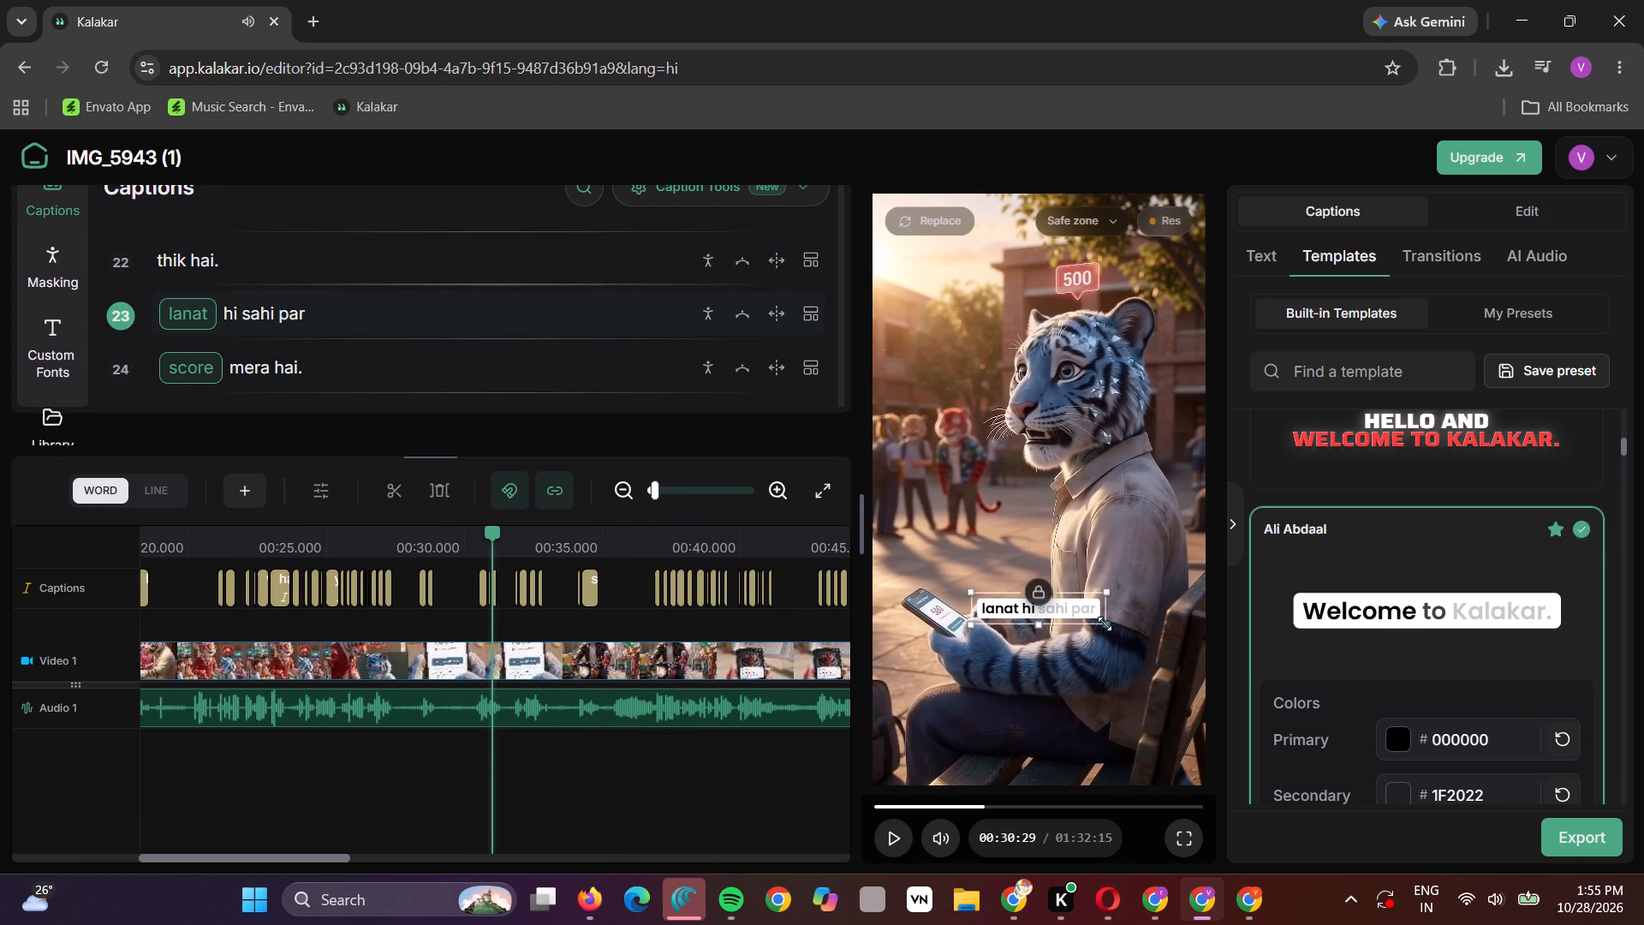
left_click_drag(1105, 624, 1085, 615)
key("space")
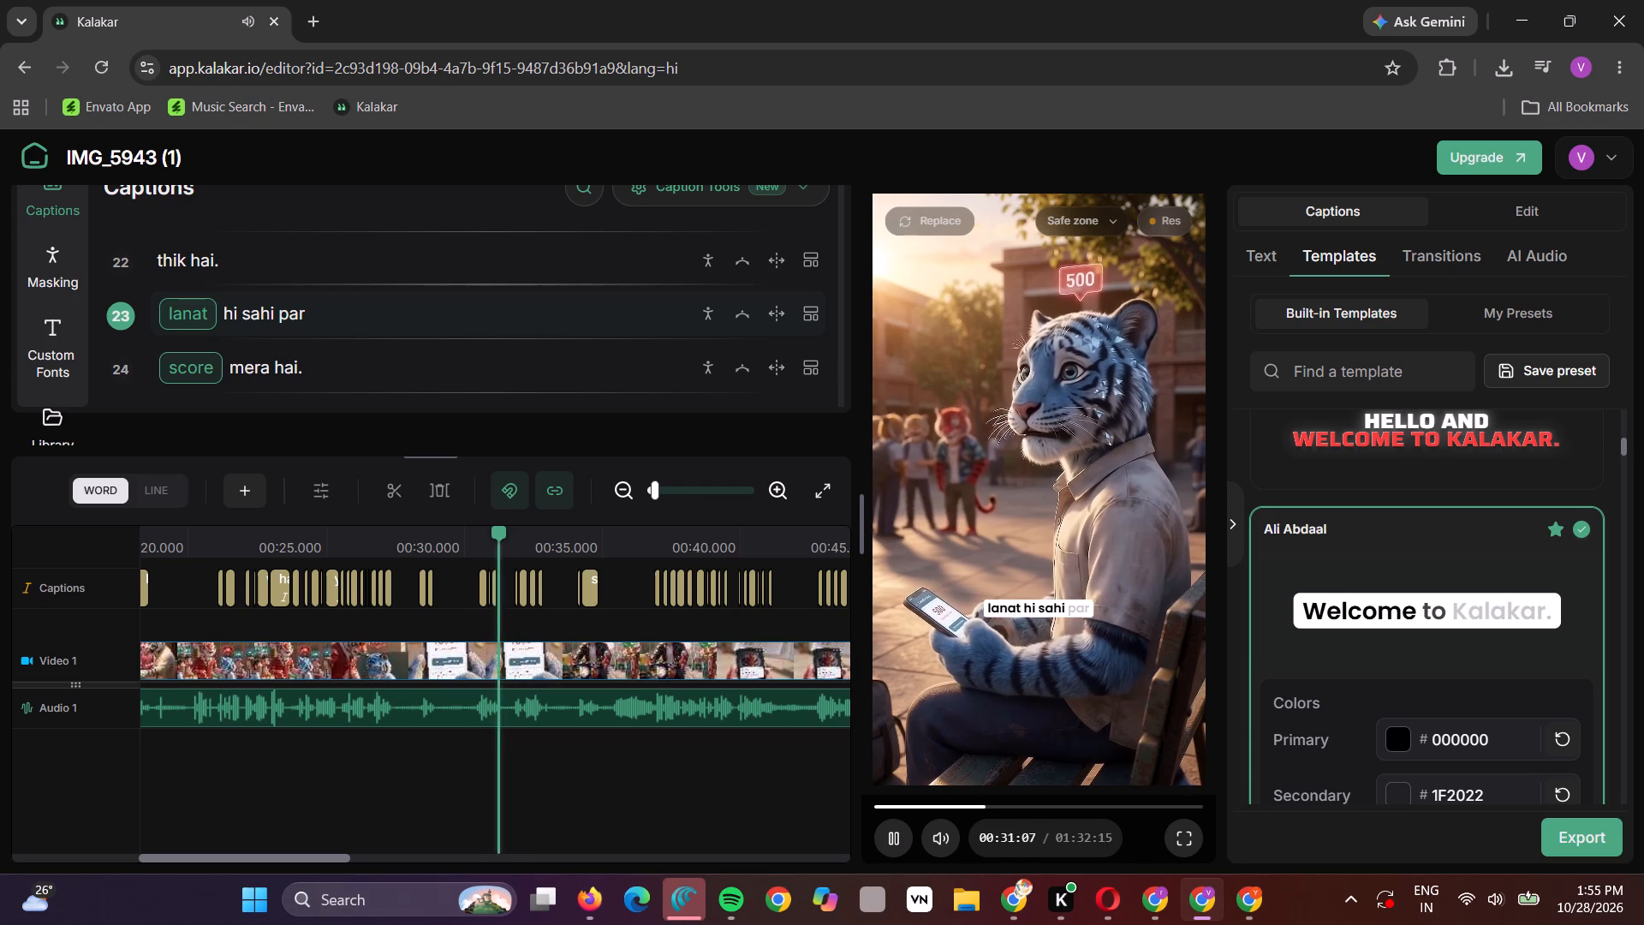
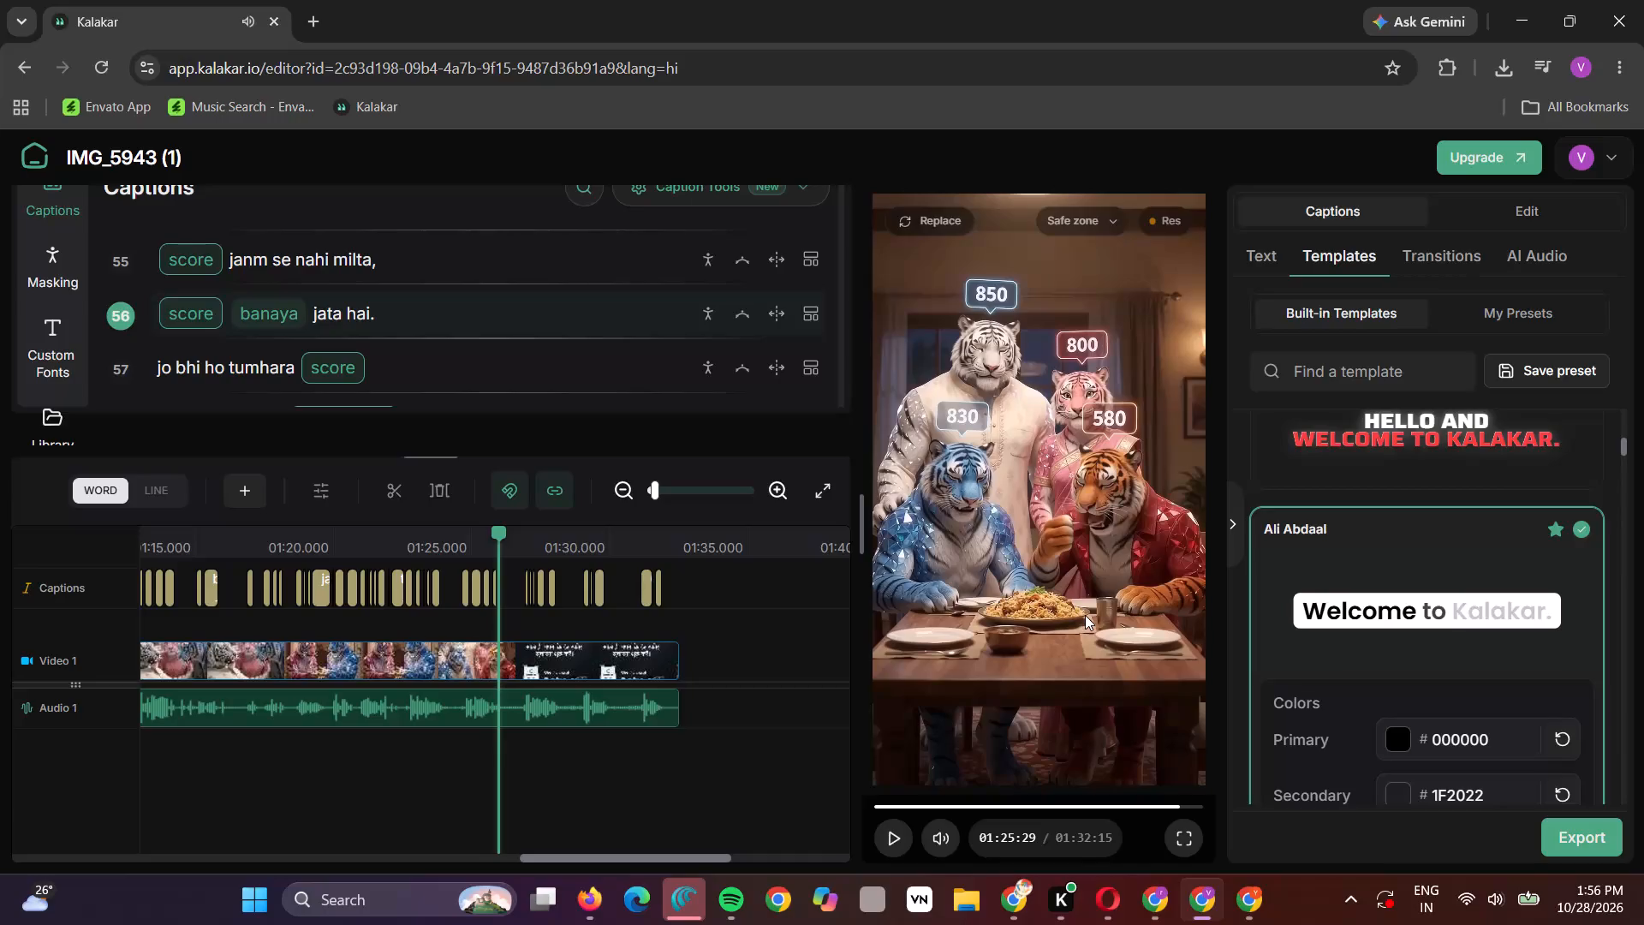
Delete all captions from "jo bhi ho tumhara score" through the end of the video, and play the closing GoodScore section.
left_click_drag(526, 606, 679, 588)
left_click_drag(696, 618, 513, 585)
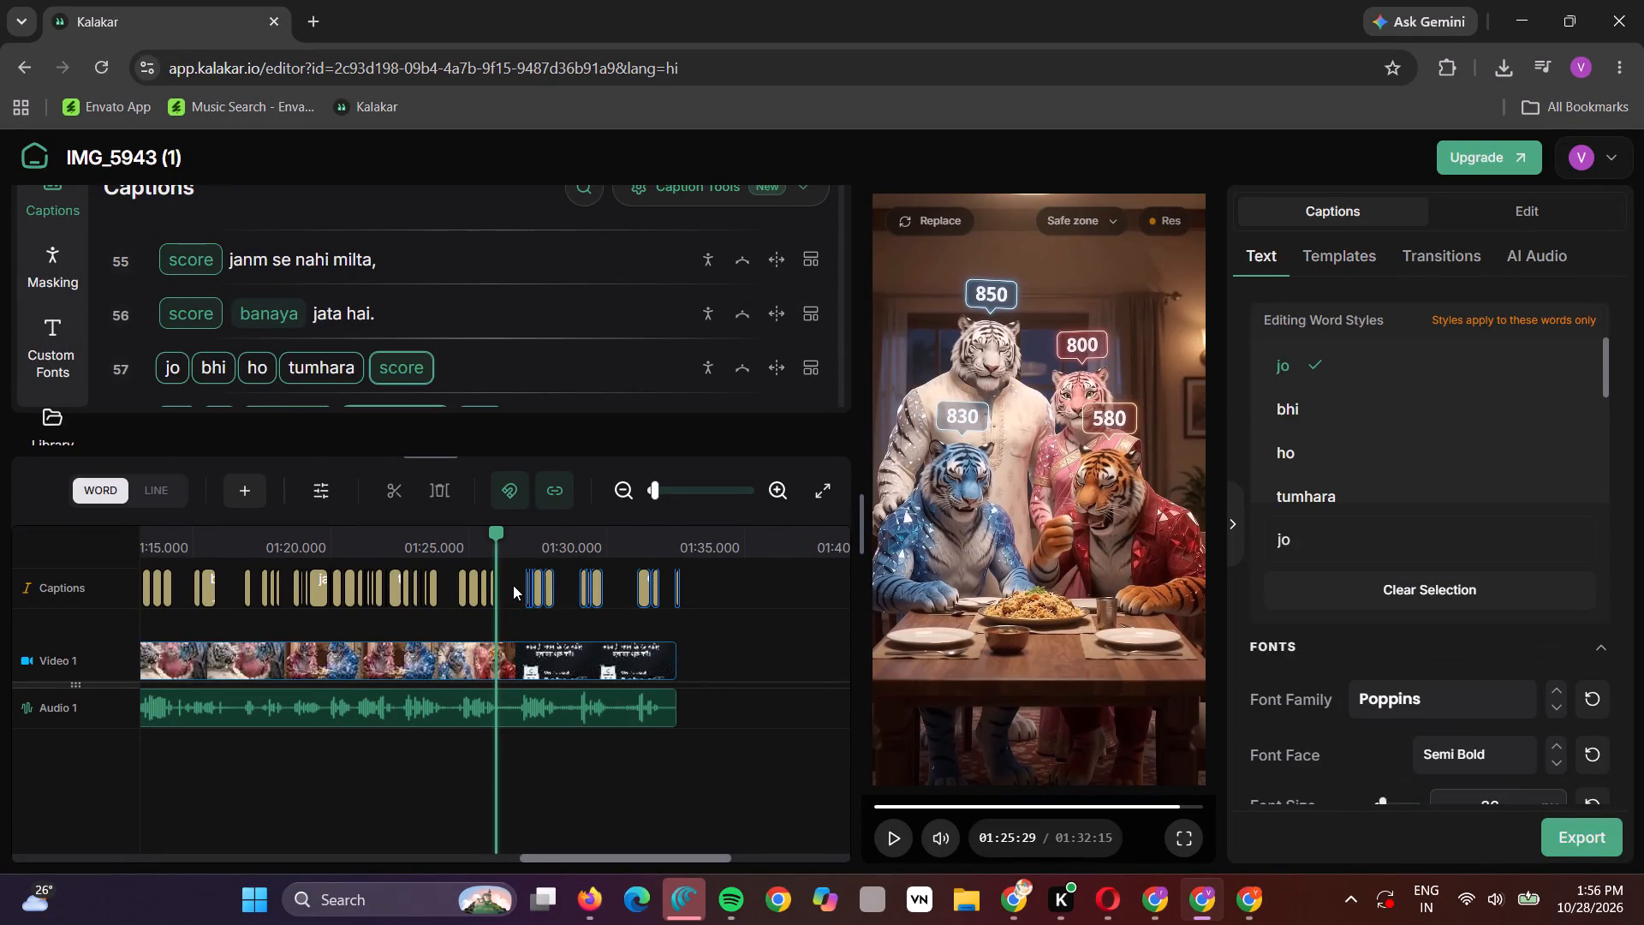
key("Delete")
key("space")
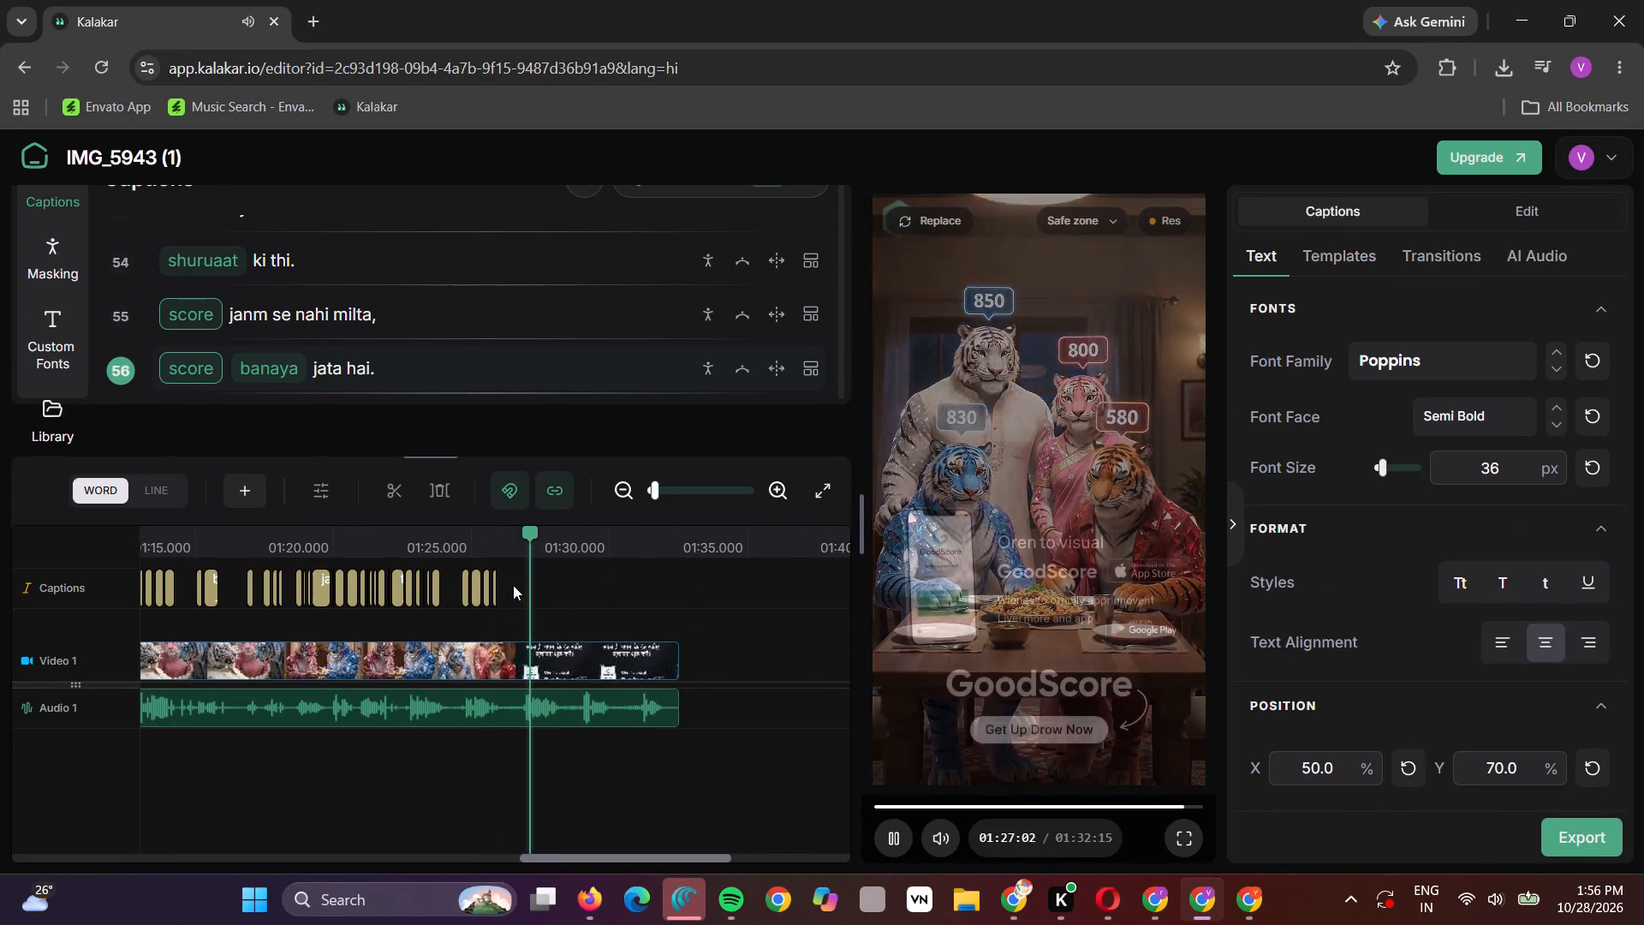
Start the export of the captioned IMG_5943 (1) video.
left_click(1605, 837)
left_click(1605, 837)
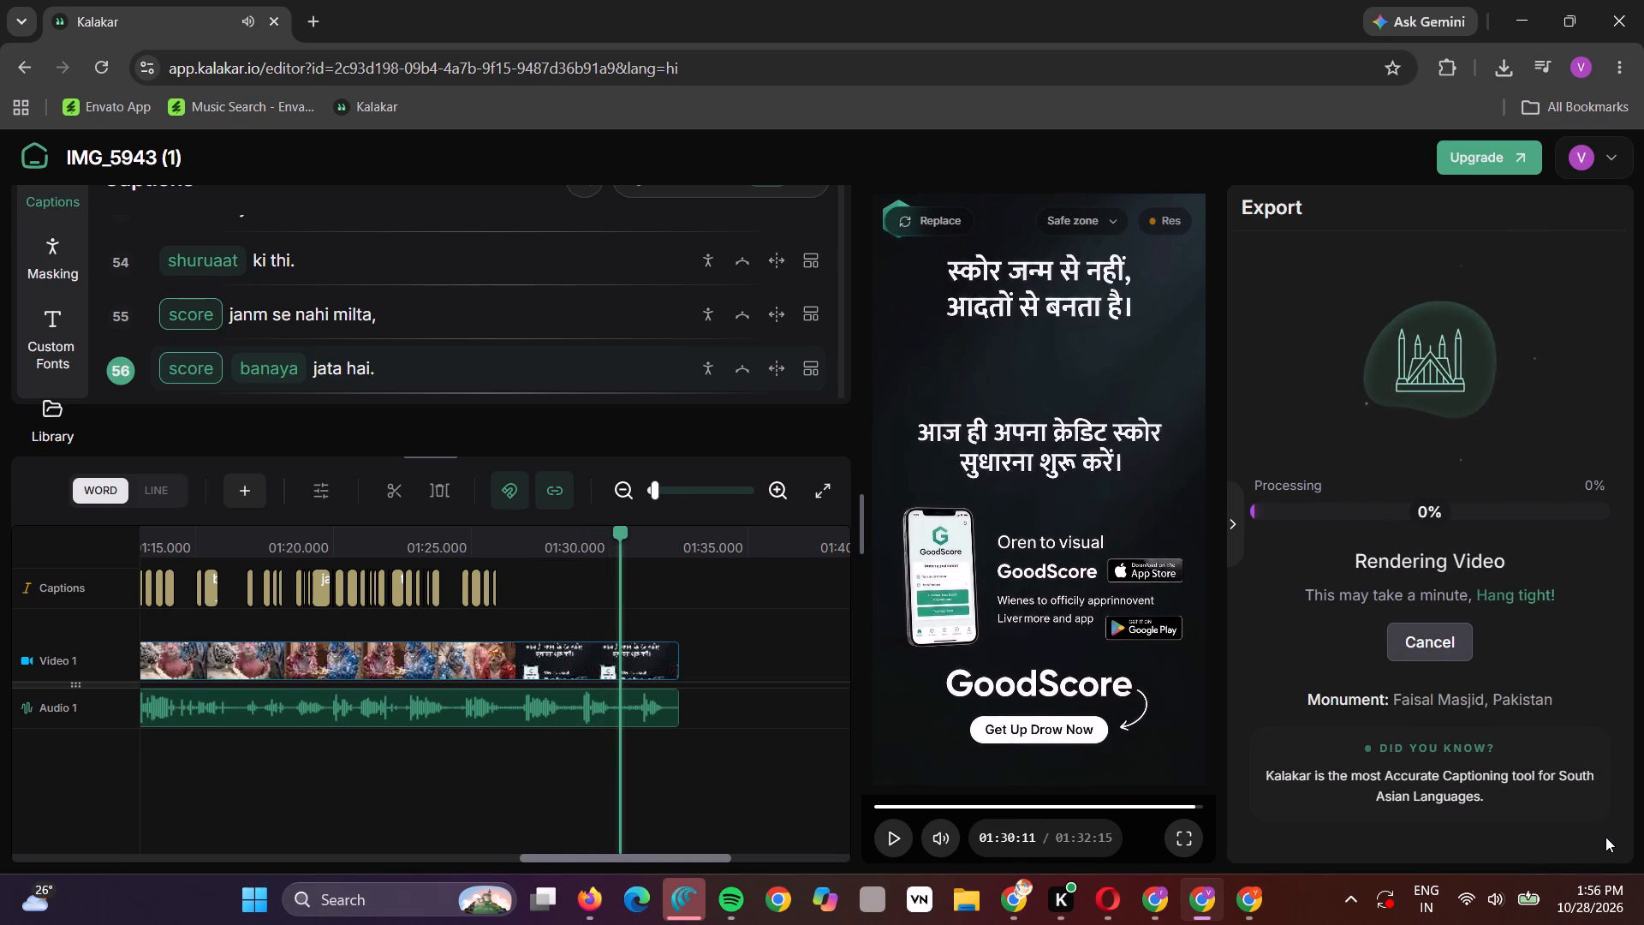
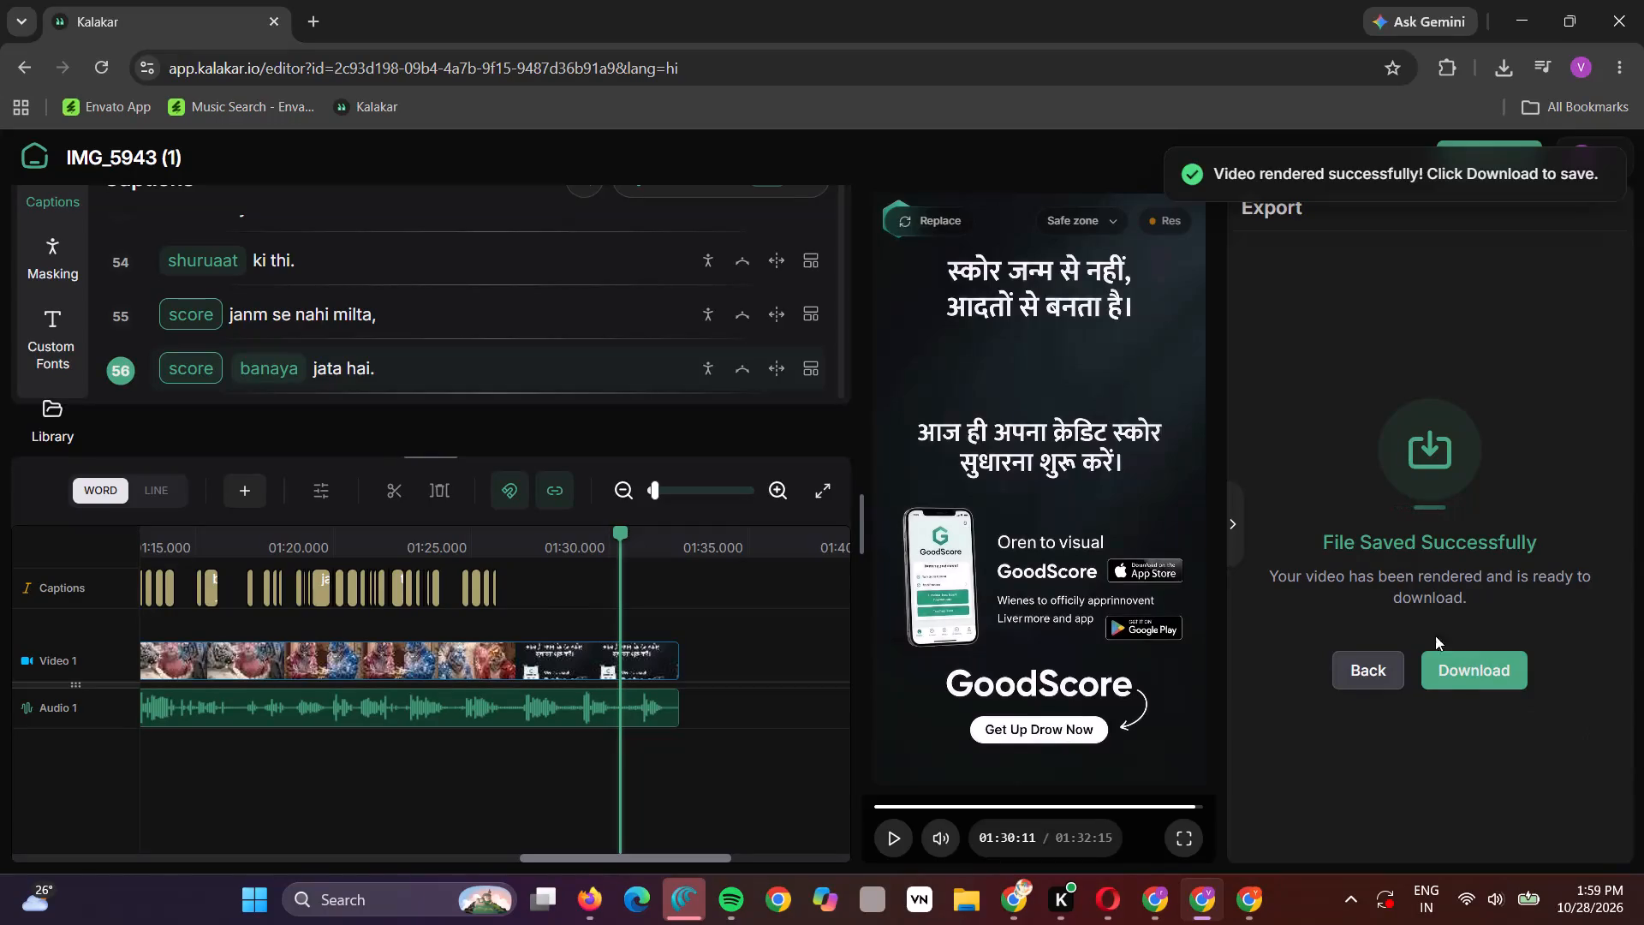
left_click(1464, 666)
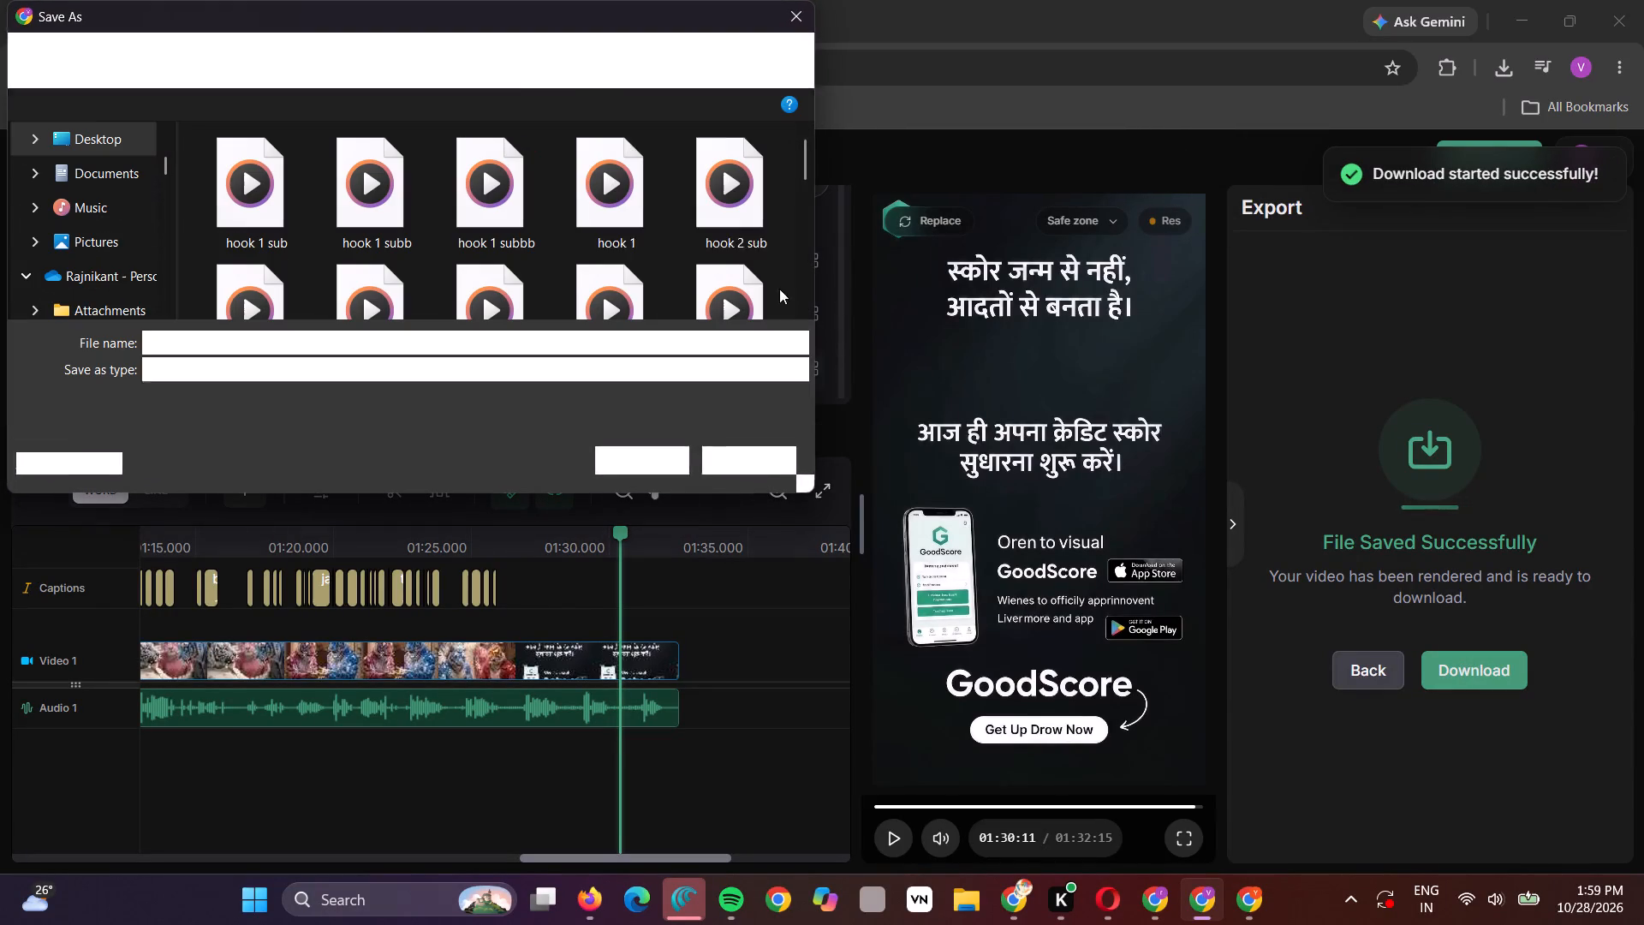